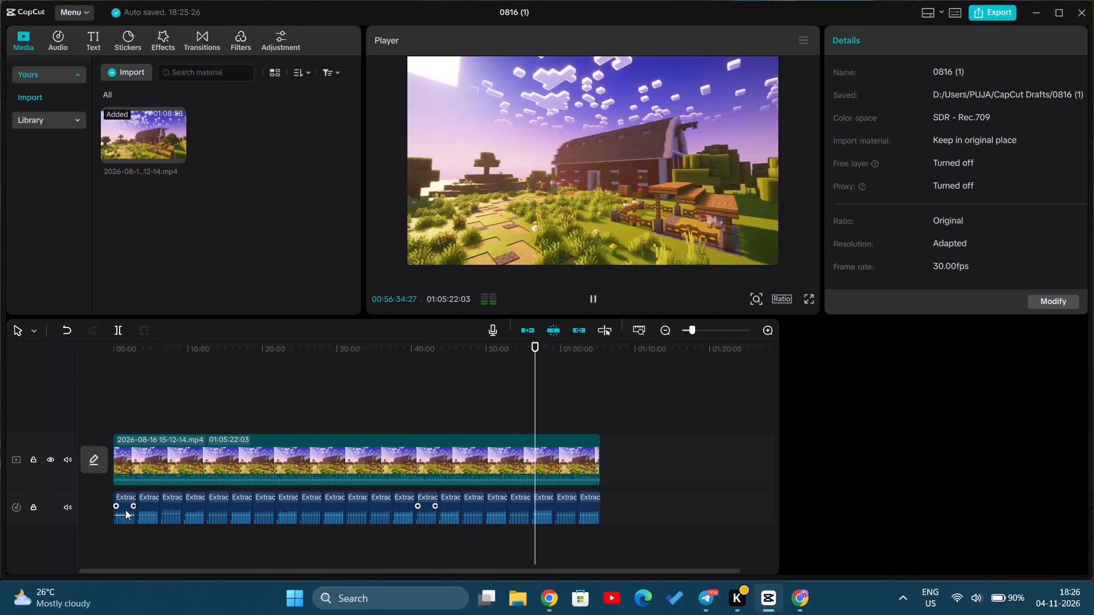
Delete the first extracted audio clip on the timeline's audio track and return the playhead to the start.
click(126, 509)
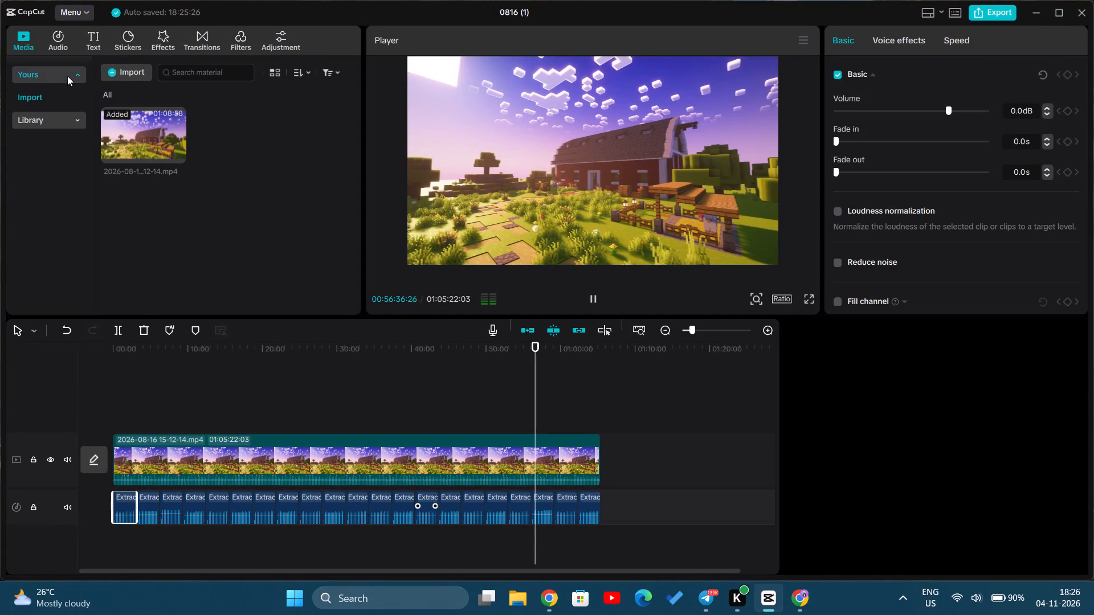
click(142, 331)
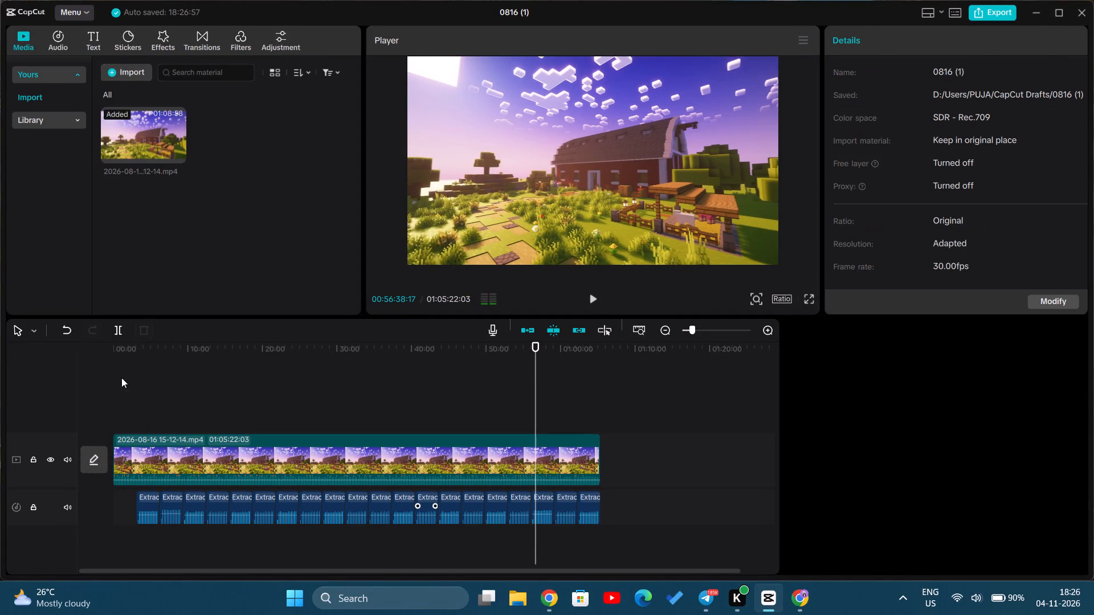
click(104, 396)
click(114, 409)
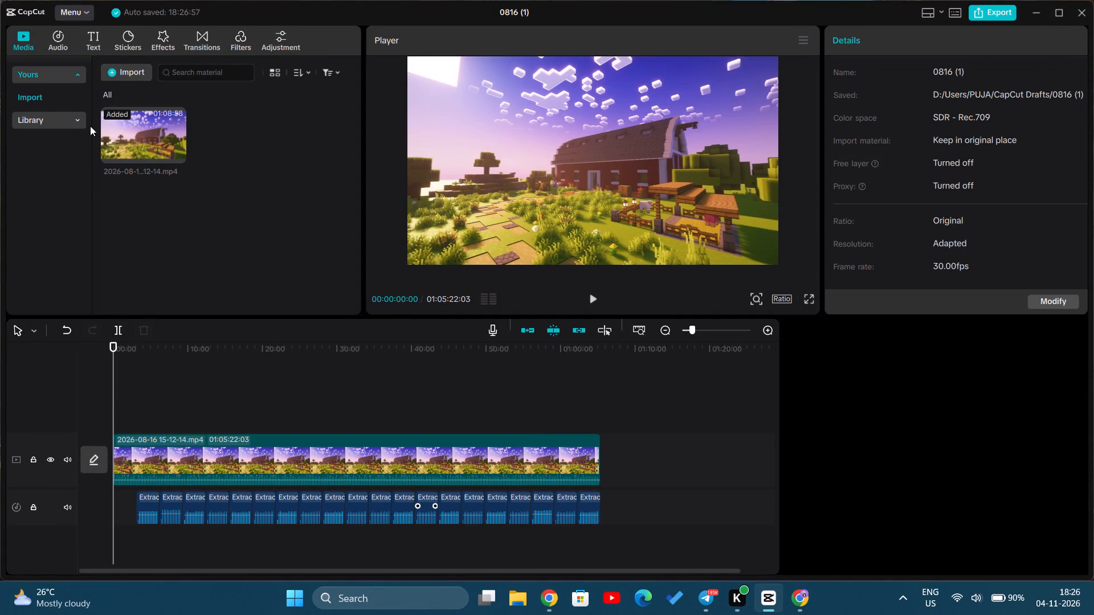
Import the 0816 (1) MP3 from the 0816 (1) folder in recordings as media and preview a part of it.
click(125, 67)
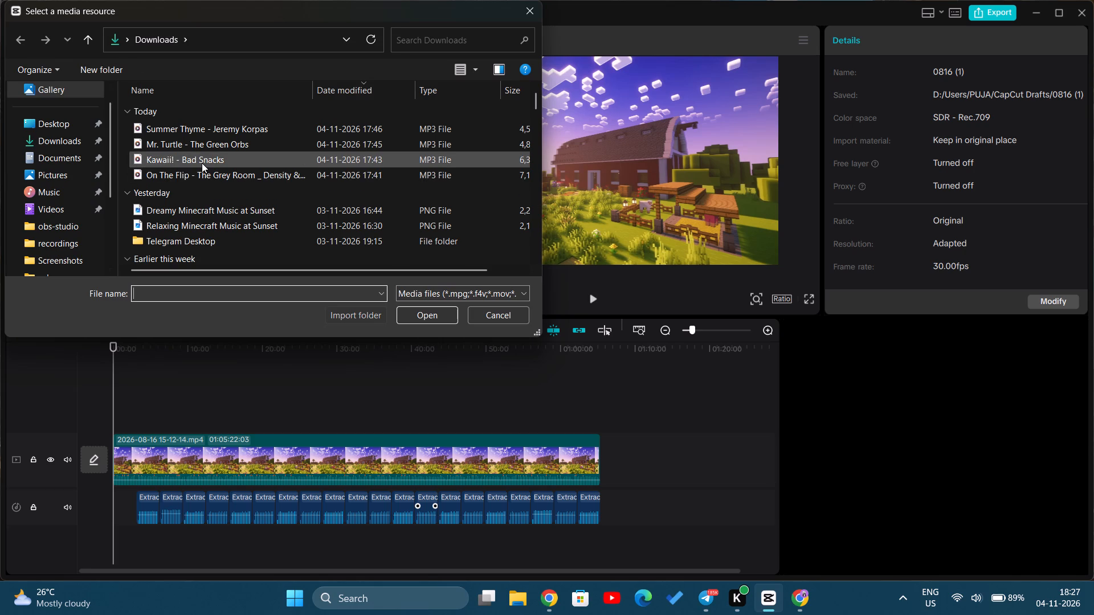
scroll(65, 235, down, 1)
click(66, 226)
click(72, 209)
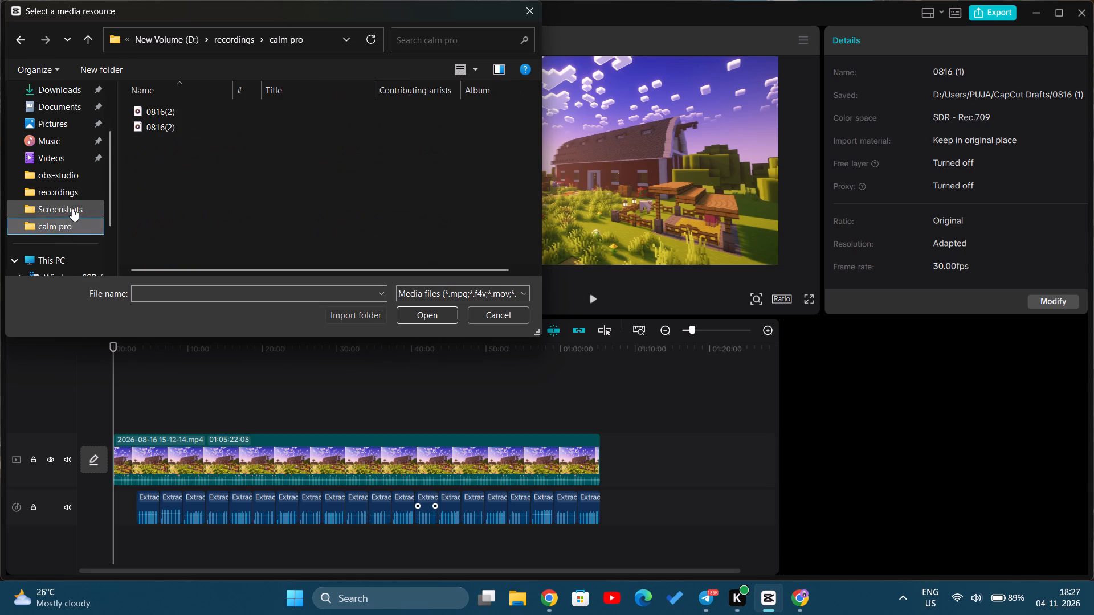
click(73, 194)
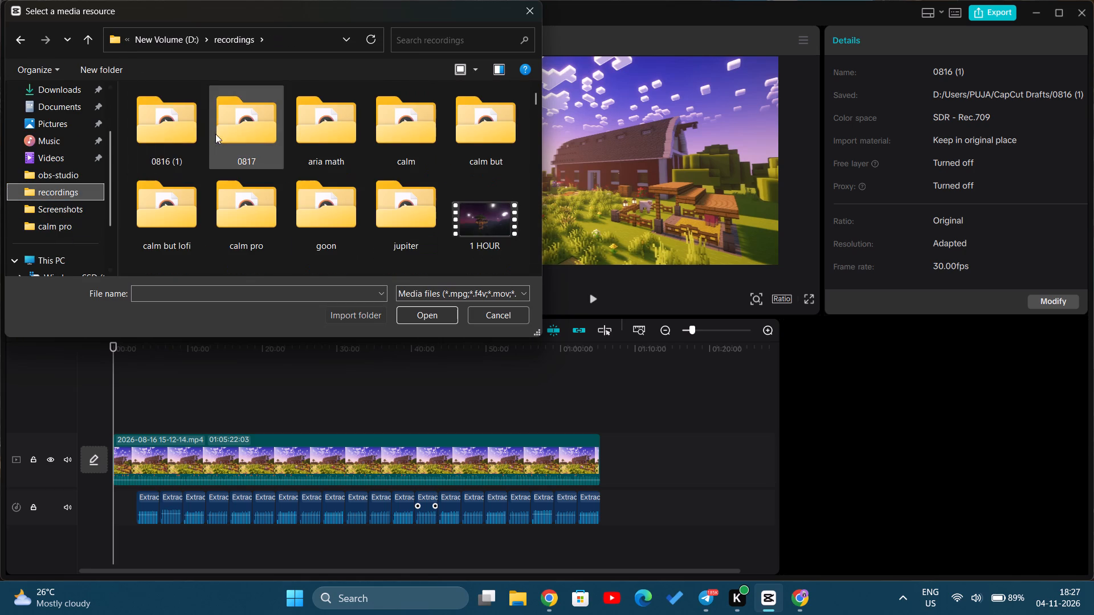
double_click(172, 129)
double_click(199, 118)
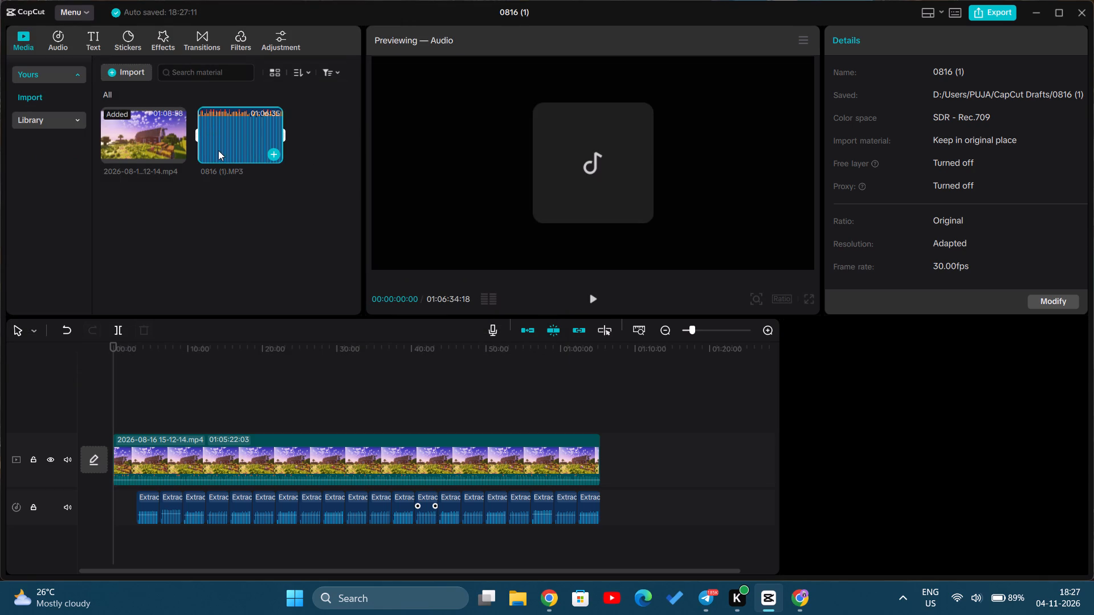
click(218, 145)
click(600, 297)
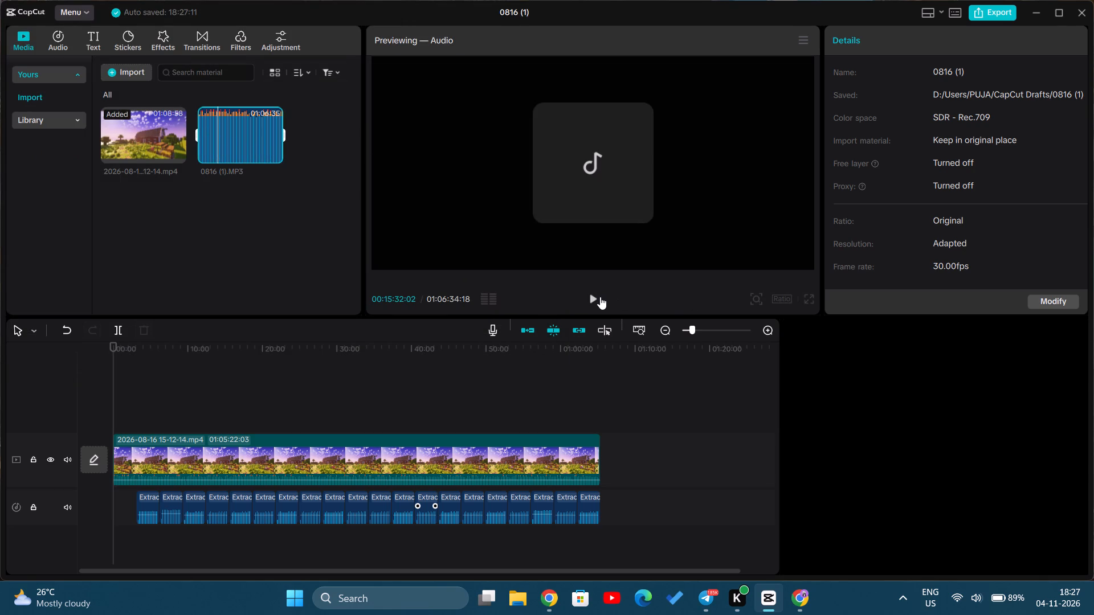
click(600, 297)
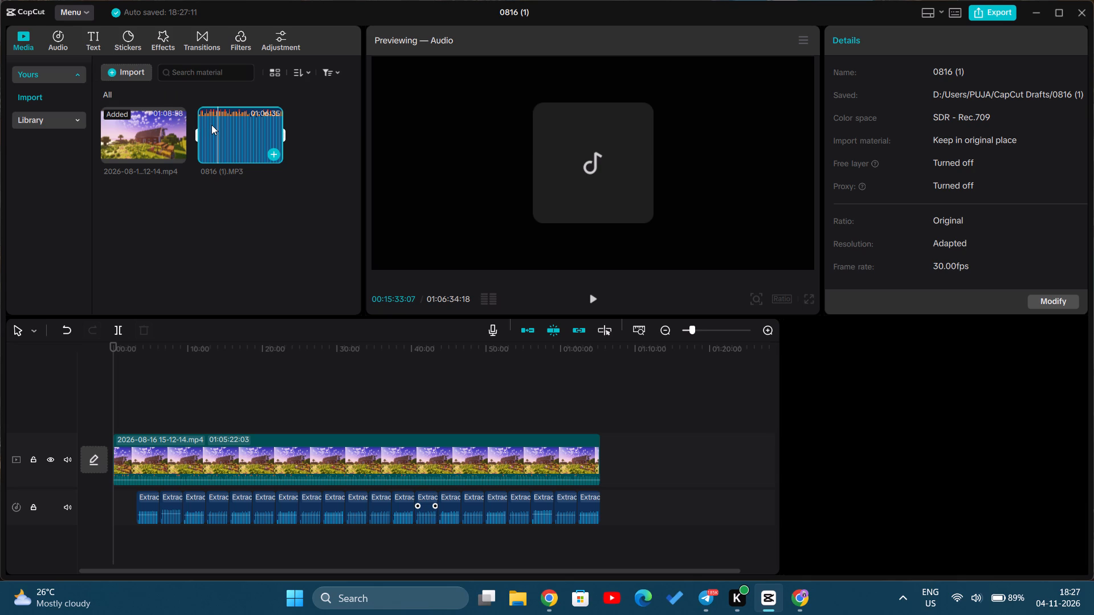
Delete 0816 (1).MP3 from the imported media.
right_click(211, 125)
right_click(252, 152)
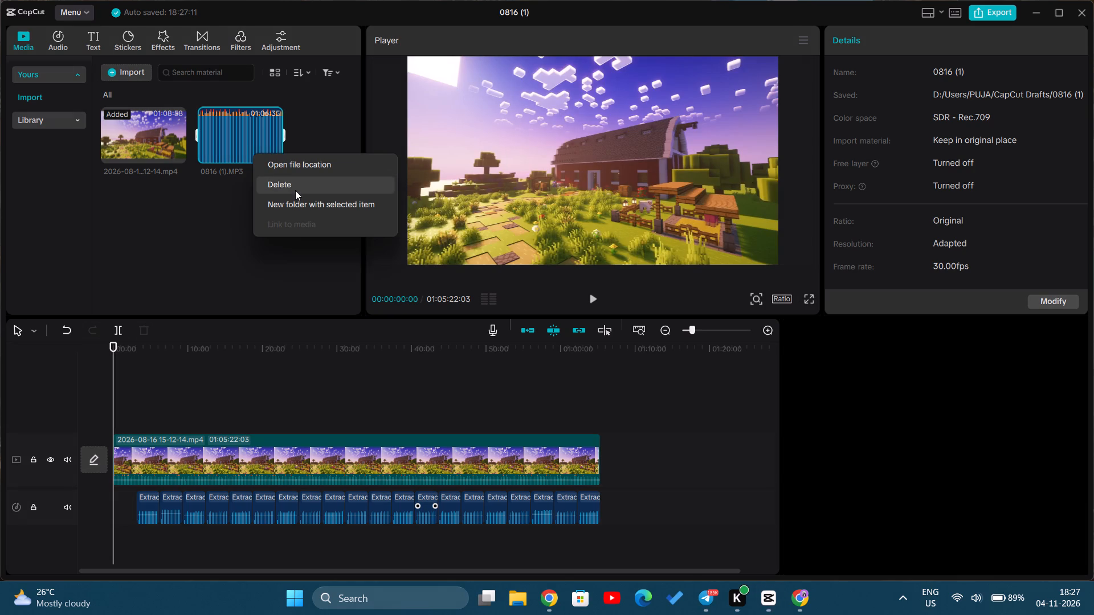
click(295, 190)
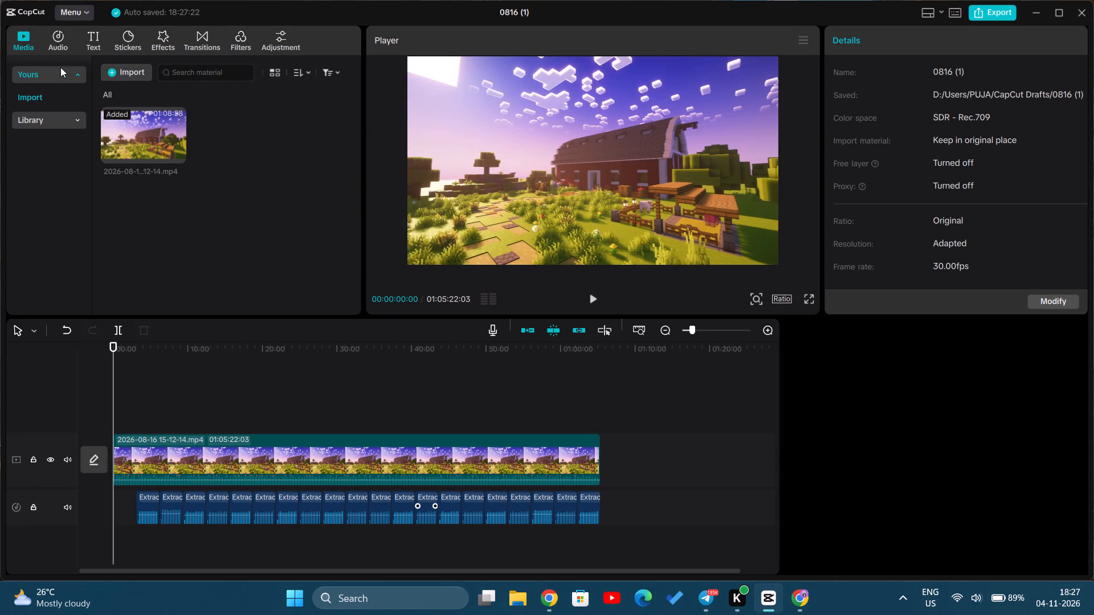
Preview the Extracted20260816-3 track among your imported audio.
click(60, 46)
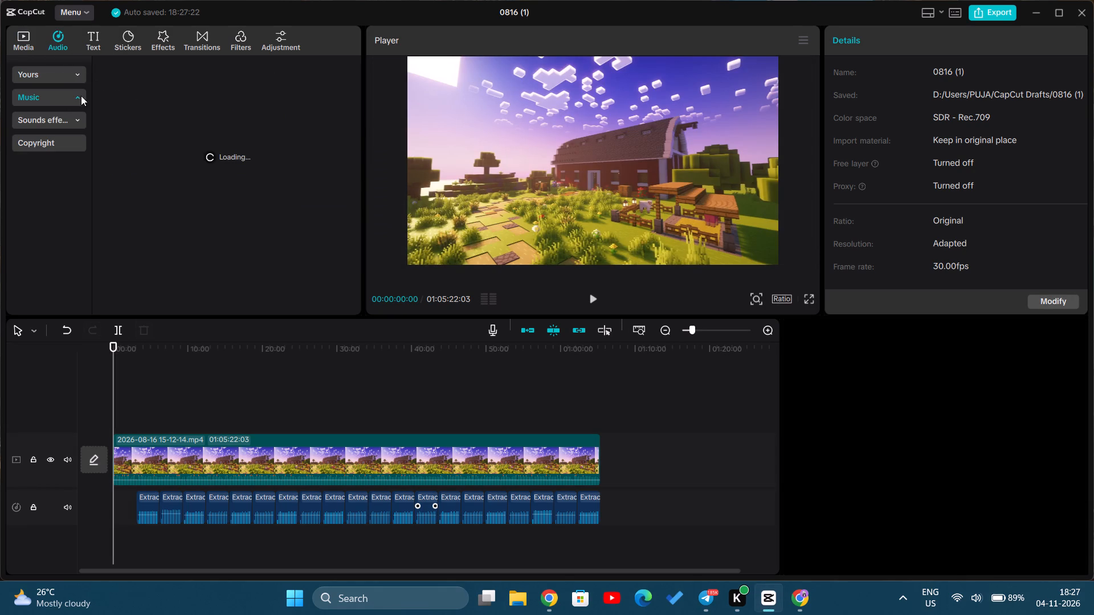
click(67, 81)
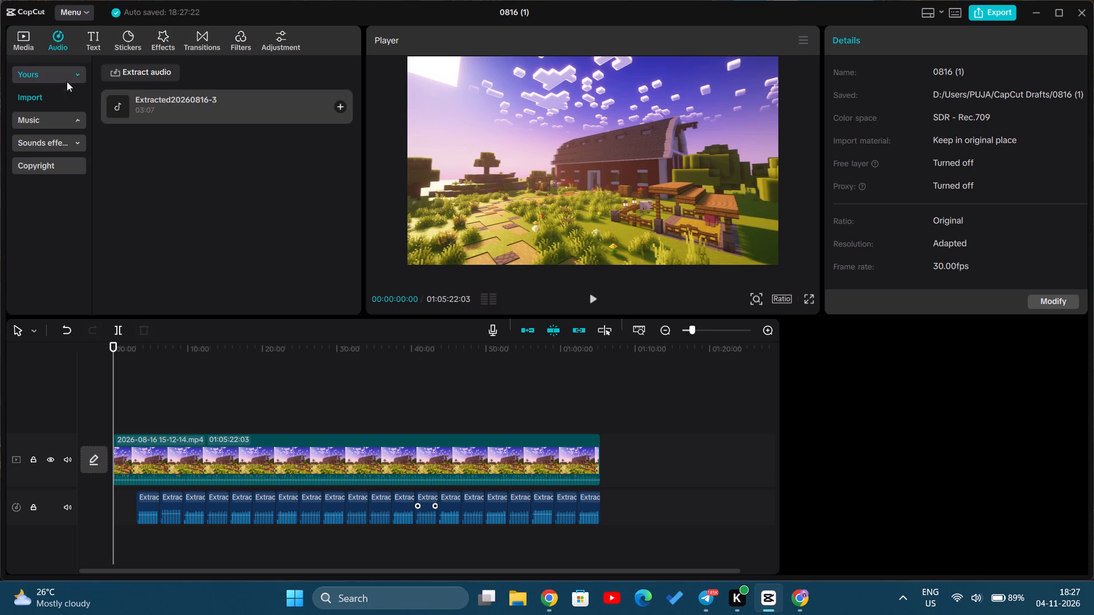
click(126, 101)
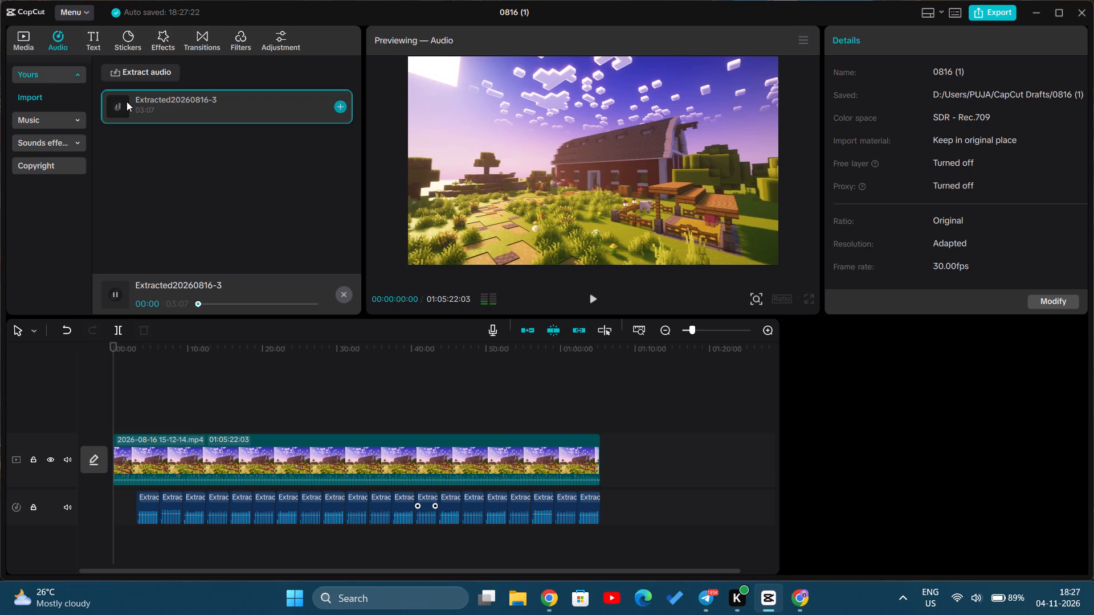
click(124, 101)
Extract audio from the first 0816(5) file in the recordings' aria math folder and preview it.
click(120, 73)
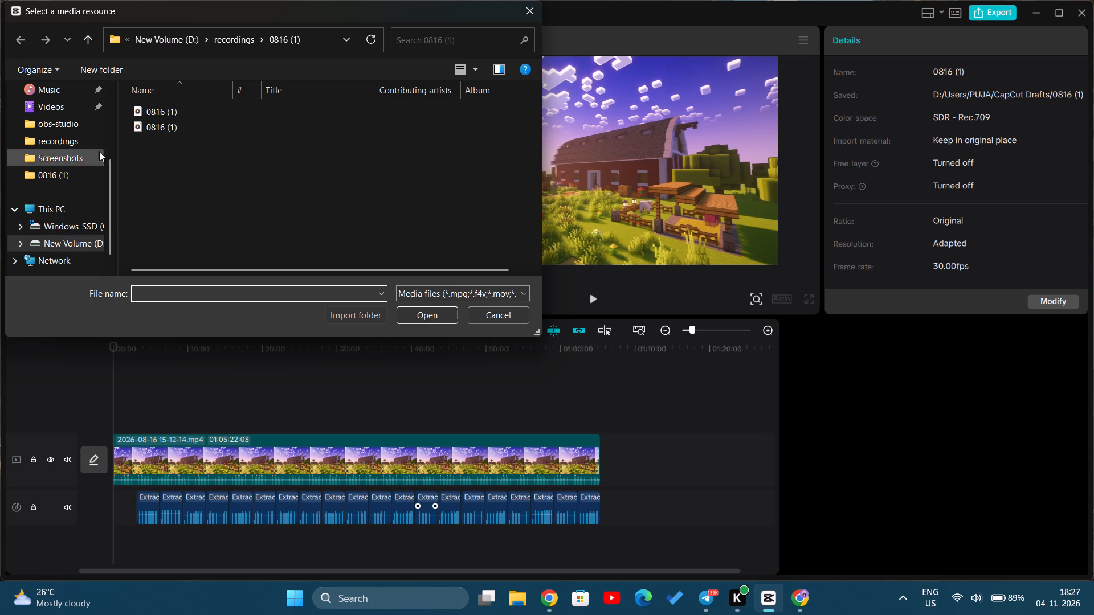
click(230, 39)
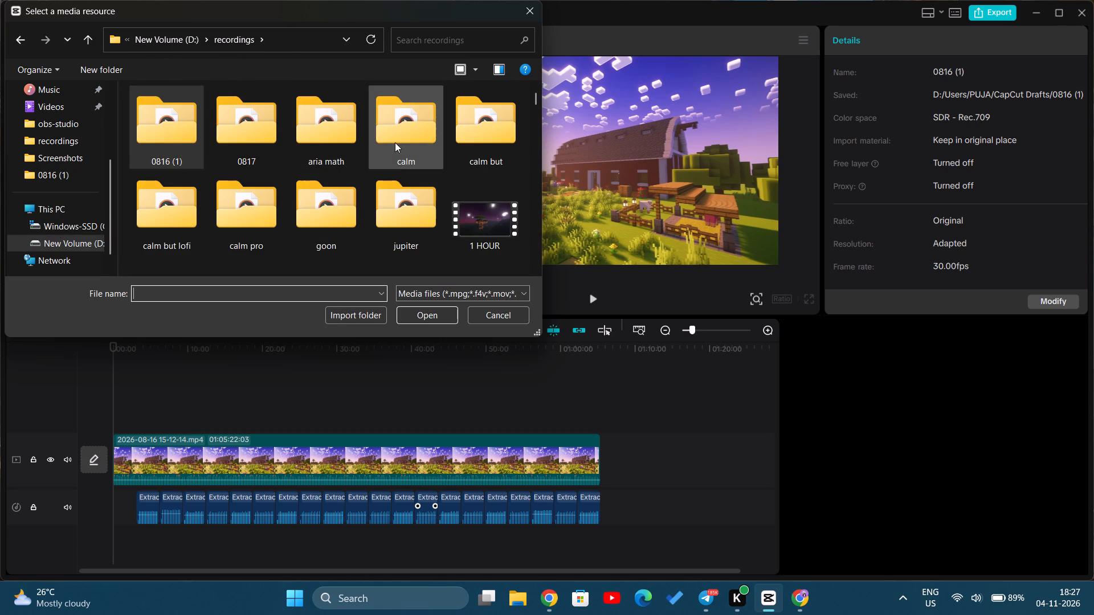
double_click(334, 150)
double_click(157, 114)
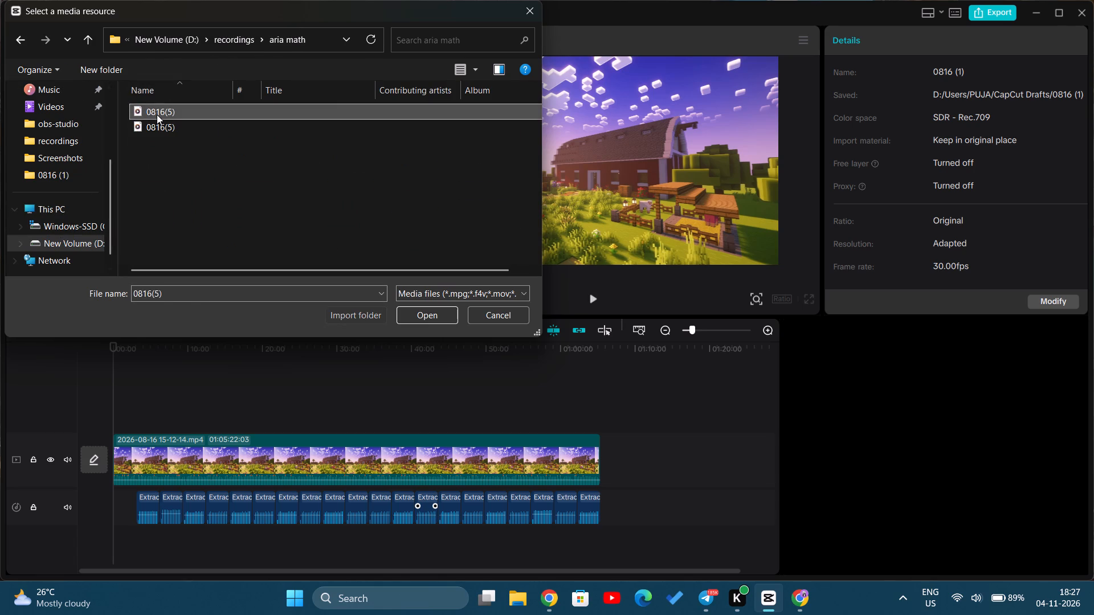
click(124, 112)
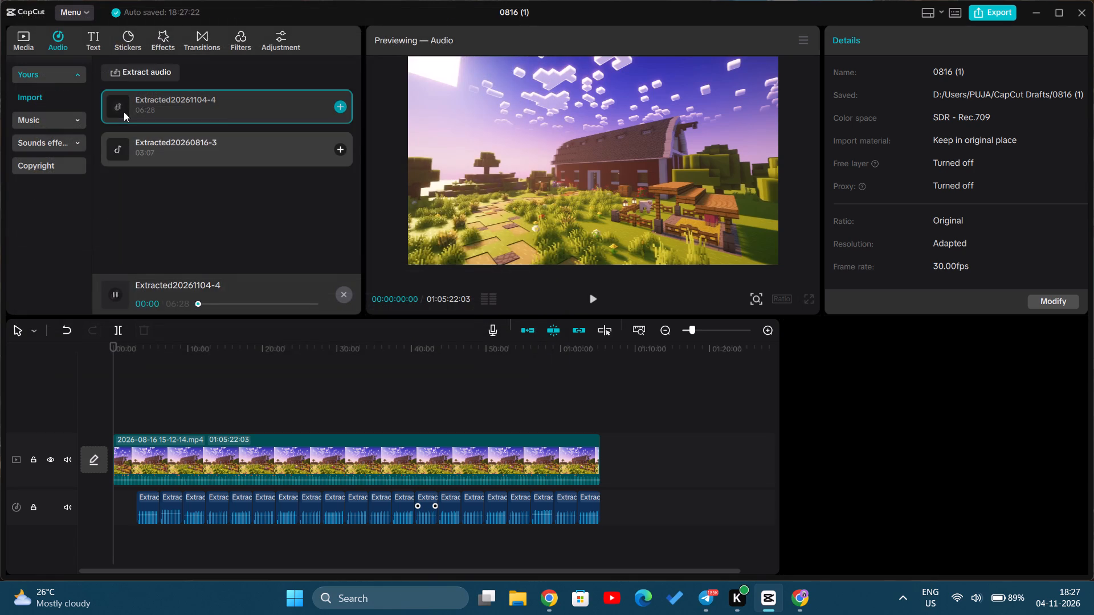
Extract audio from the first 0816(4) file in the recordings' calm folder and preview it.
click(133, 72)
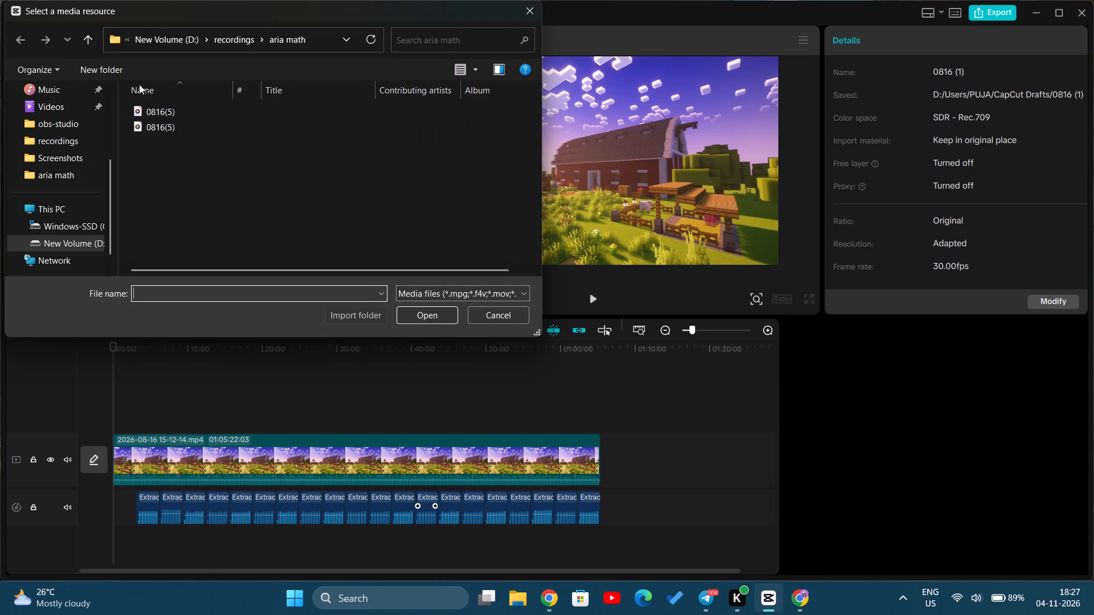
click(238, 43)
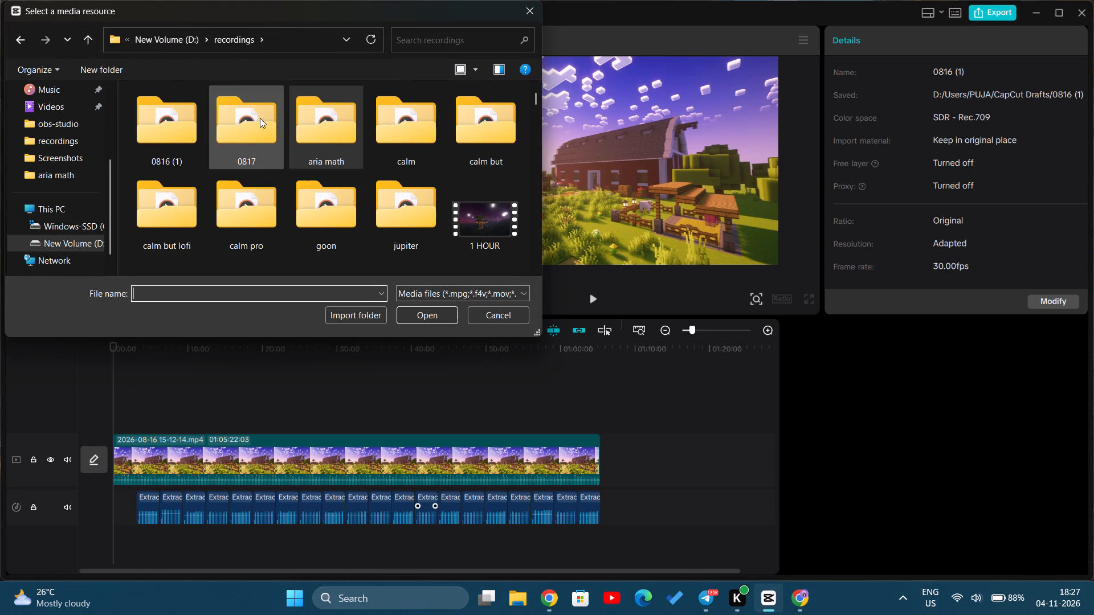
double_click(379, 157)
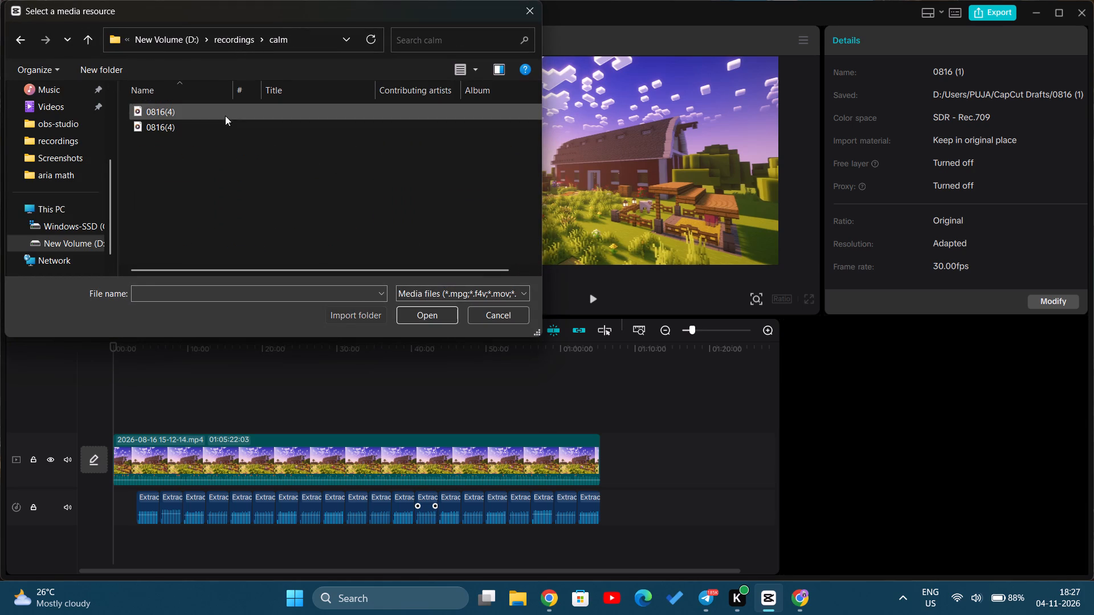
double_click(225, 113)
double_click(205, 105)
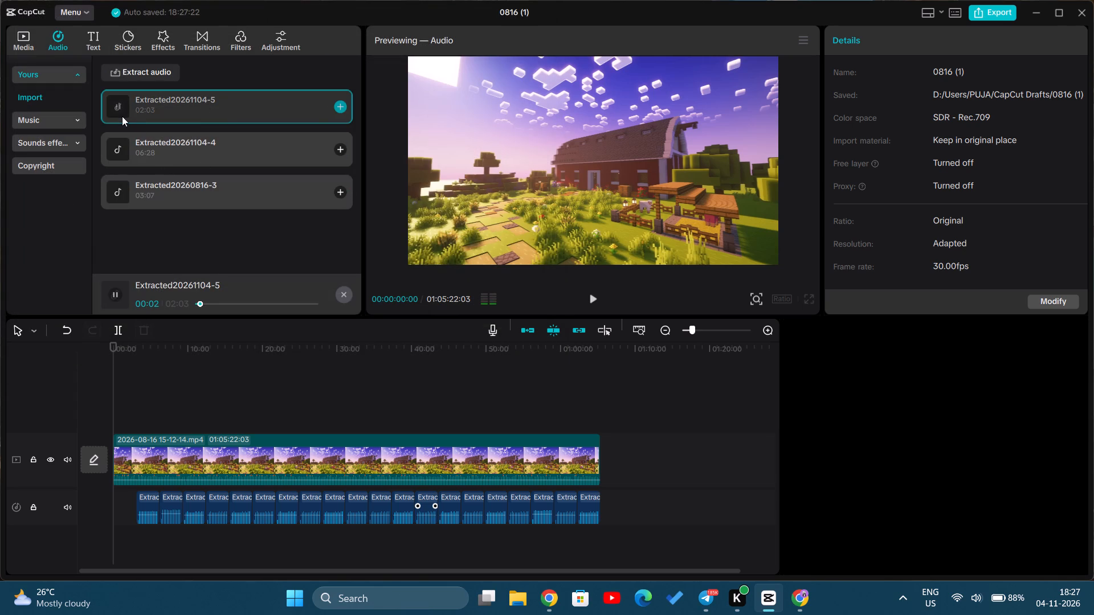
Extract audio from the first 0816(1) file in the recordings' calm but lofi folder and preview it.
click(146, 78)
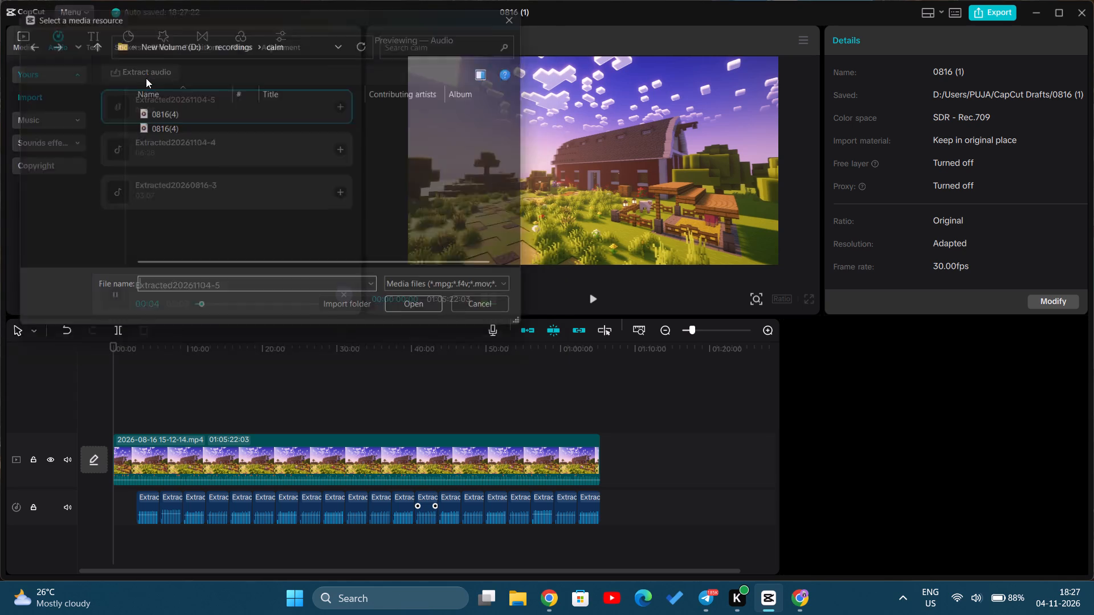
click(227, 46)
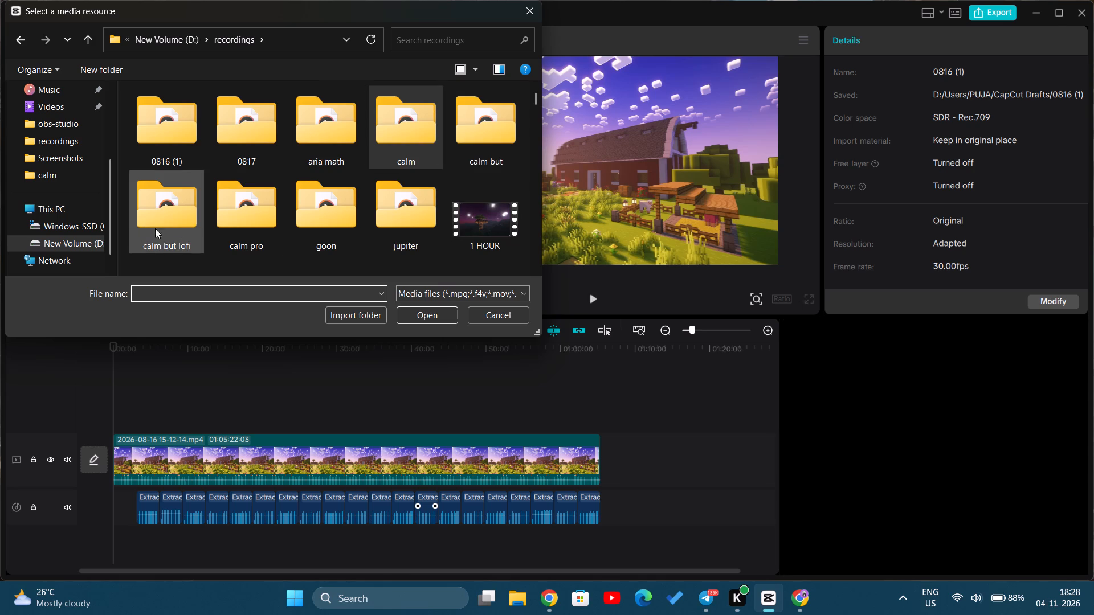
double_click(181, 227)
click(193, 113)
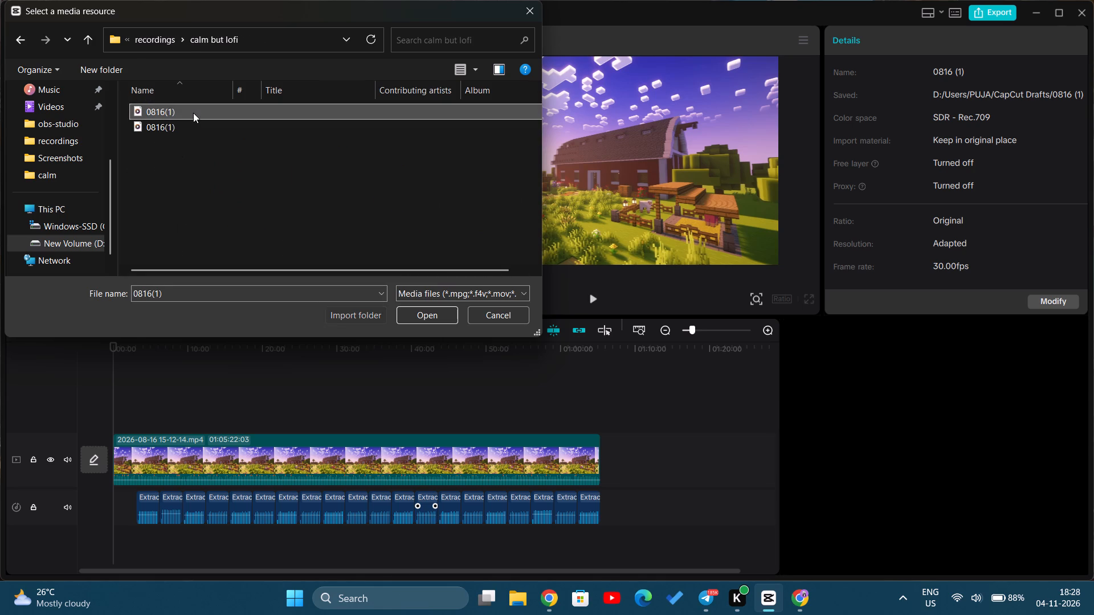
double_click(193, 113)
click(132, 112)
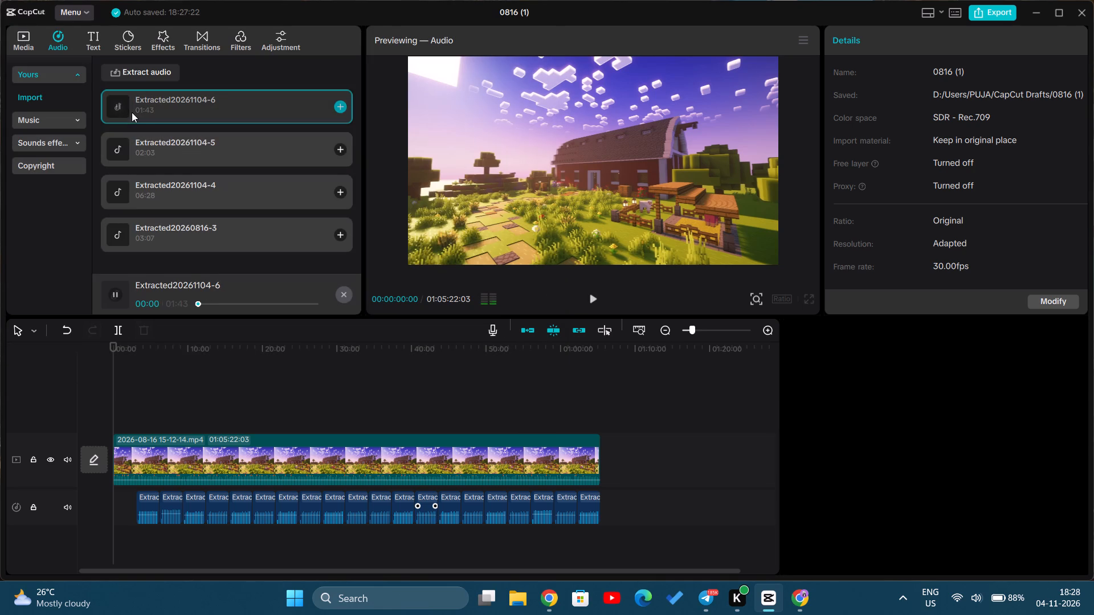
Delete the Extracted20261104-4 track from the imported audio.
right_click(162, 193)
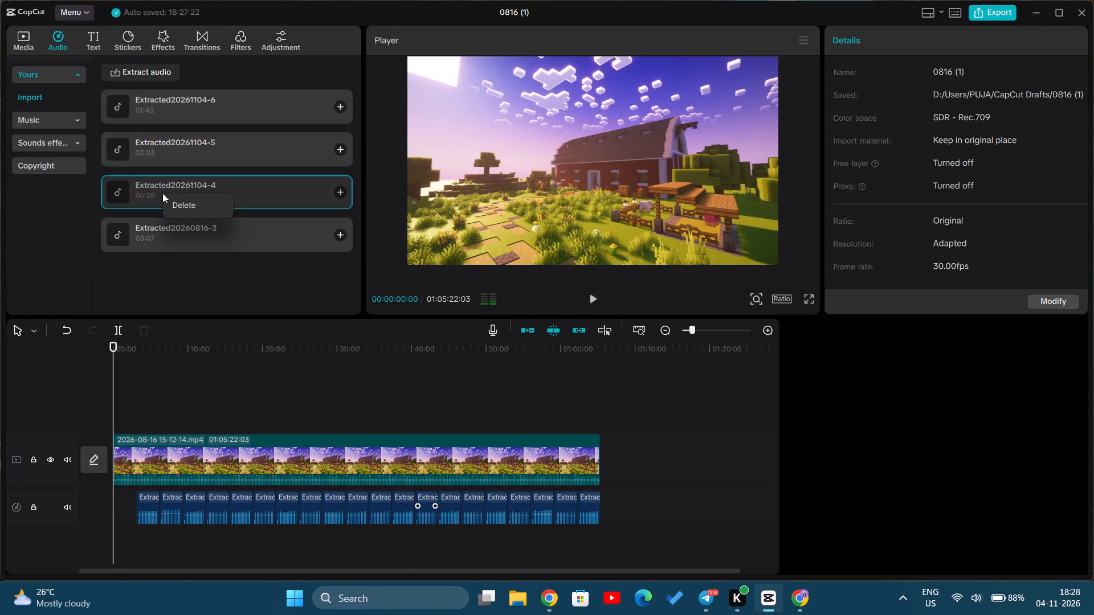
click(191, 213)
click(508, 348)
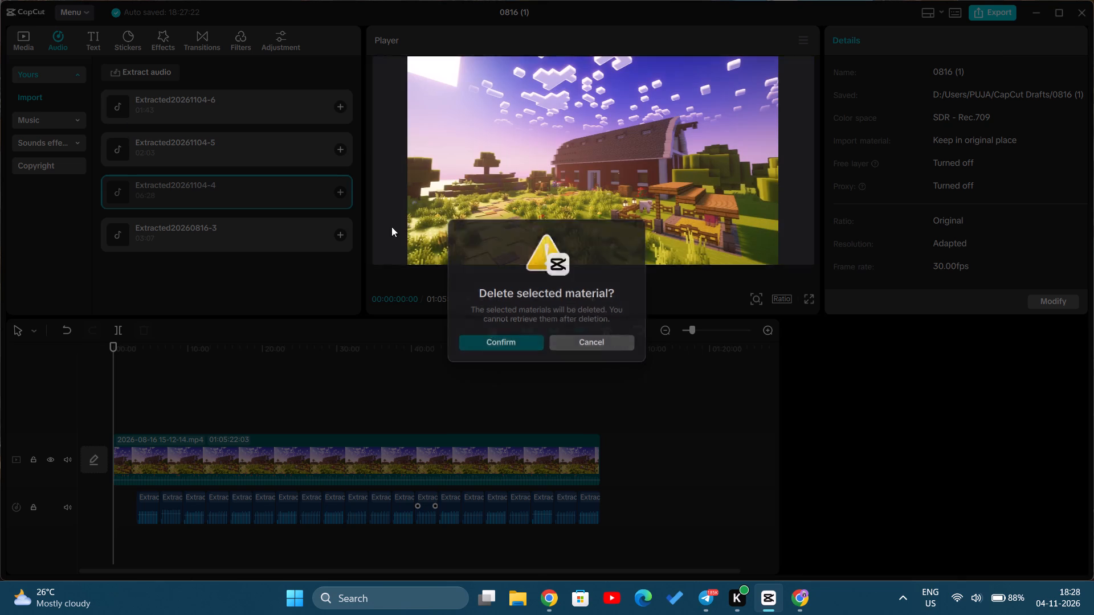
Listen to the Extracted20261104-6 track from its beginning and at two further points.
click(122, 111)
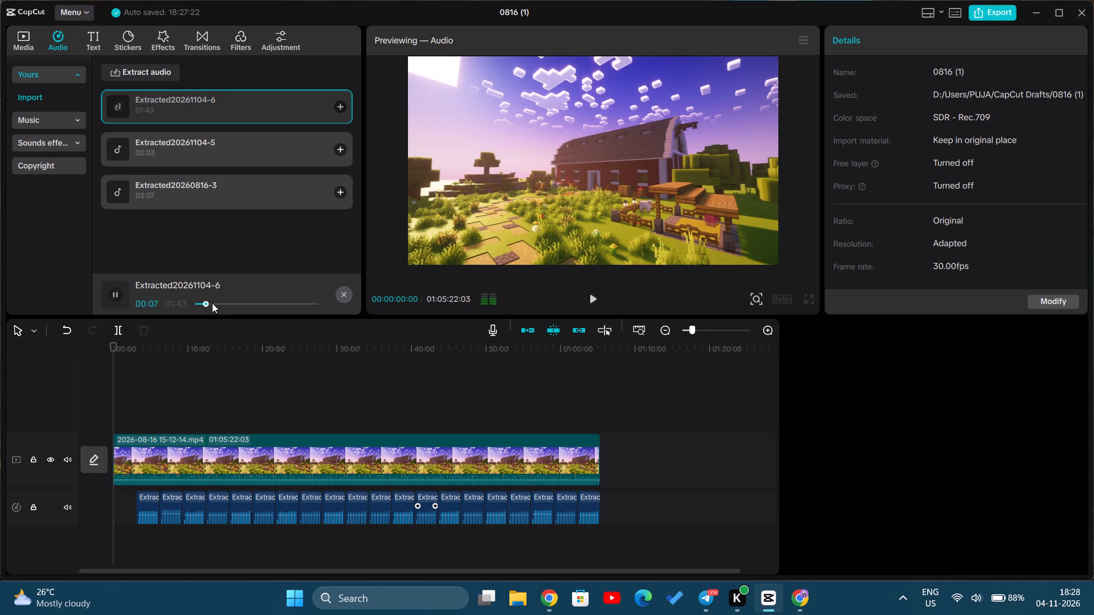
click(227, 302)
click(266, 303)
Extract audio from the first 0816(6) file in the recordings' jupiter folder and preview it at several points, pausing it at the end.
click(118, 72)
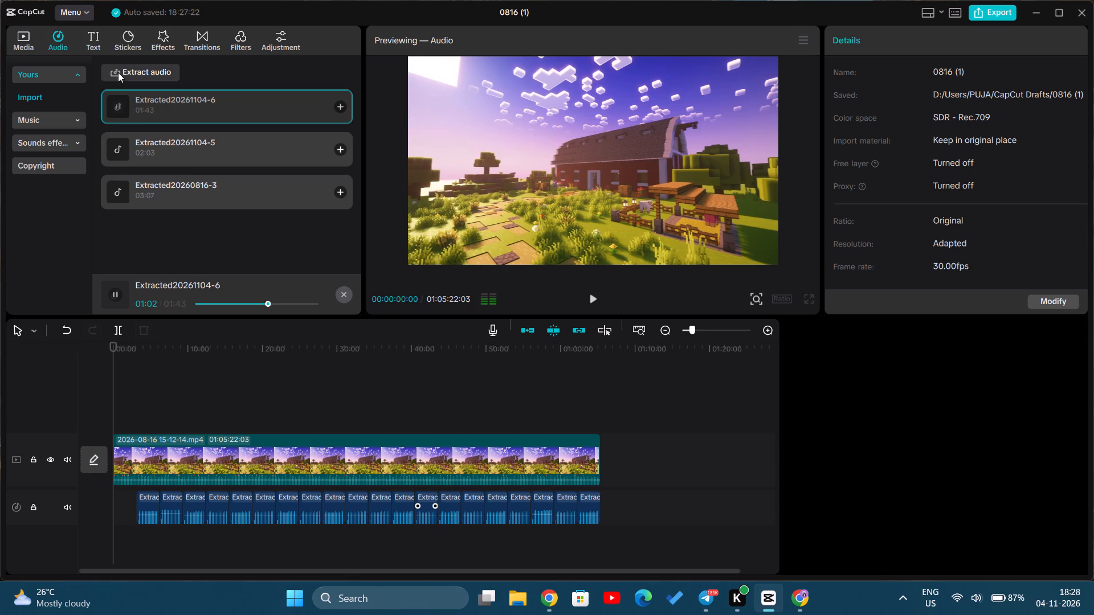
click(158, 36)
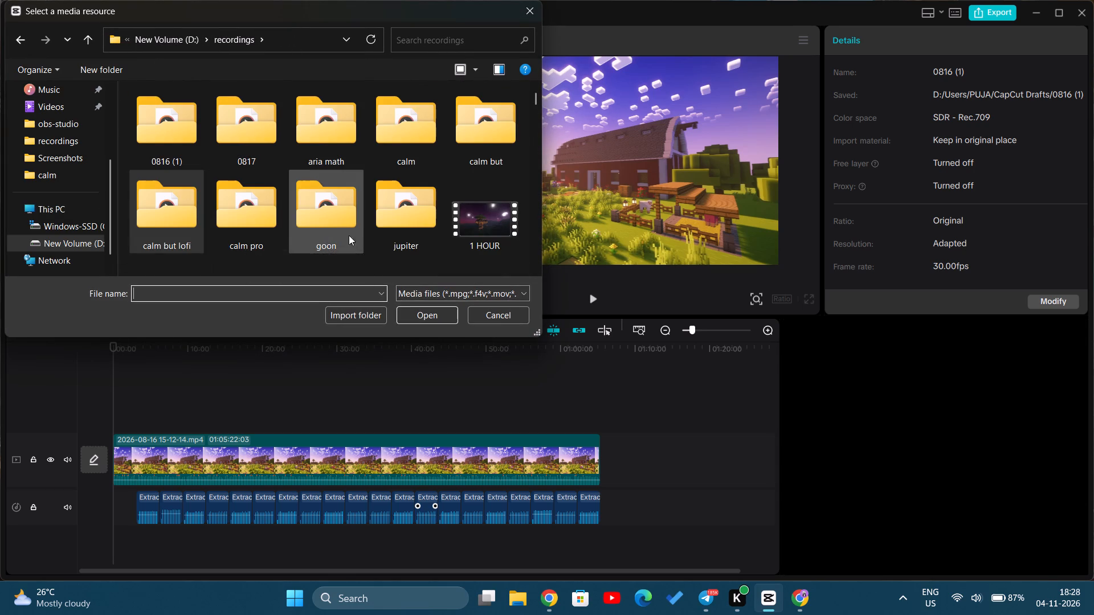
double_click(403, 230)
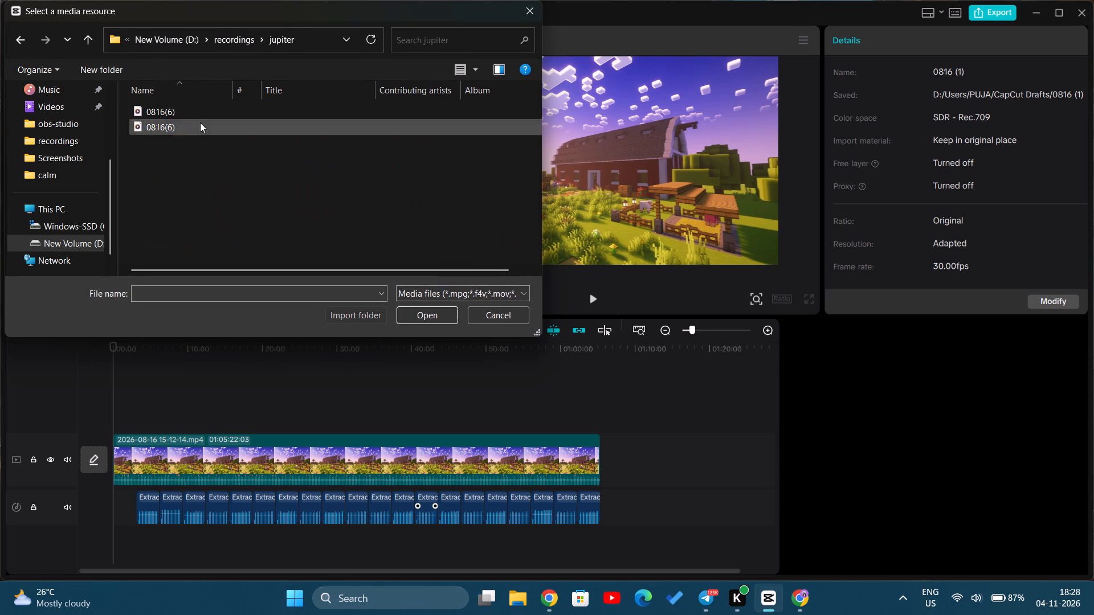
click(205, 114)
double_click(284, 116)
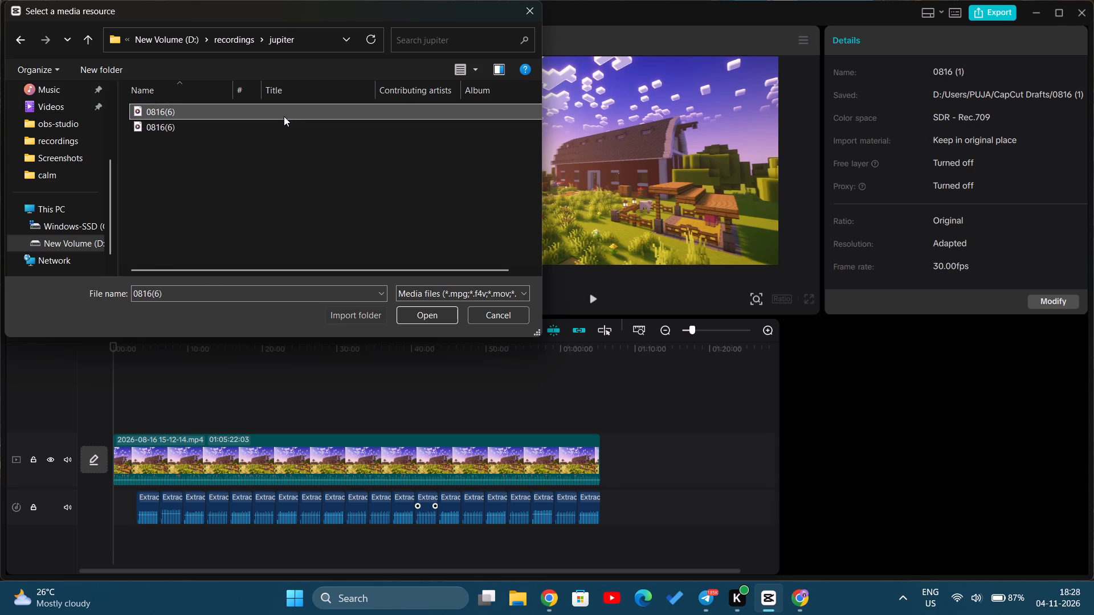
click(112, 101)
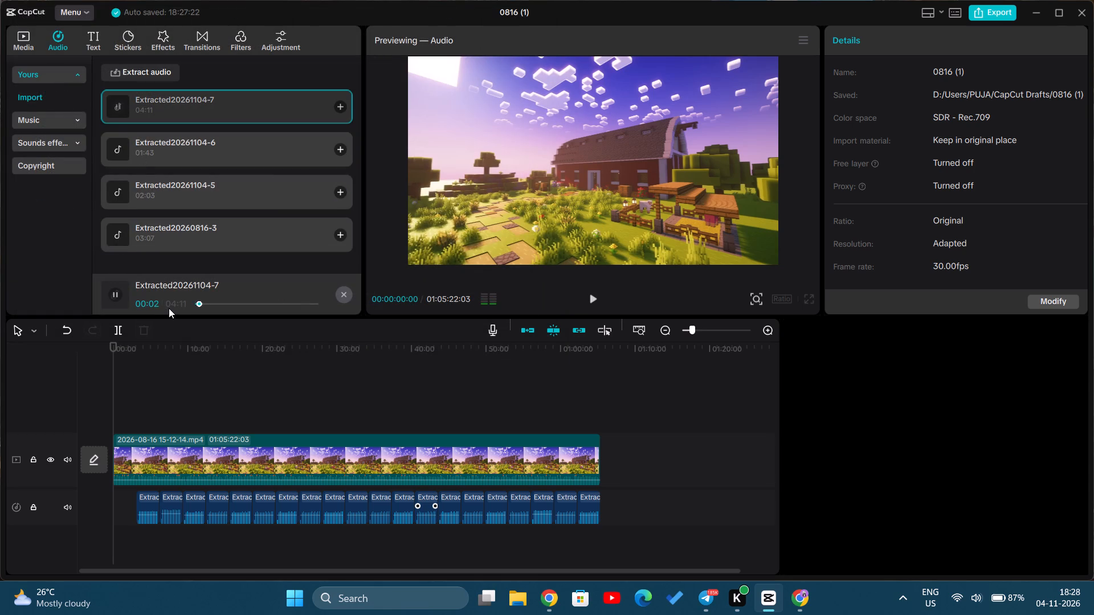
click(214, 297)
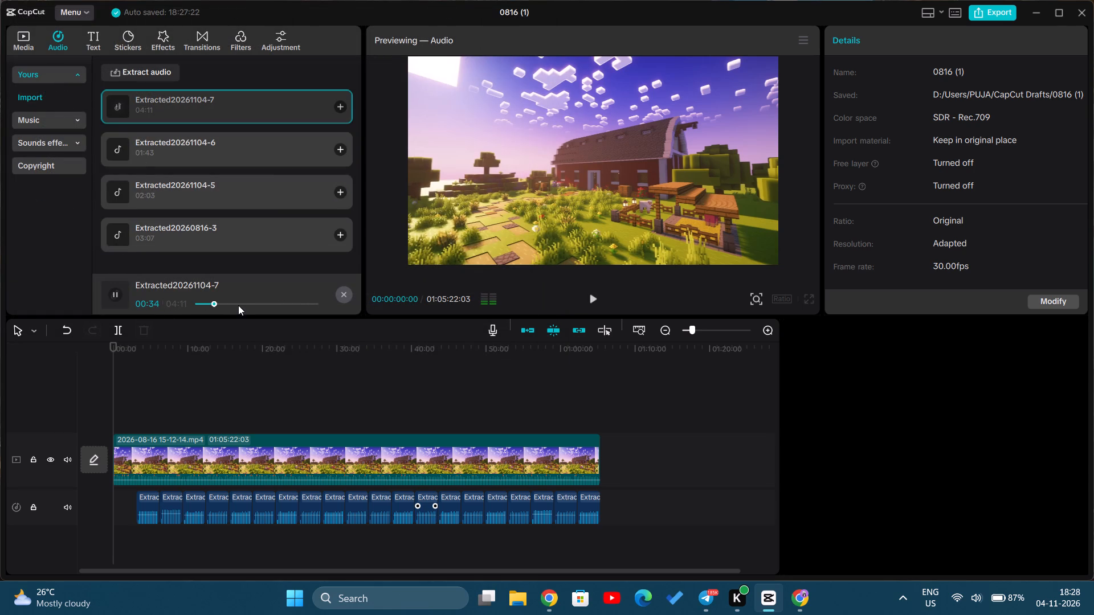
click(232, 302)
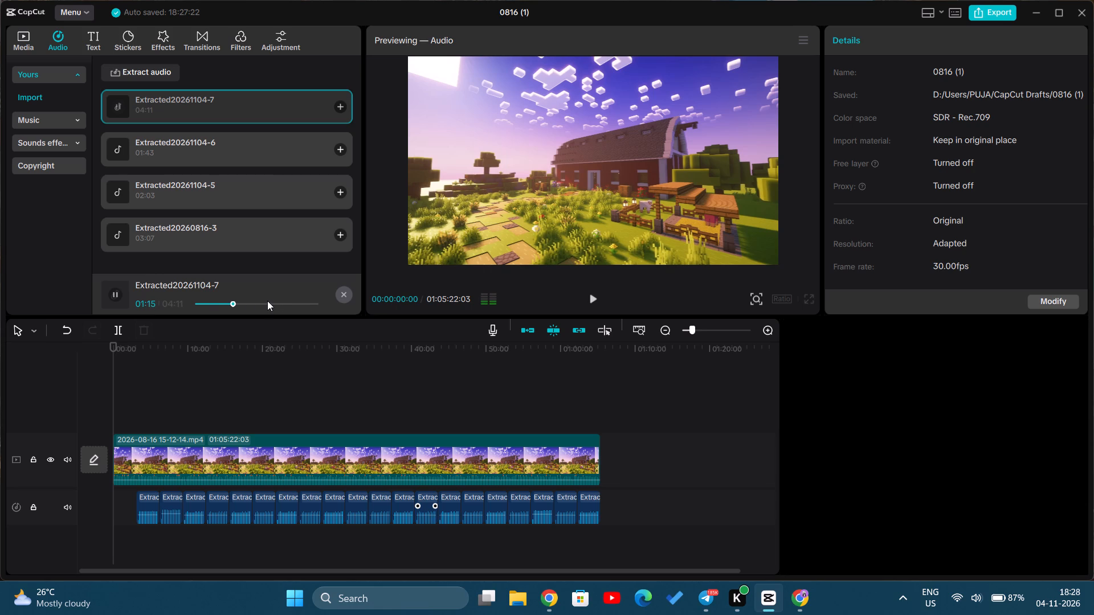
click(260, 301)
click(121, 286)
Extract audio from the first 0817 file in the recordings' 0817 folder and preview its beginning and a further point.
click(130, 74)
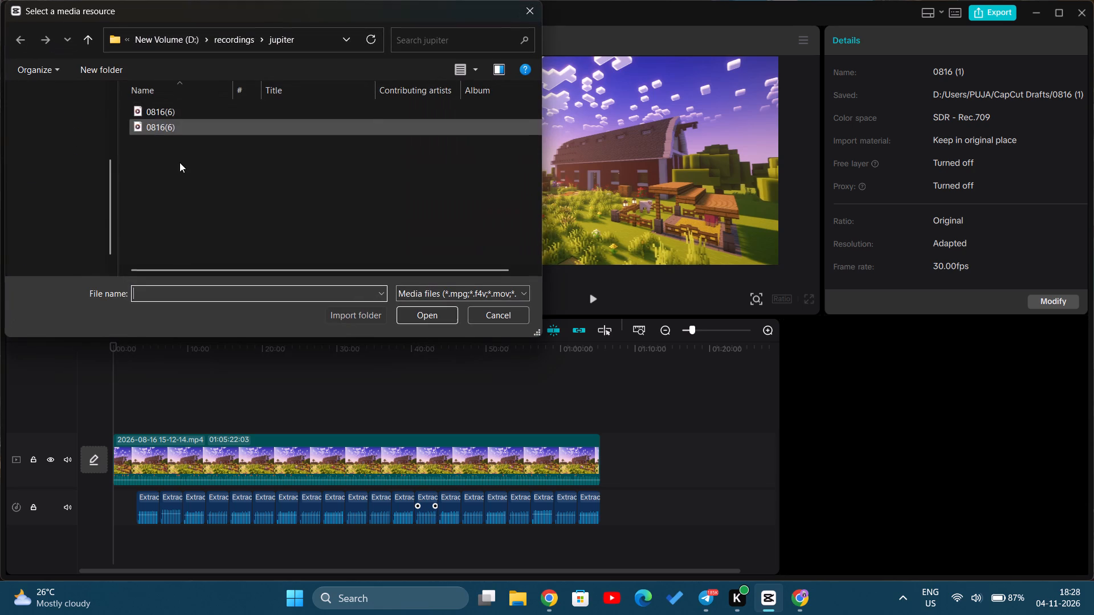
click(218, 42)
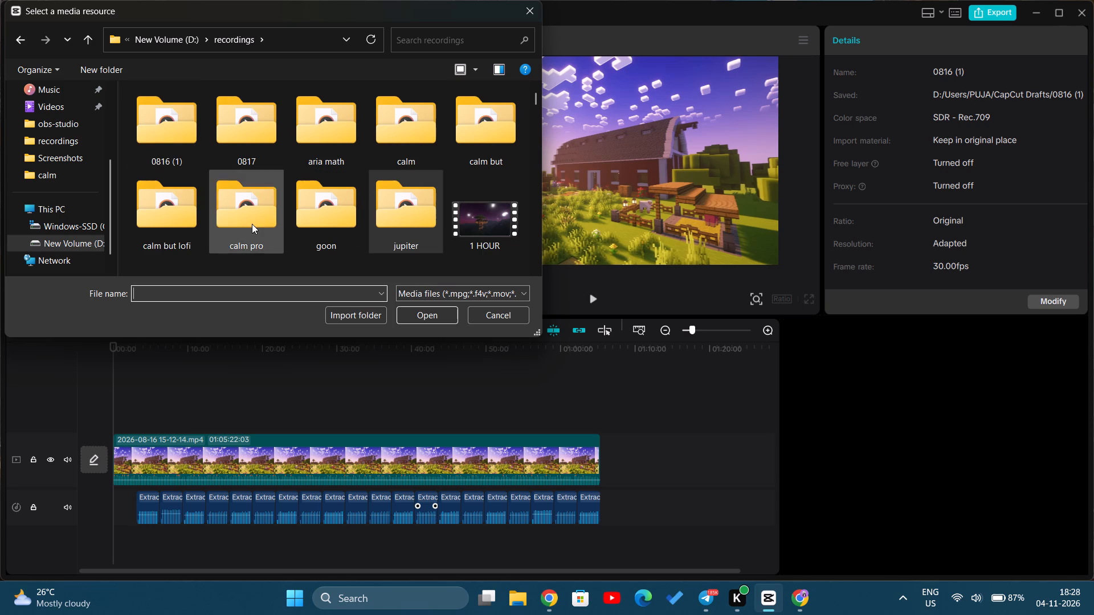
double_click(197, 131)
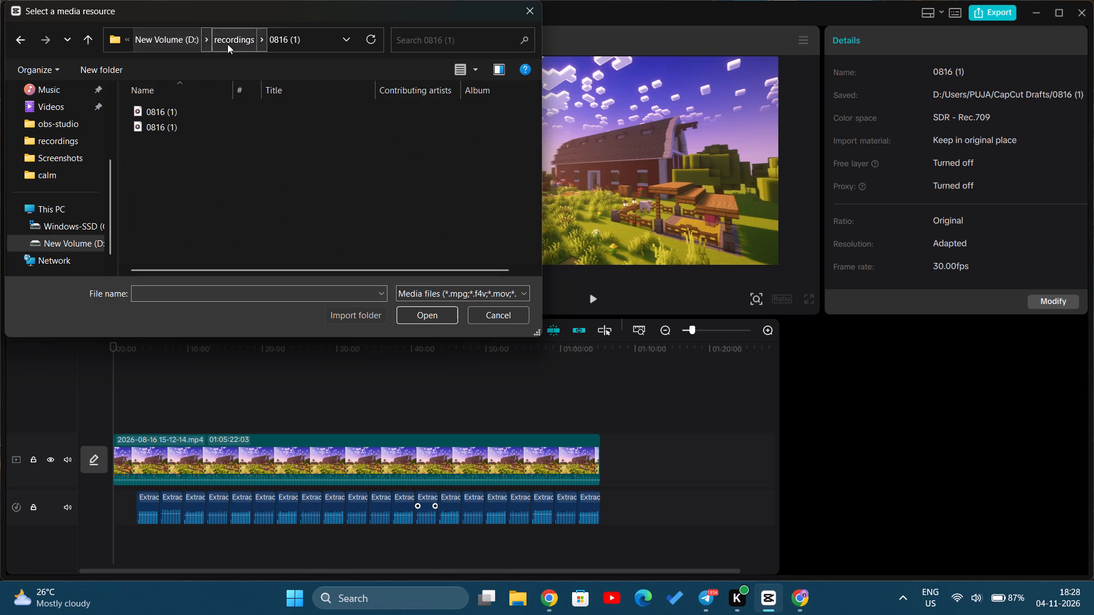
click(228, 44)
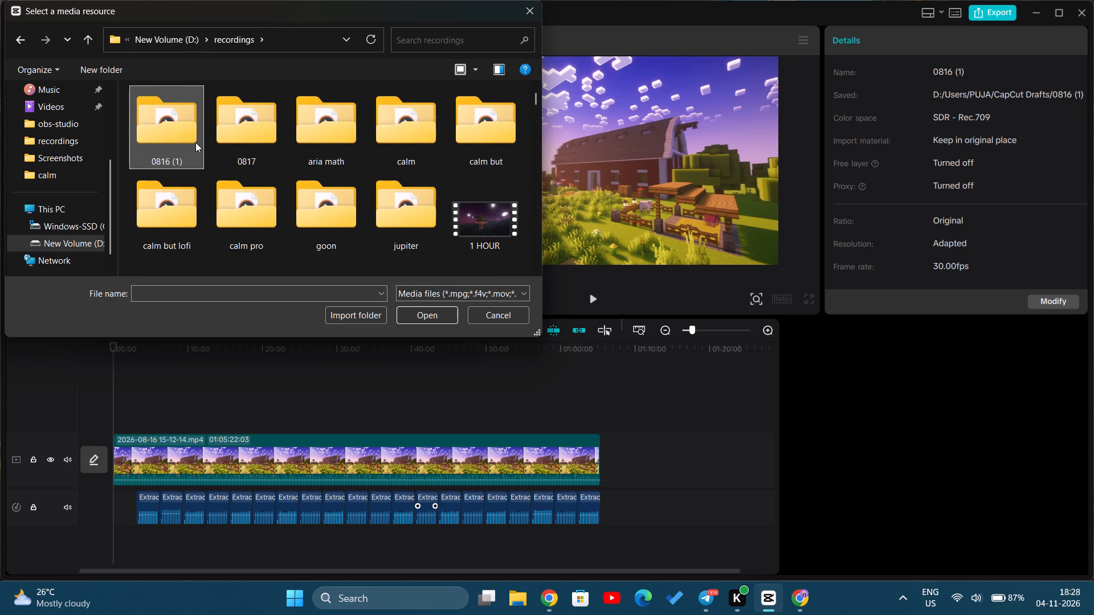
double_click(252, 138)
double_click(224, 111)
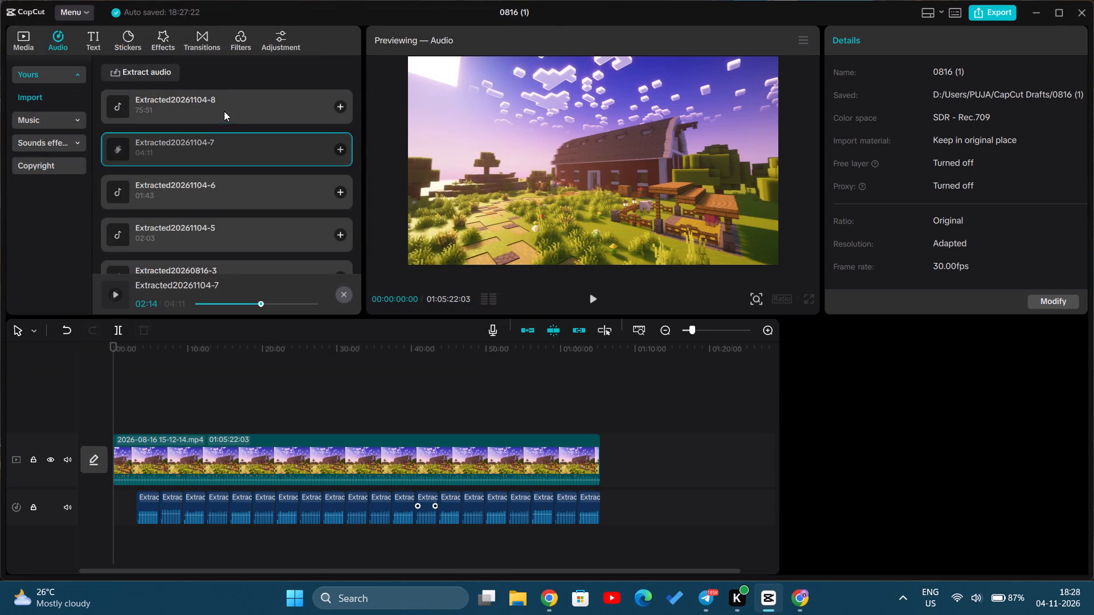
click(130, 108)
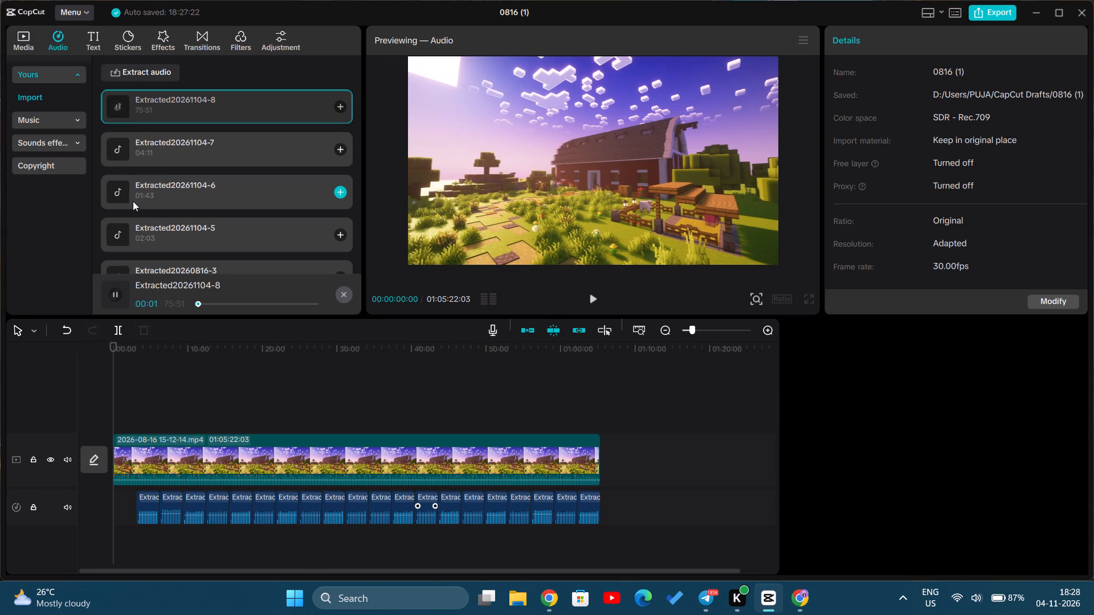
click(205, 310)
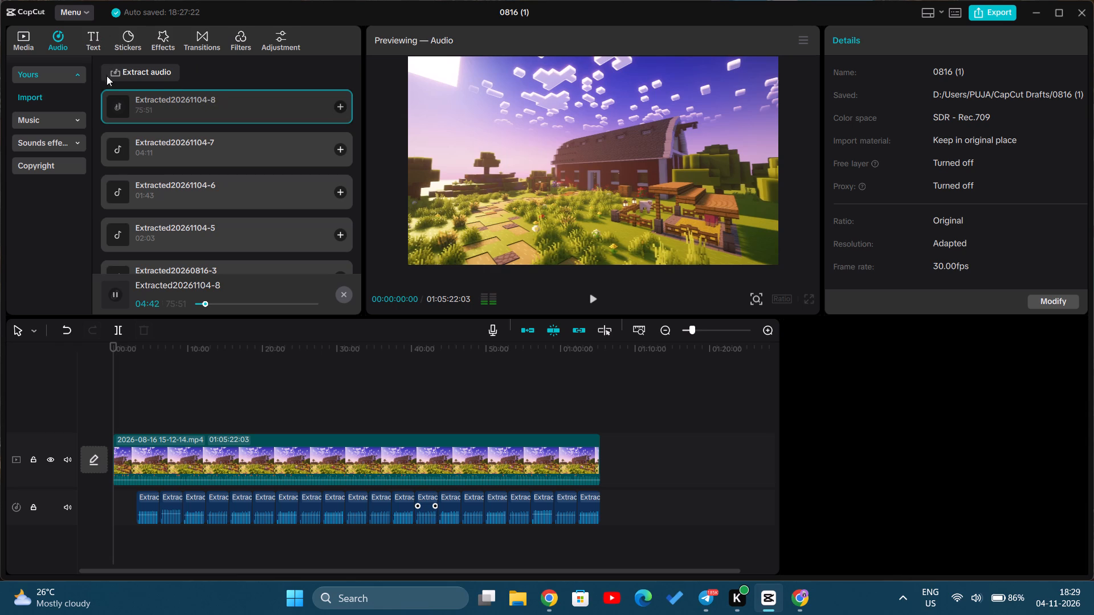
Extract audio from the first 0816(3) file in the recordings' calm but folder, preview it including its opening, and pause it.
click(131, 69)
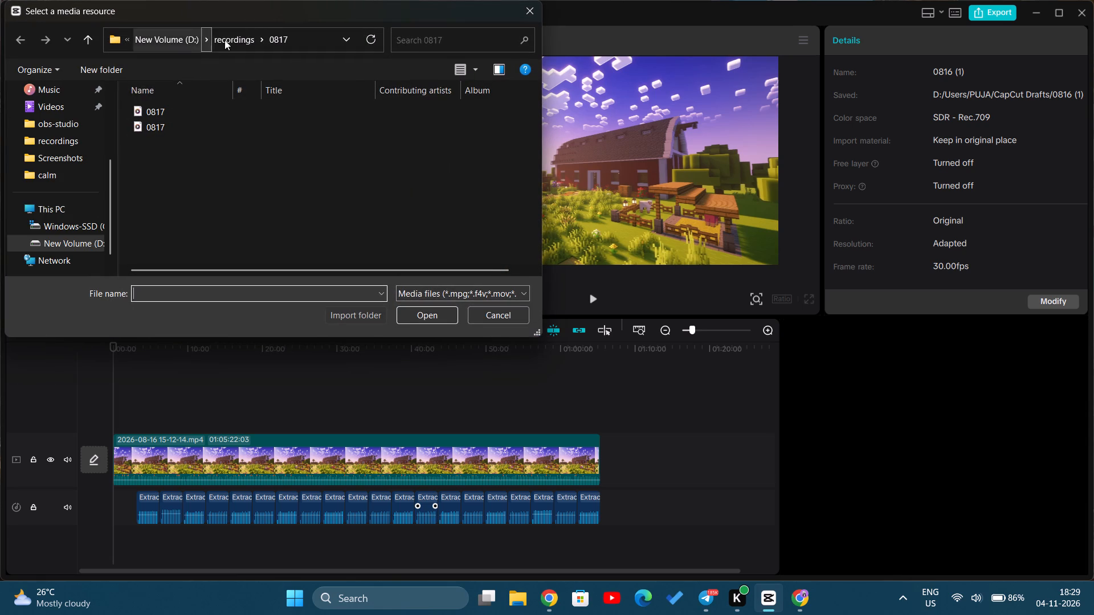
click(229, 39)
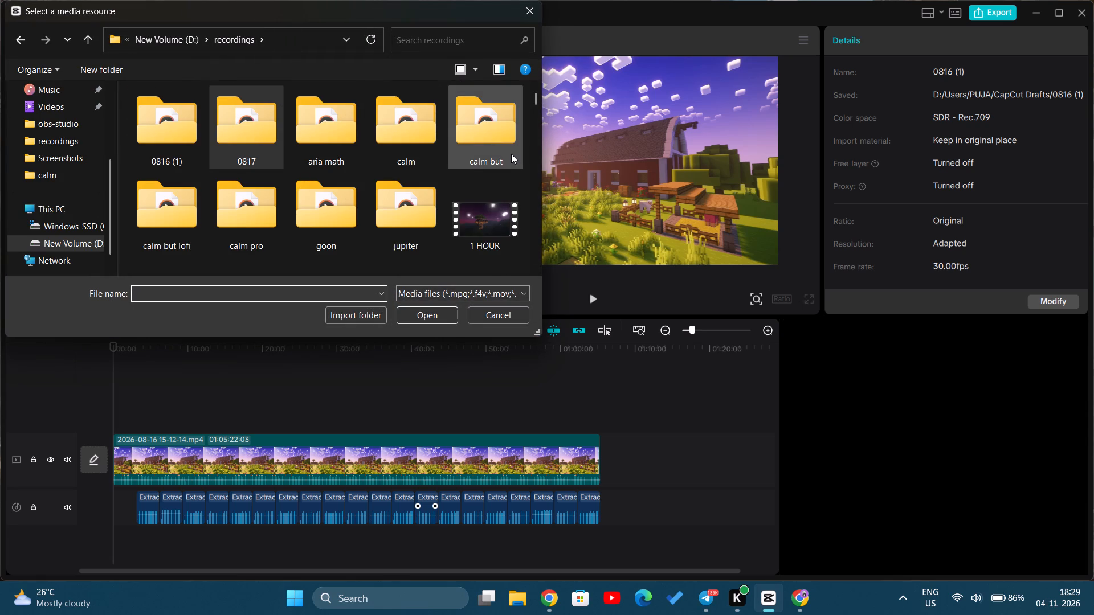
double_click(483, 142)
double_click(271, 113)
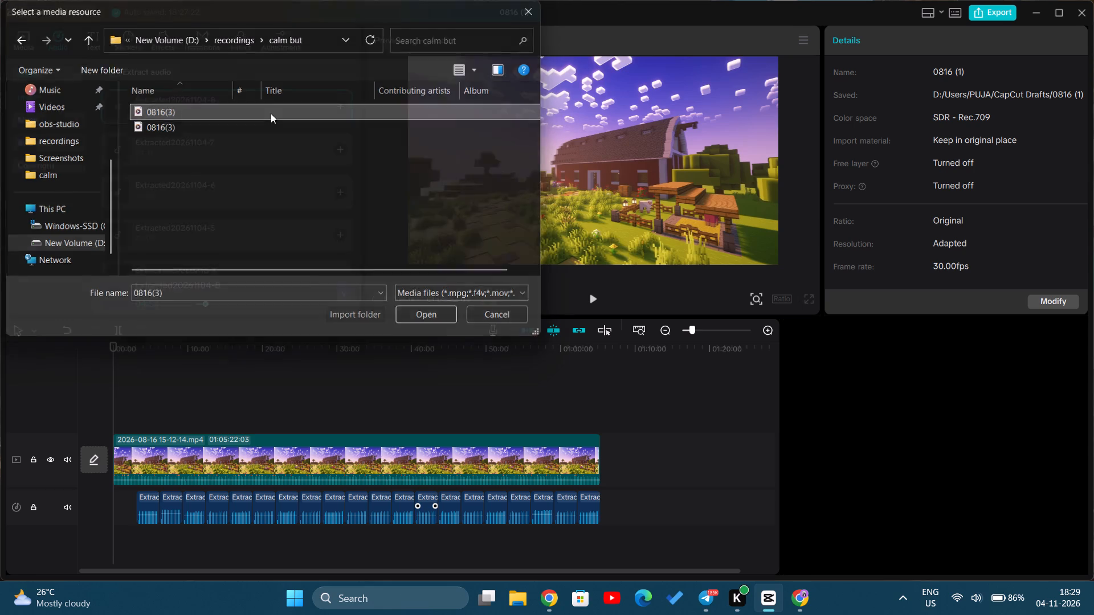
click(125, 112)
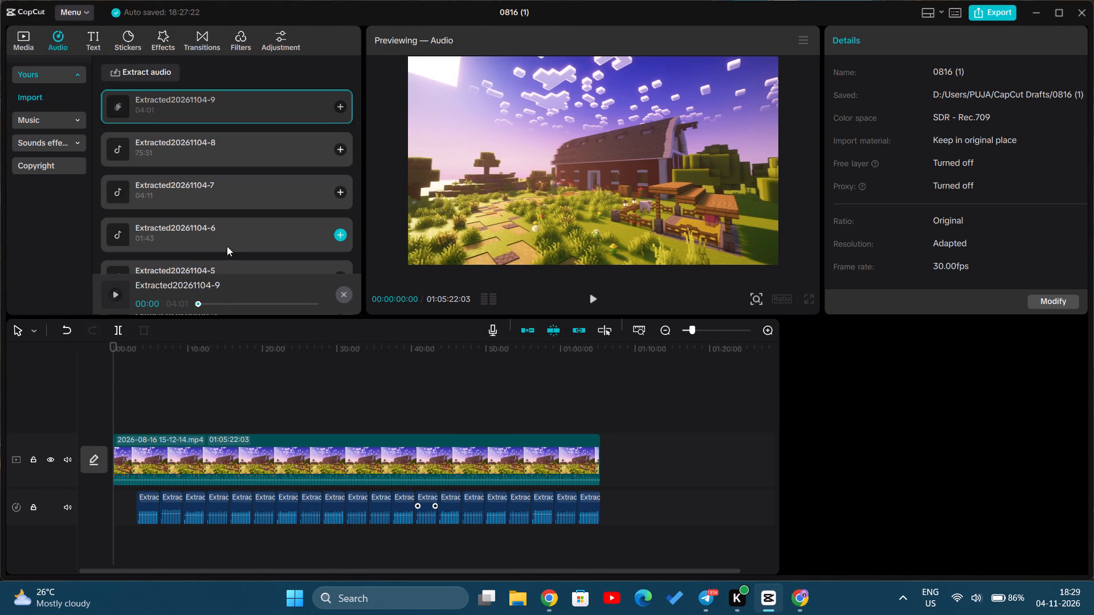
click(209, 302)
click(120, 292)
drag(203, 304, 189, 305)
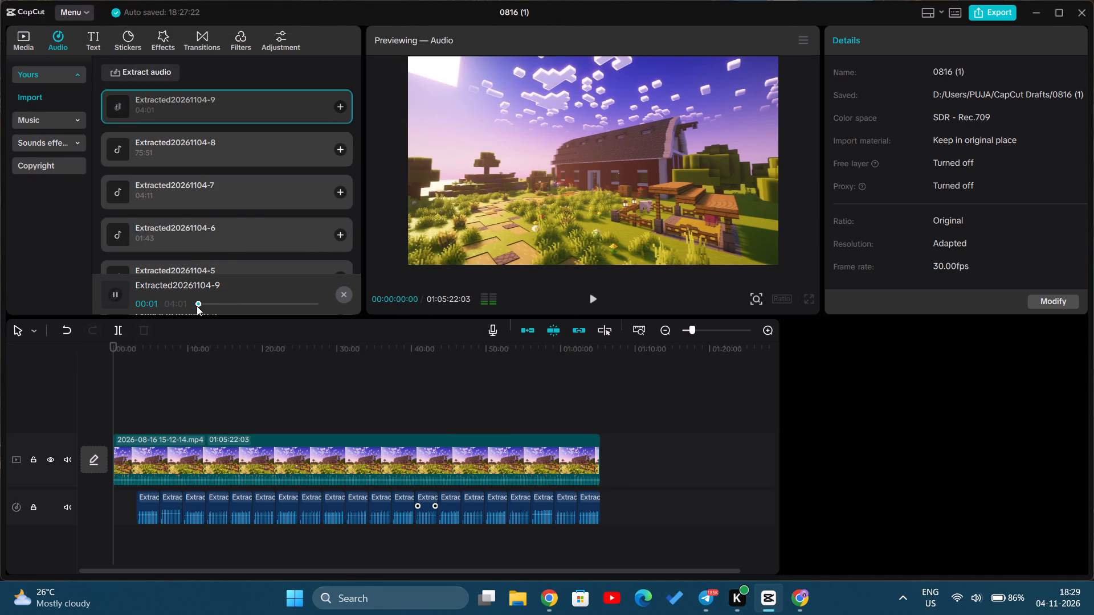
click(123, 295)
Extract audio from the first 0816(2) file in the recordings' calm pro folder, preview two parts of it and pause it.
click(138, 67)
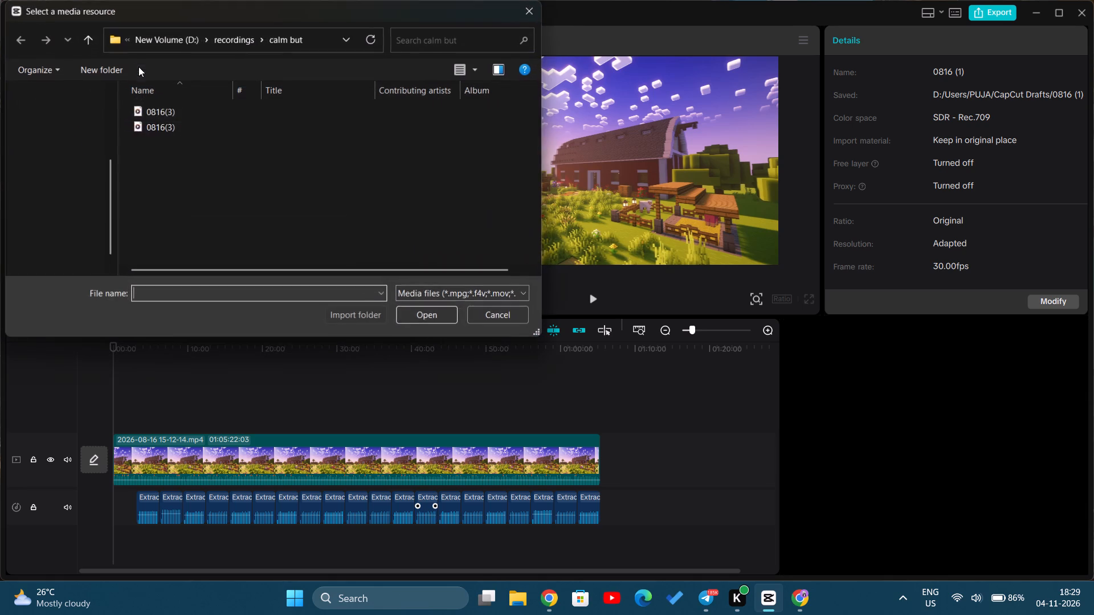
click(233, 39)
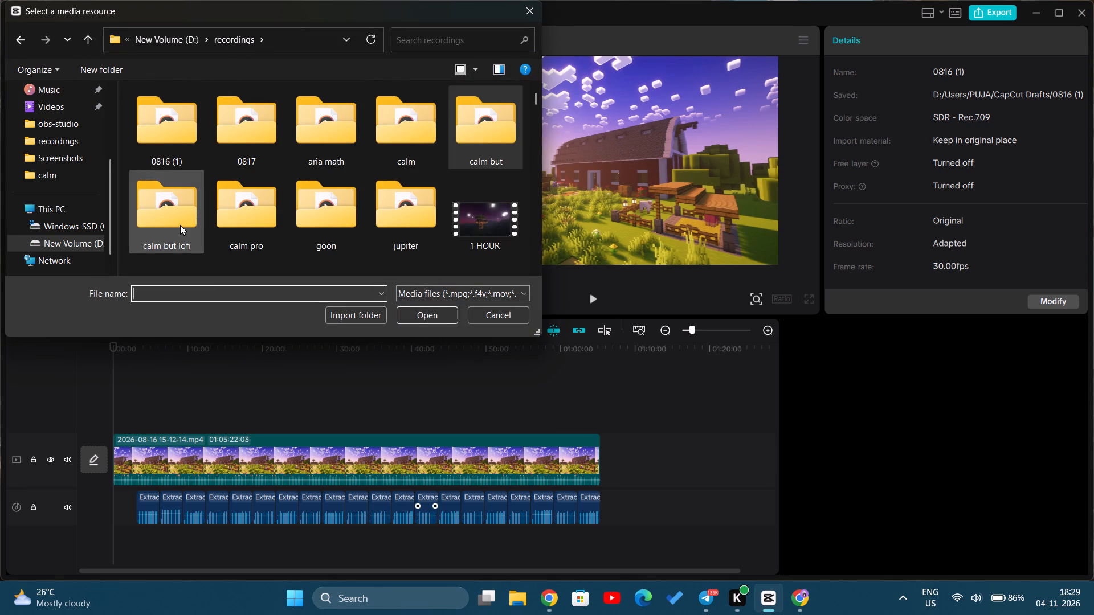
double_click(251, 229)
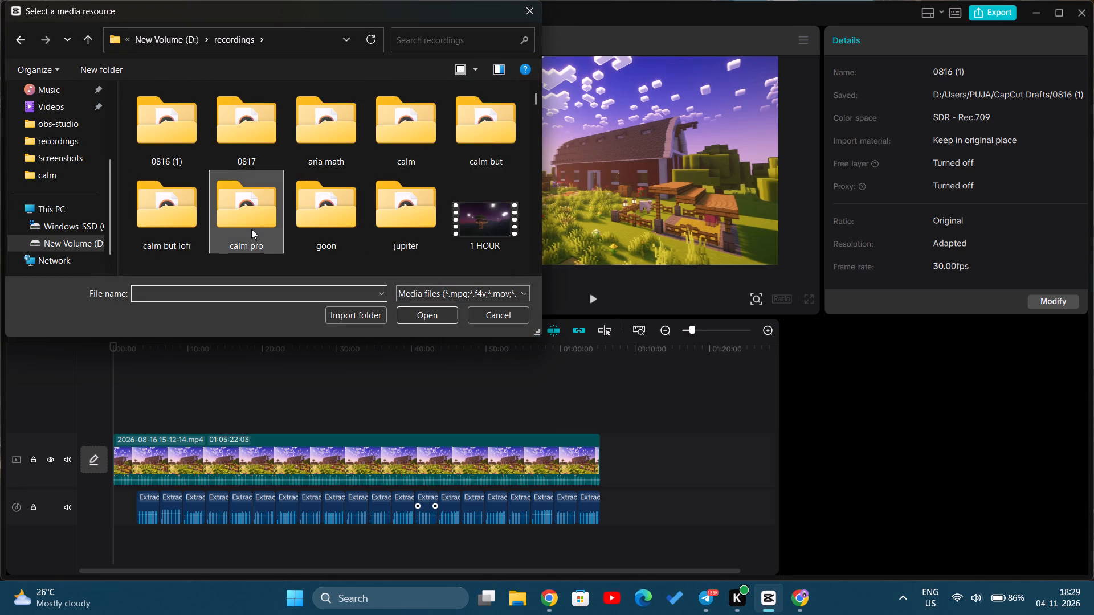
double_click(219, 115)
click(126, 112)
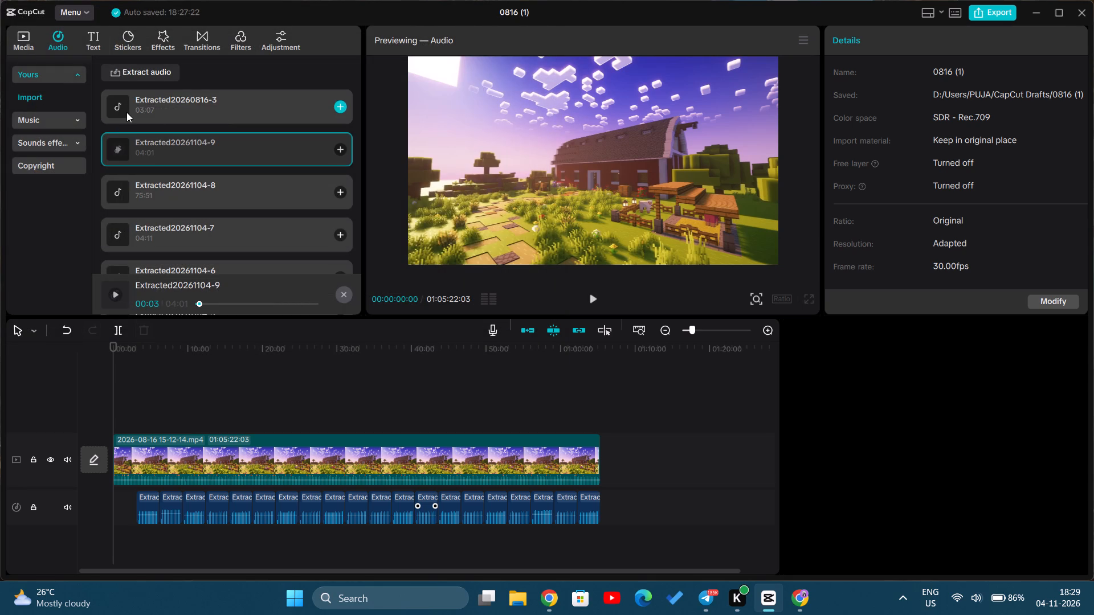
click(218, 305)
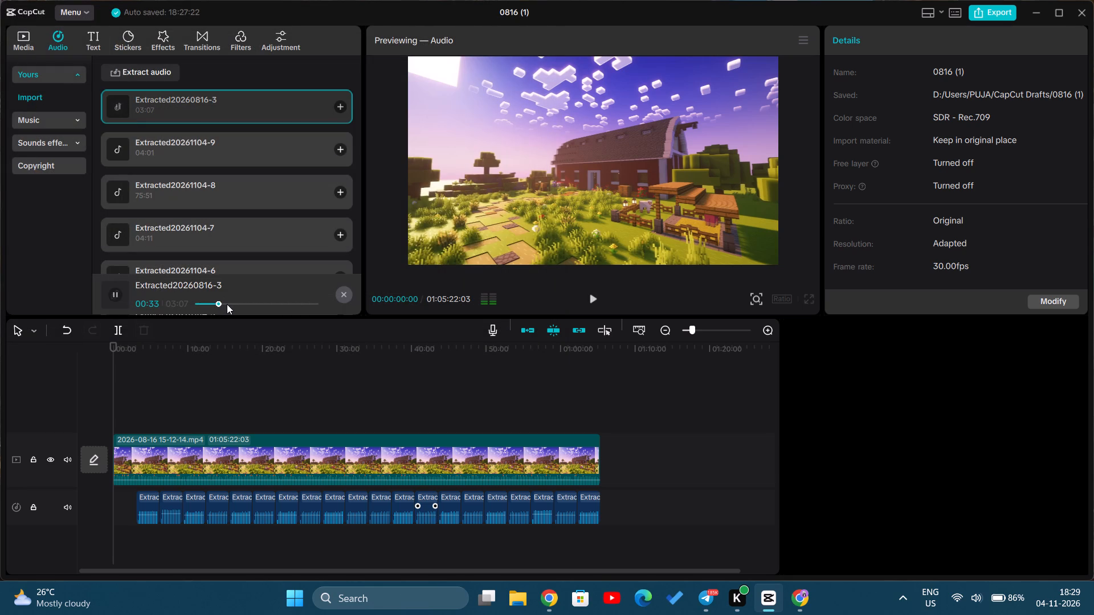
click(117, 294)
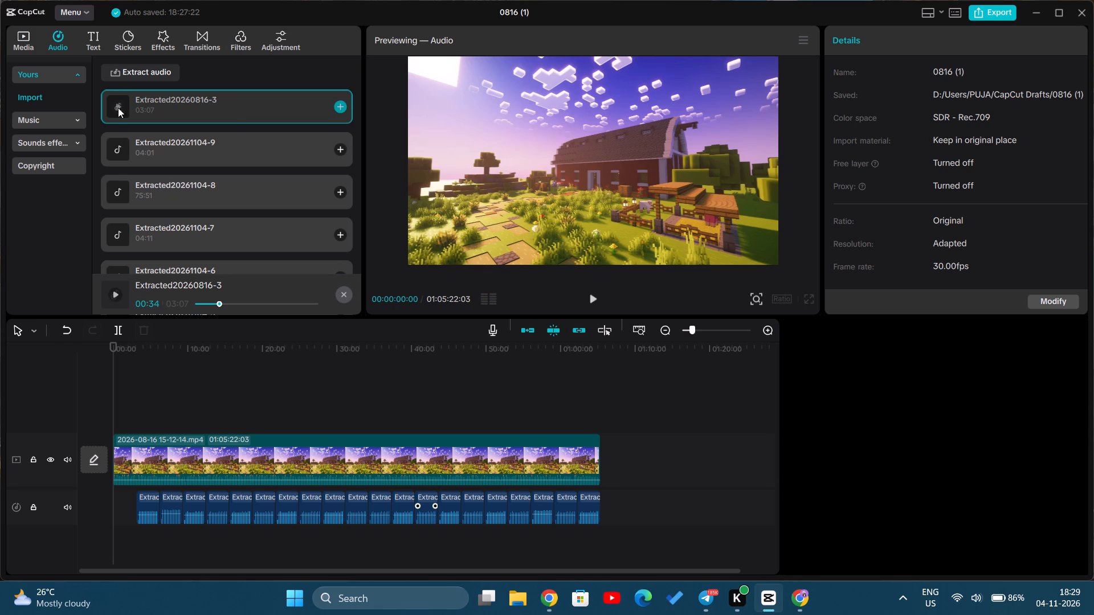
Extract audio from the first file in the recordings' goon folder and preview its beginning and two further points.
click(124, 75)
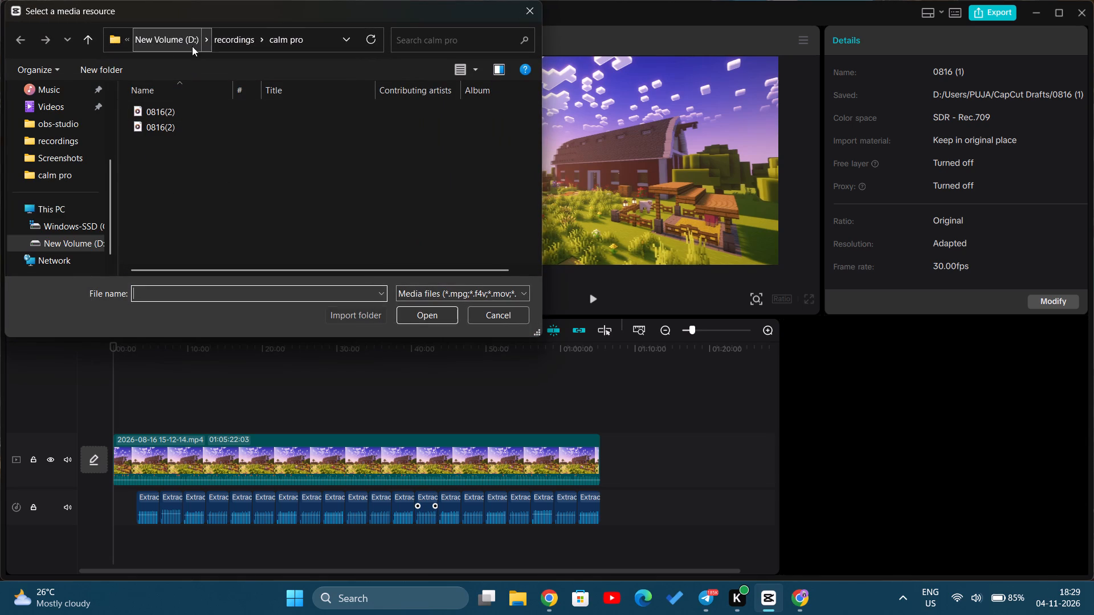
click(235, 39)
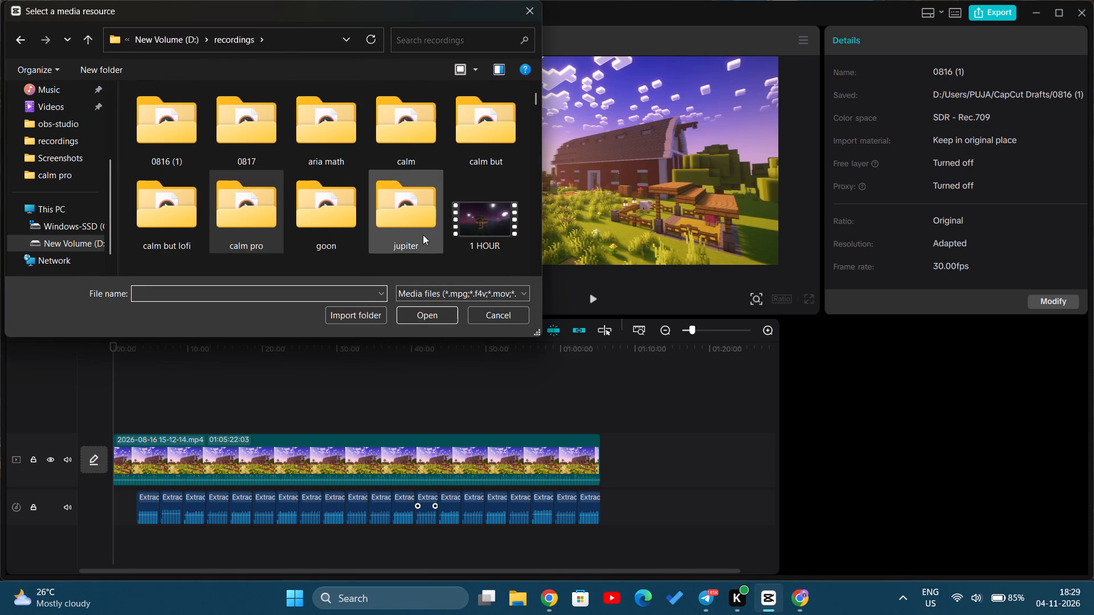
double_click(320, 233)
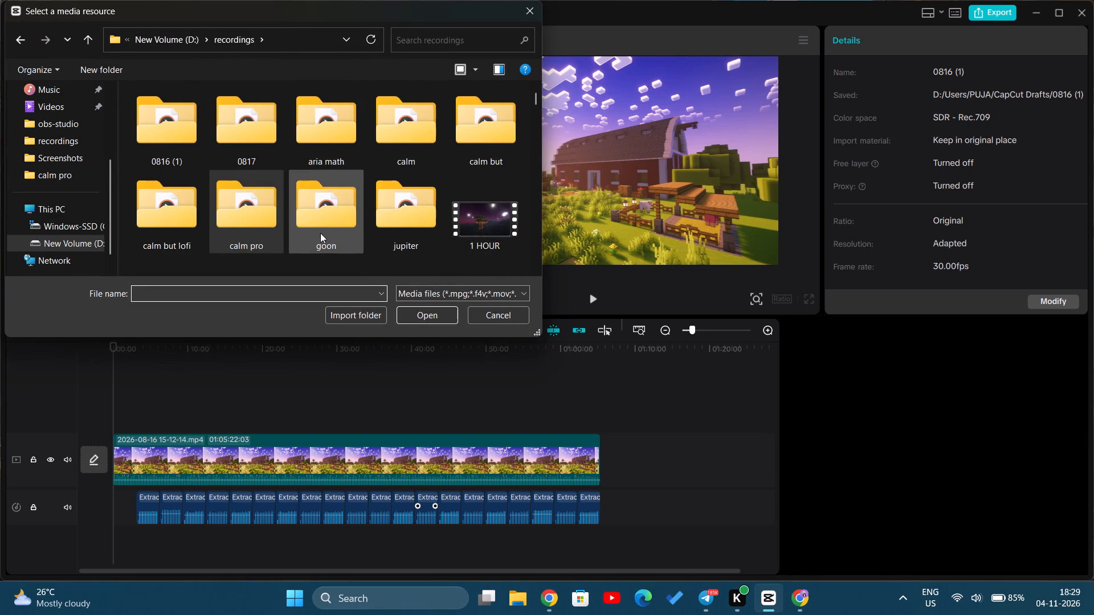
double_click(153, 105)
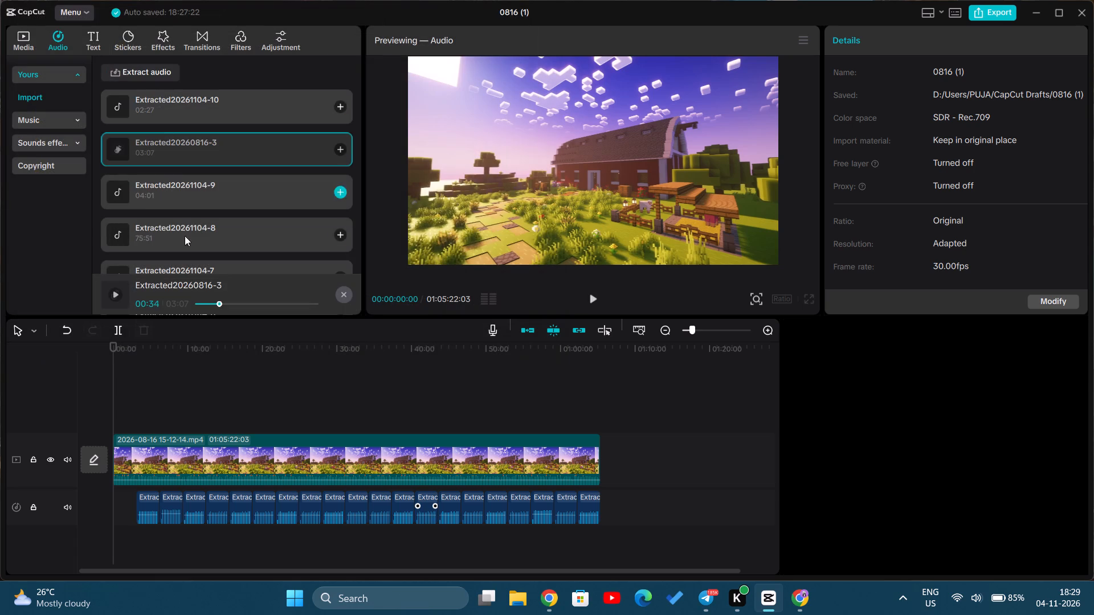
click(116, 108)
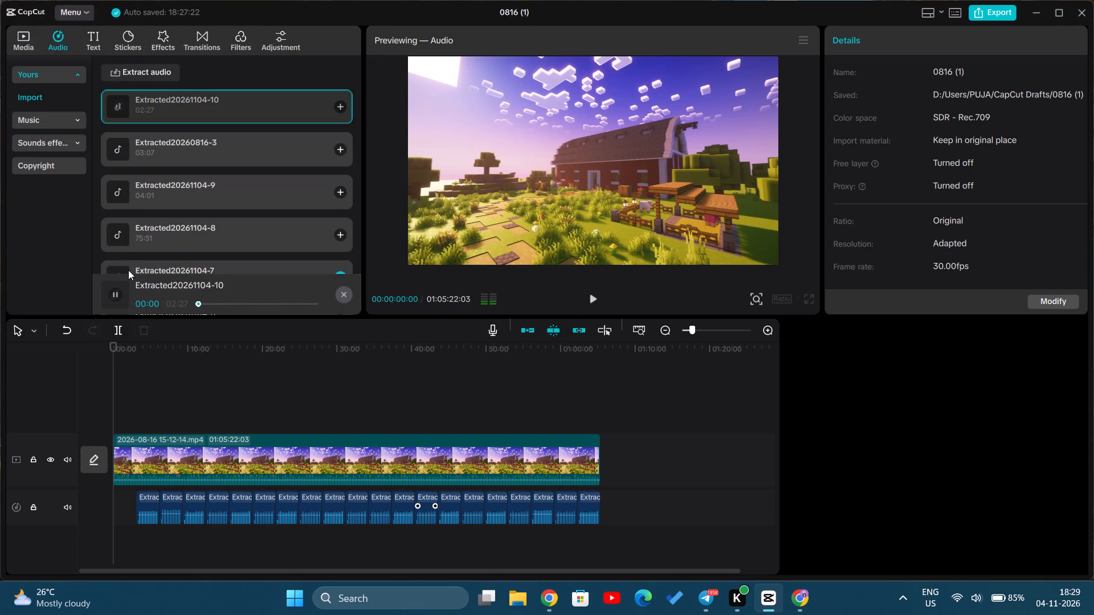
click(211, 300)
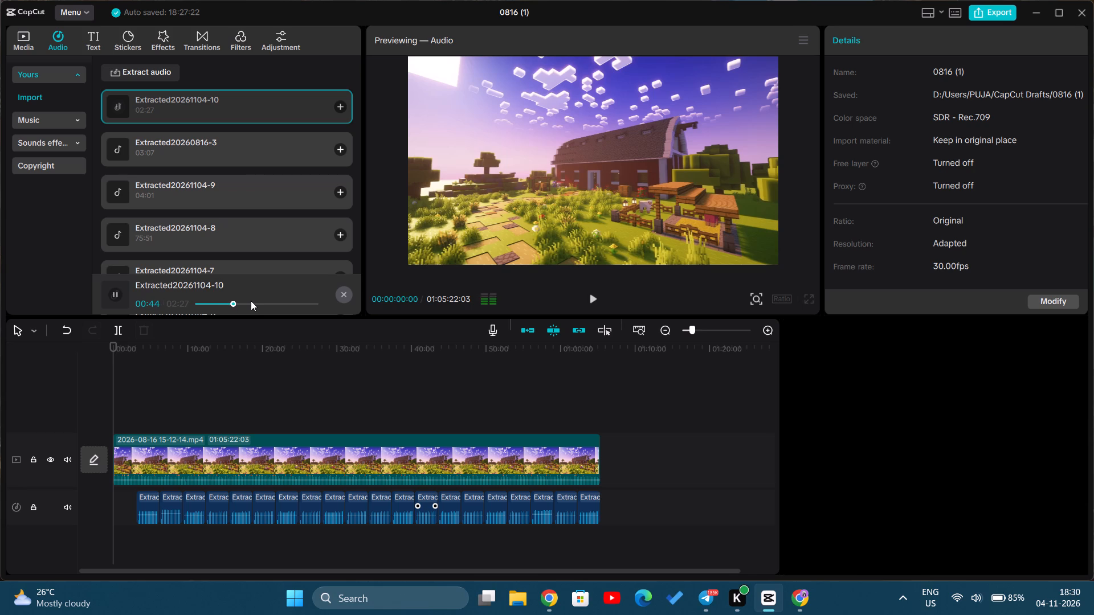
click(251, 301)
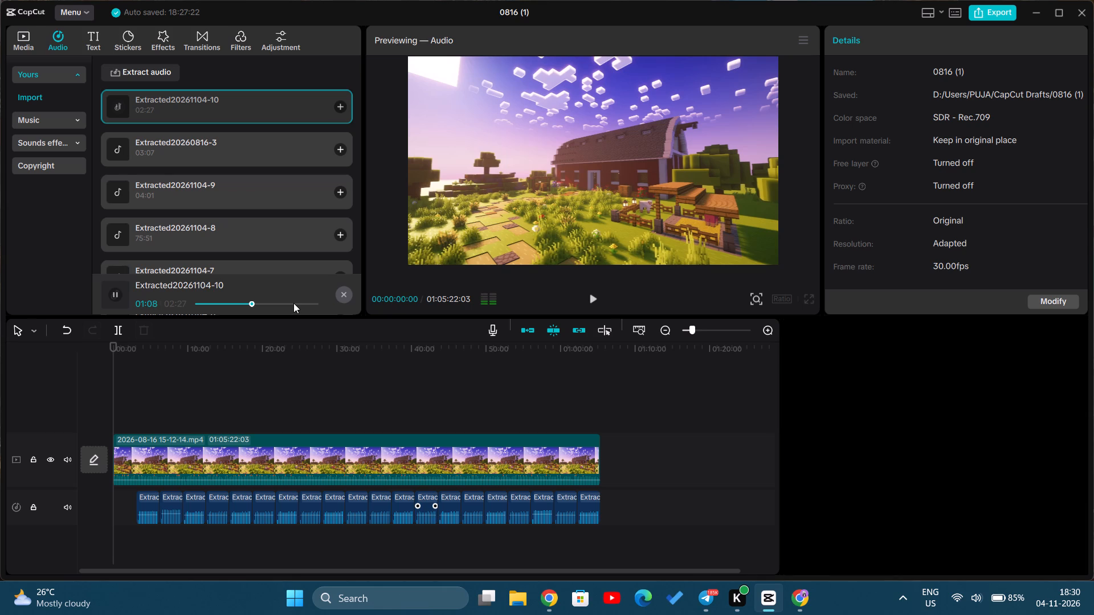
click(293, 303)
click(119, 150)
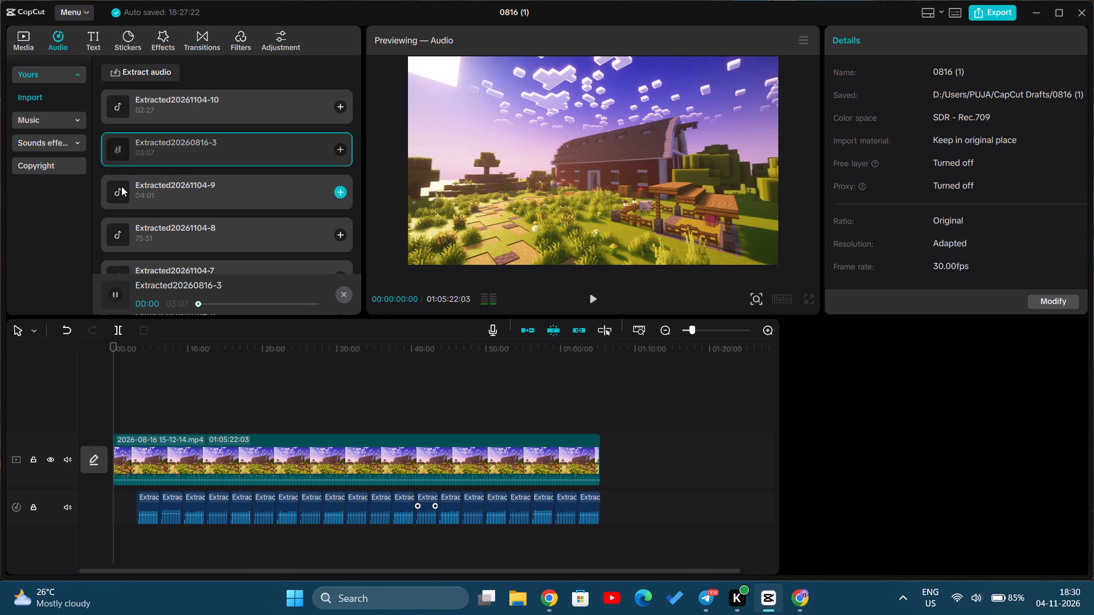
click(120, 190)
scroll(119, 216, down, 1)
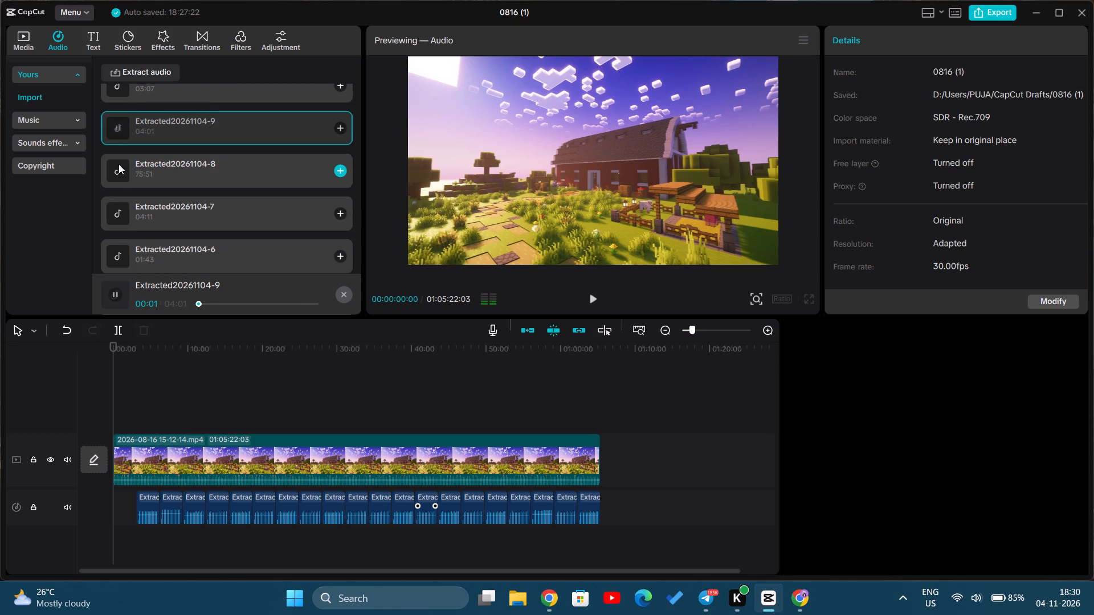
click(119, 164)
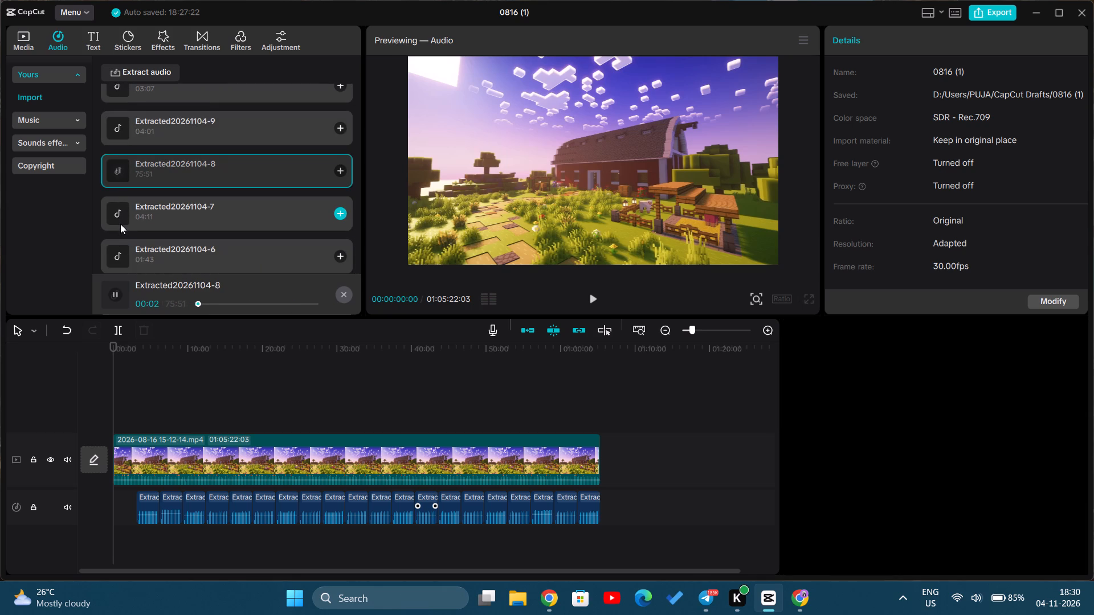
click(120, 224)
scroll(125, 210, down, 3)
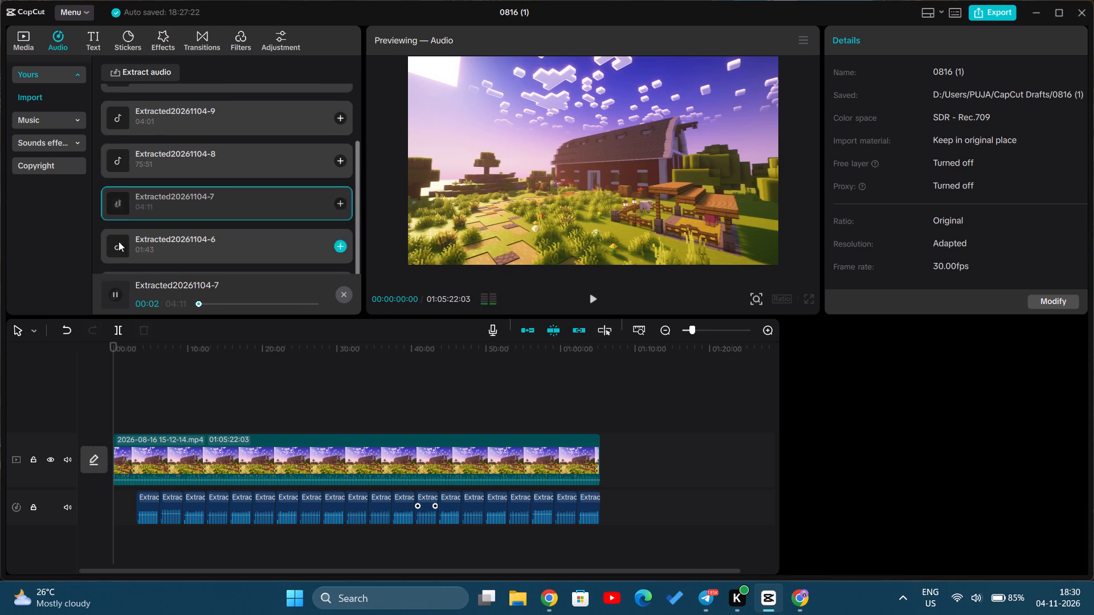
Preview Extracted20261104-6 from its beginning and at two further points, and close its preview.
click(113, 251)
scroll(123, 235, down, 4)
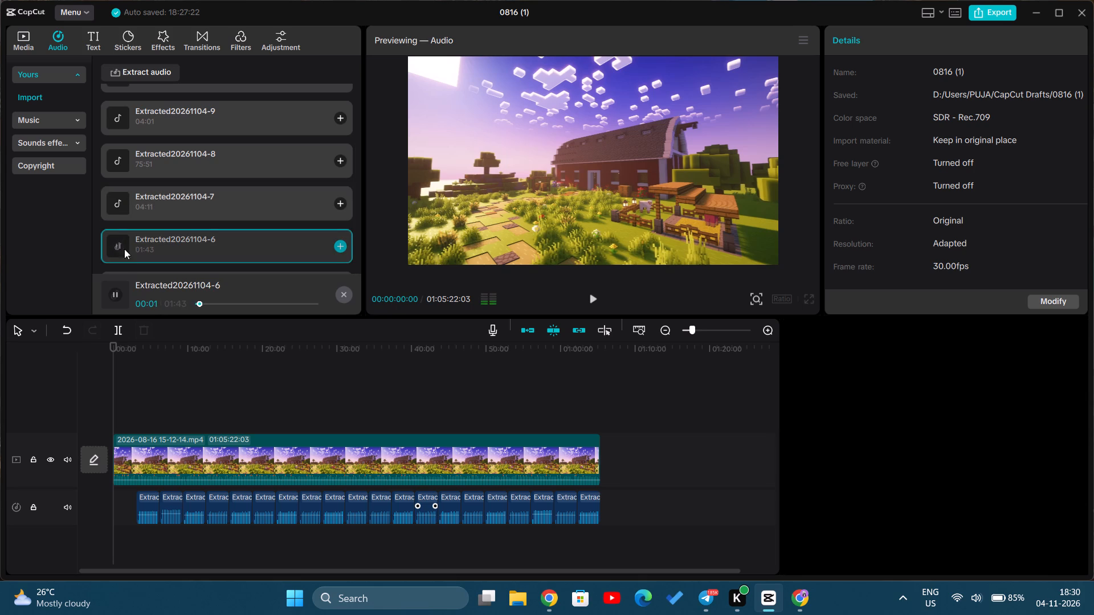
scroll(216, 240, down, 2)
click(230, 300)
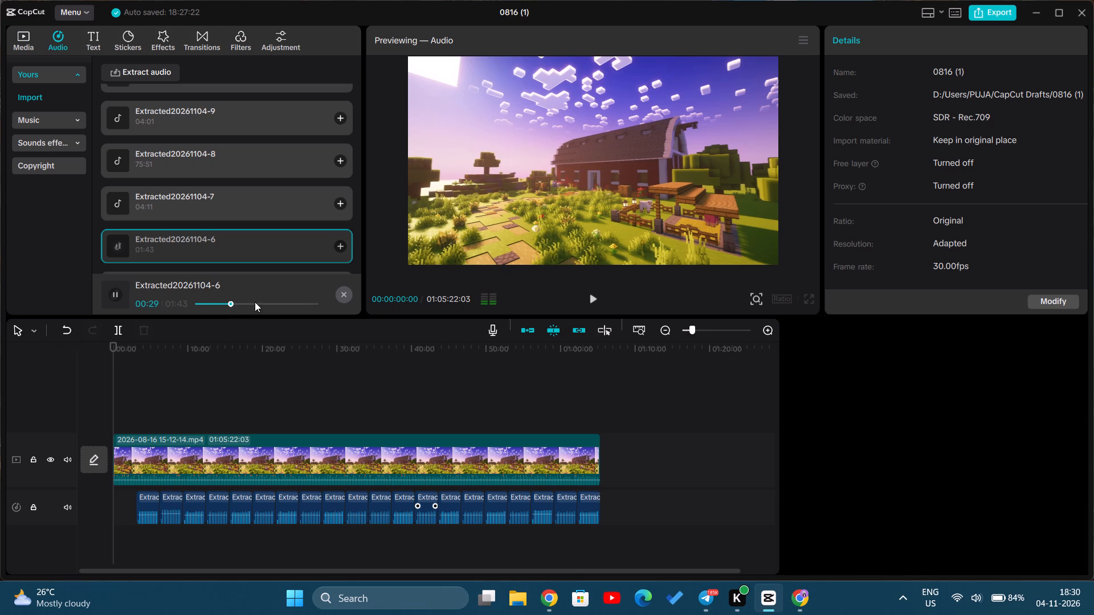
click(269, 303)
scroll(288, 210, down, 3)
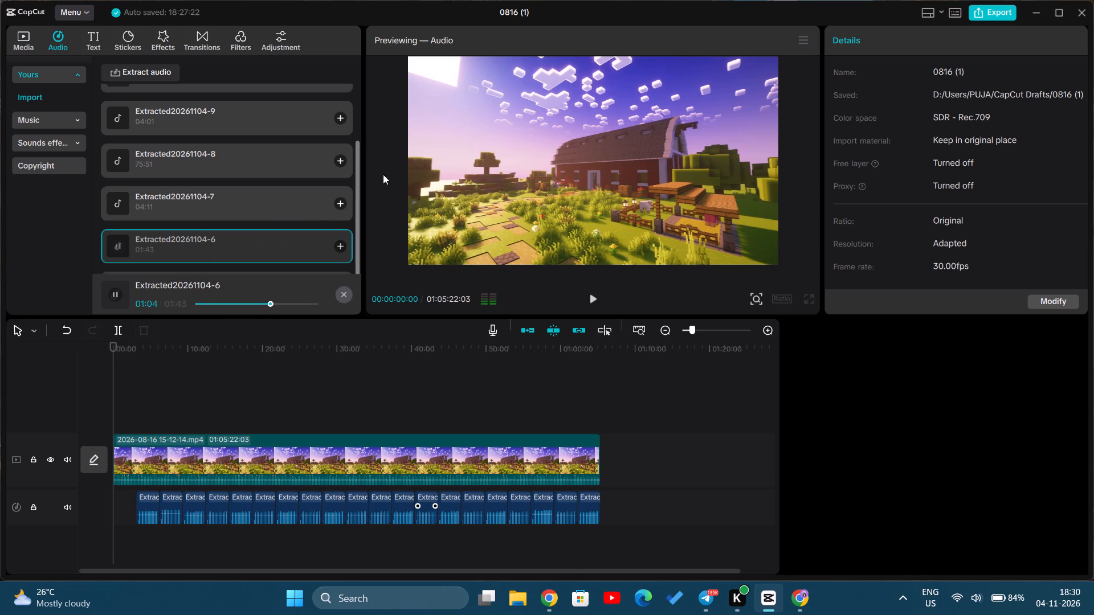
drag(357, 202, 361, 260)
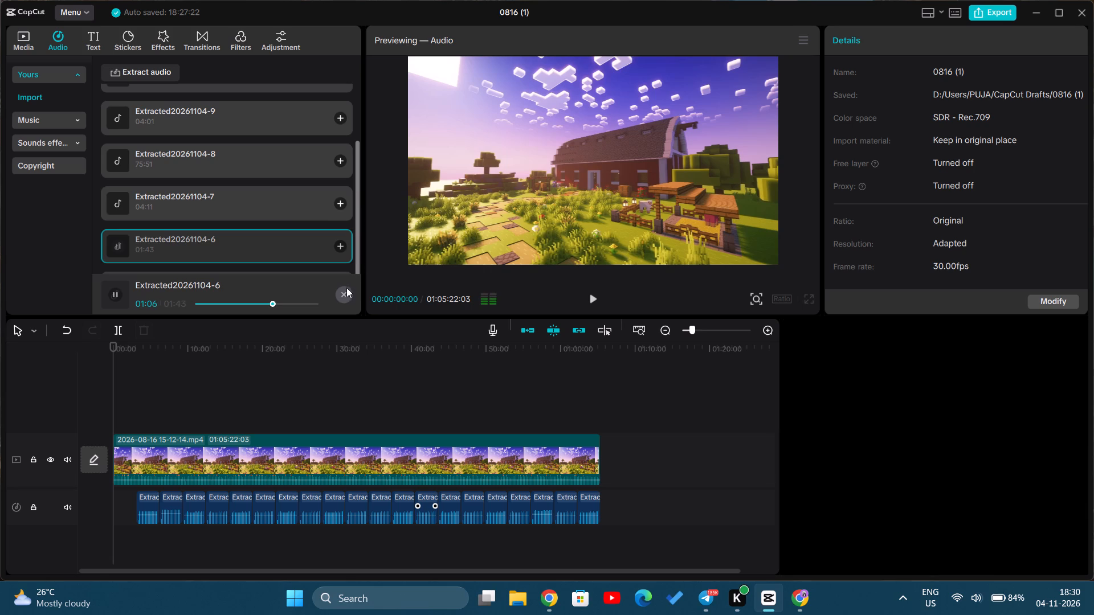
click(345, 296)
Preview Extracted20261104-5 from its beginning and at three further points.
scroll(128, 225, down, 3)
click(119, 289)
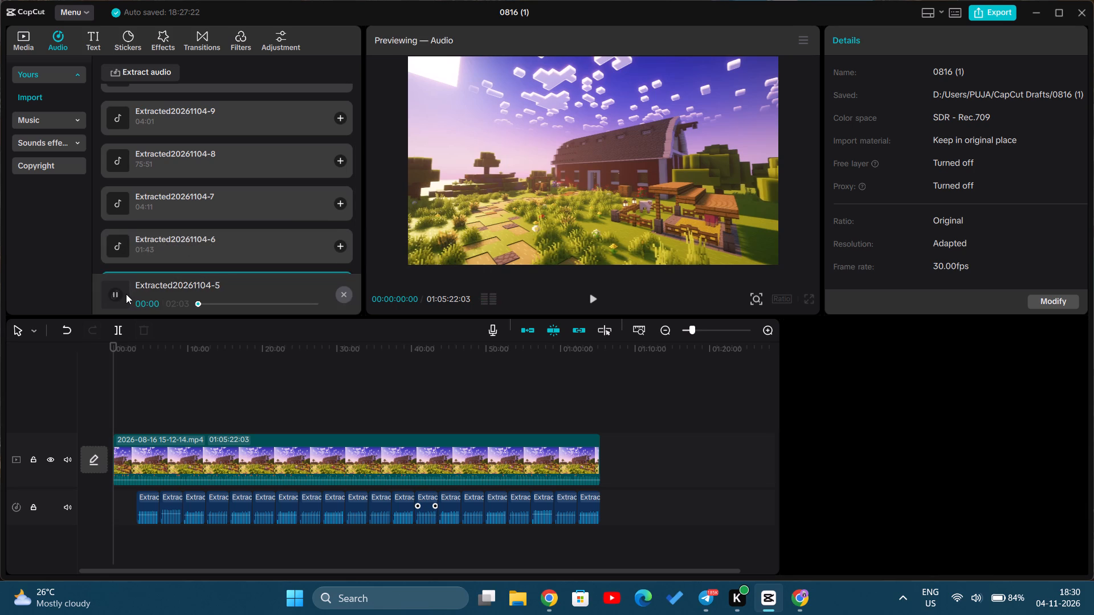
click(215, 302)
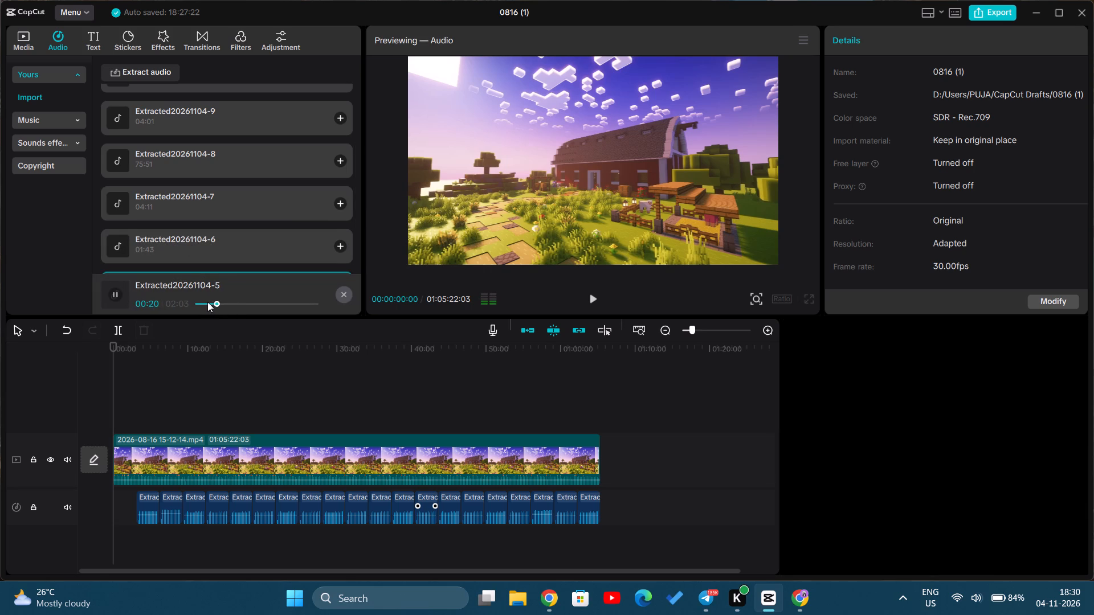
click(207, 302)
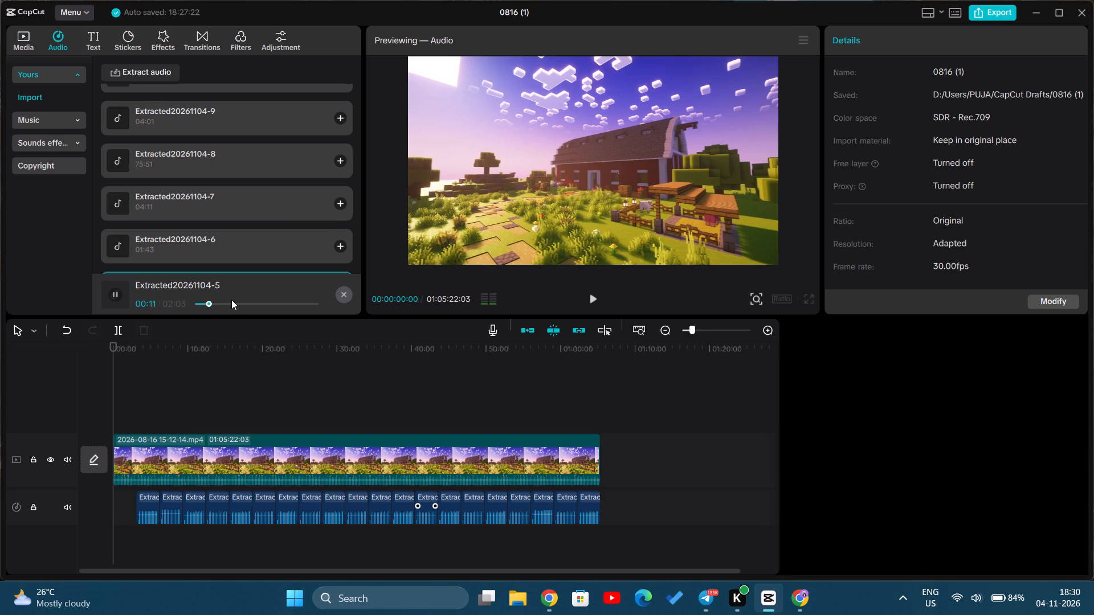
click(242, 300)
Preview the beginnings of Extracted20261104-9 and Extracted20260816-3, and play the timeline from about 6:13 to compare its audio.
click(121, 117)
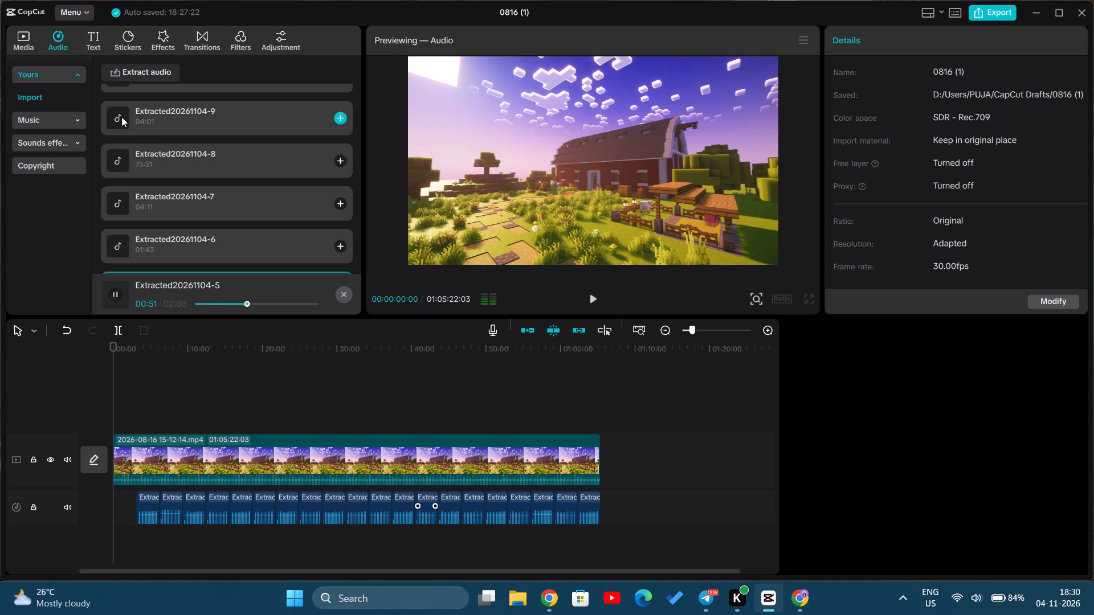
scroll(152, 222, up, 1)
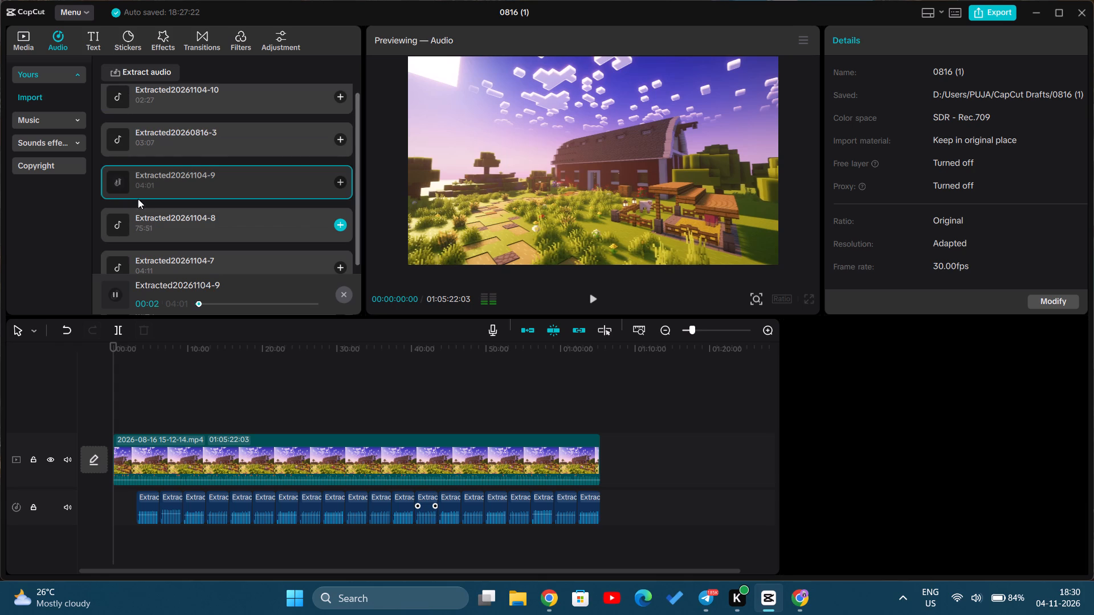
click(118, 137)
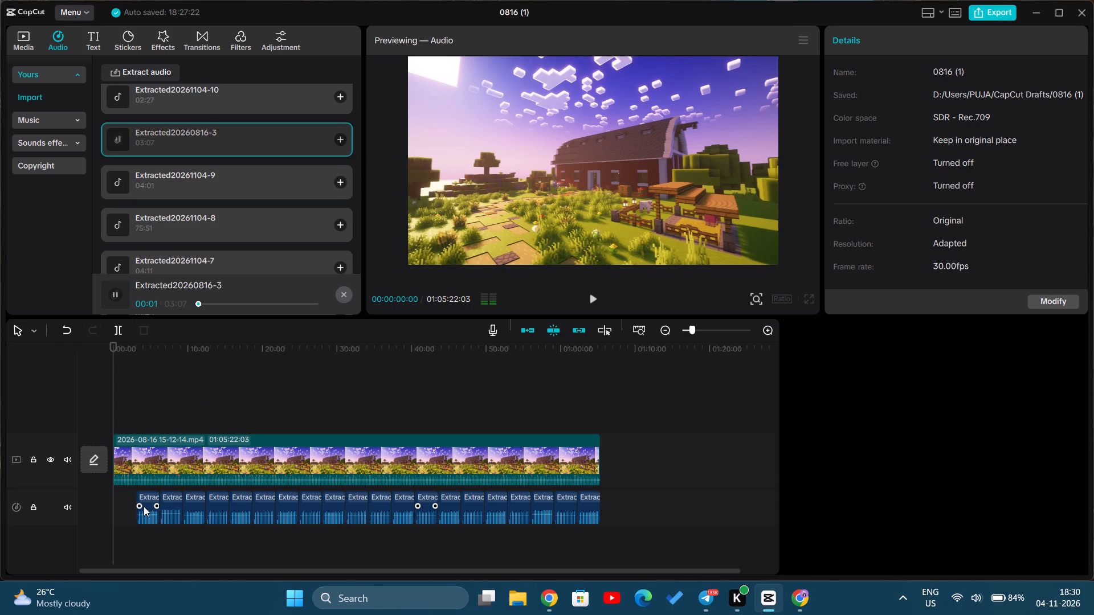
click(158, 399)
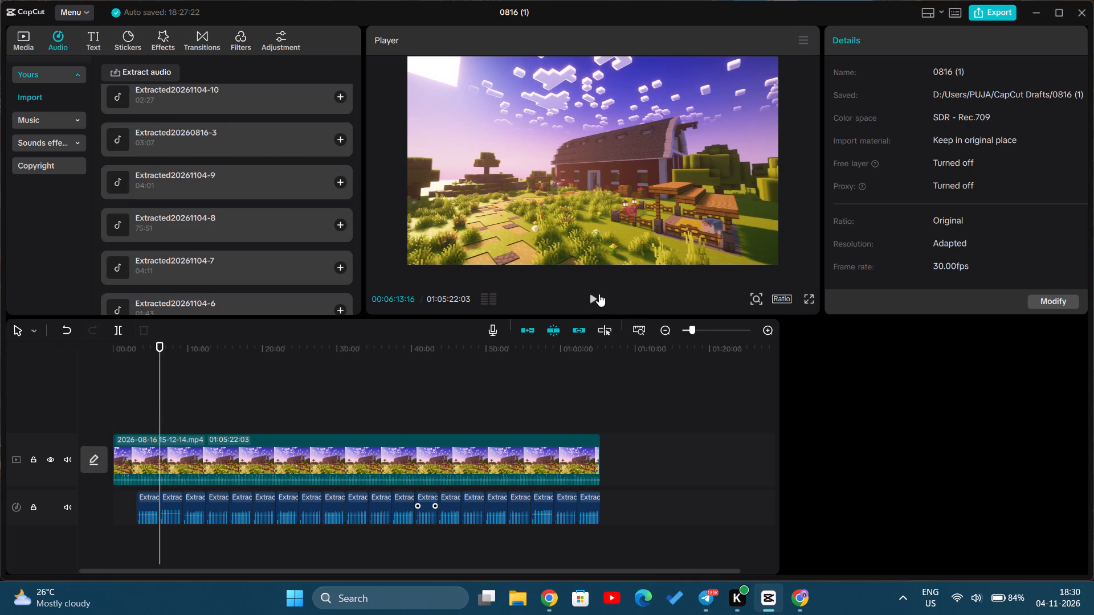
click(595, 293)
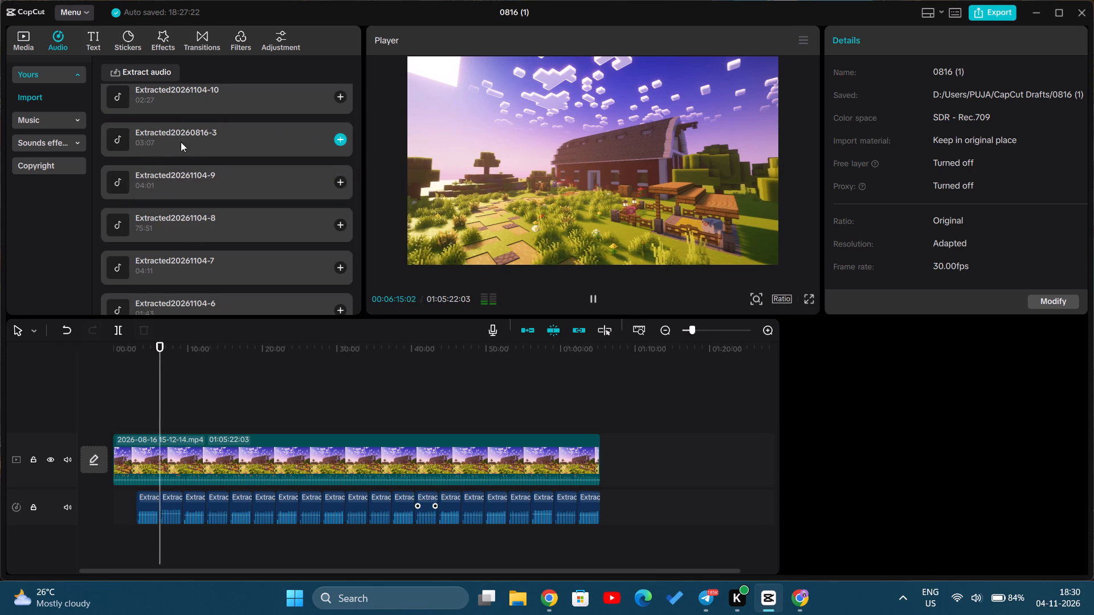
click(115, 138)
scroll(145, 206, up, 3)
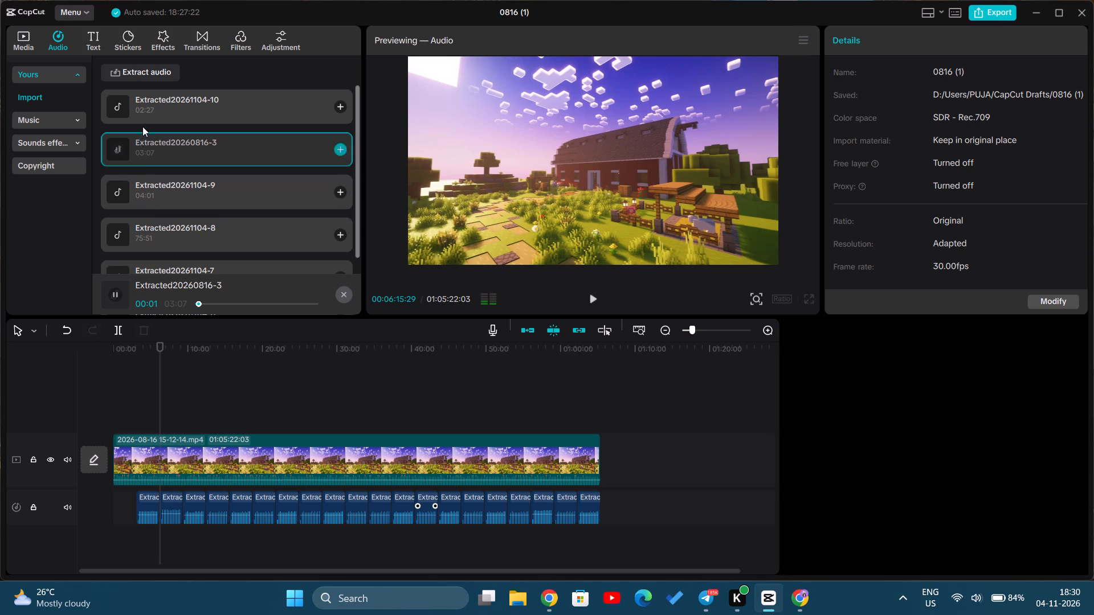
click(121, 114)
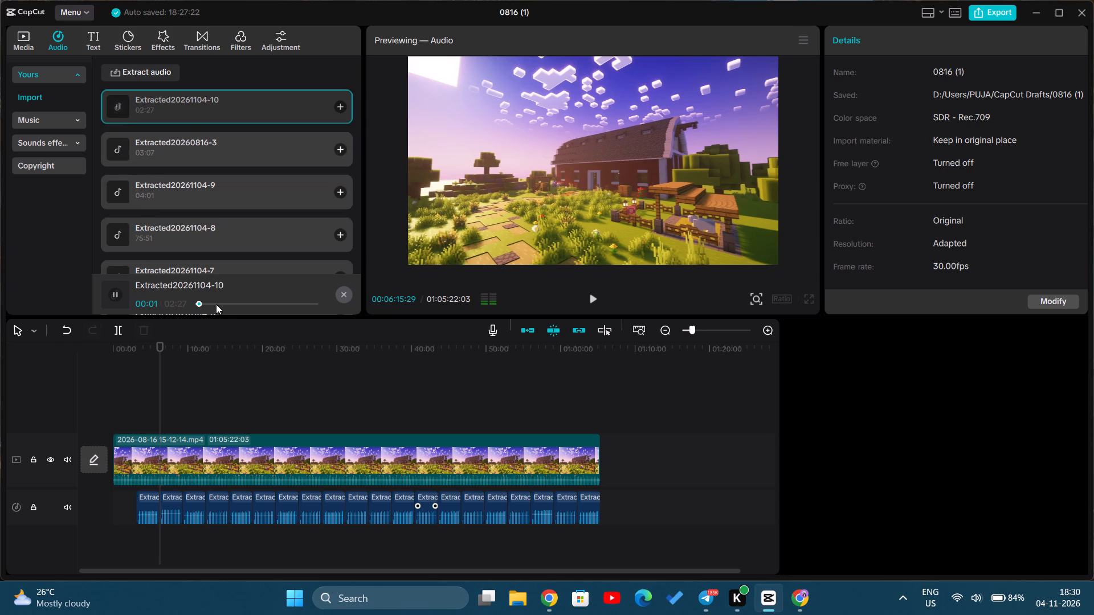
click(125, 242)
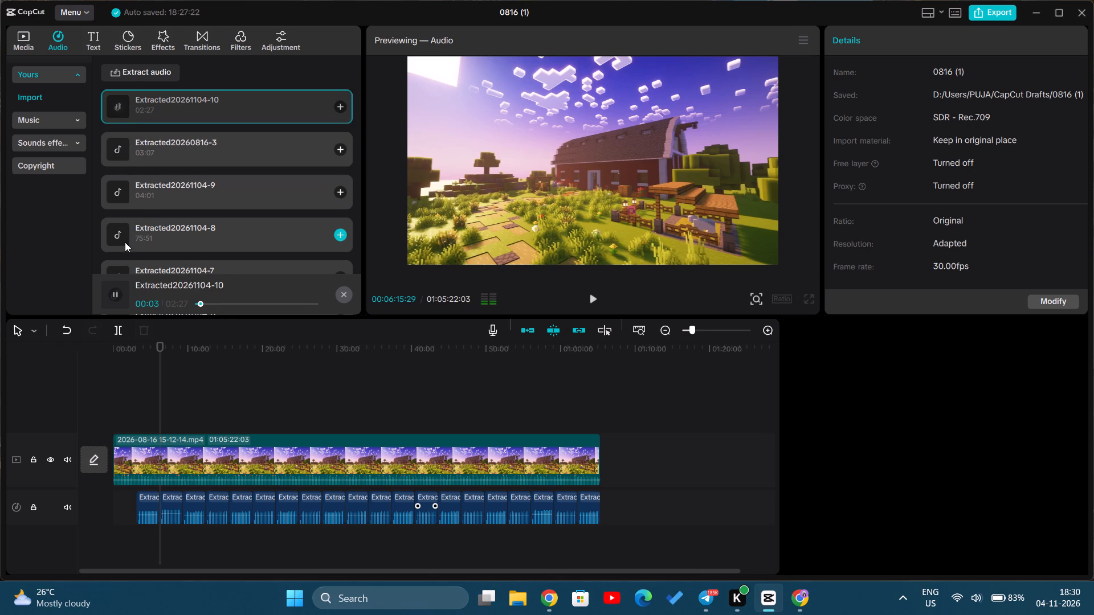
scroll(260, 219, down, 2)
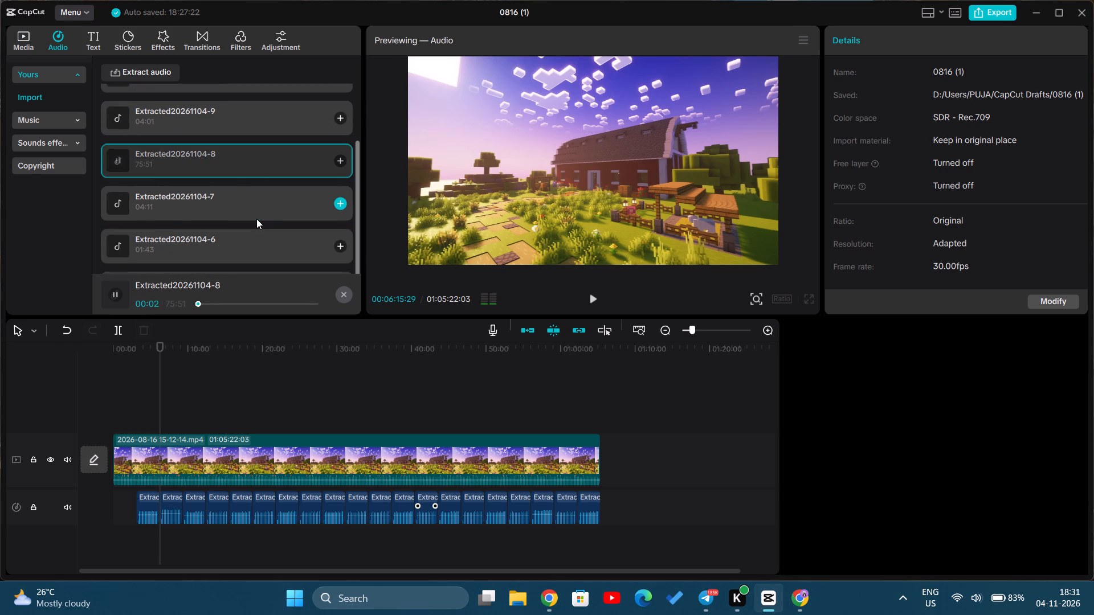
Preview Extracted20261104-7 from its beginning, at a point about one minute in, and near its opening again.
click(133, 209)
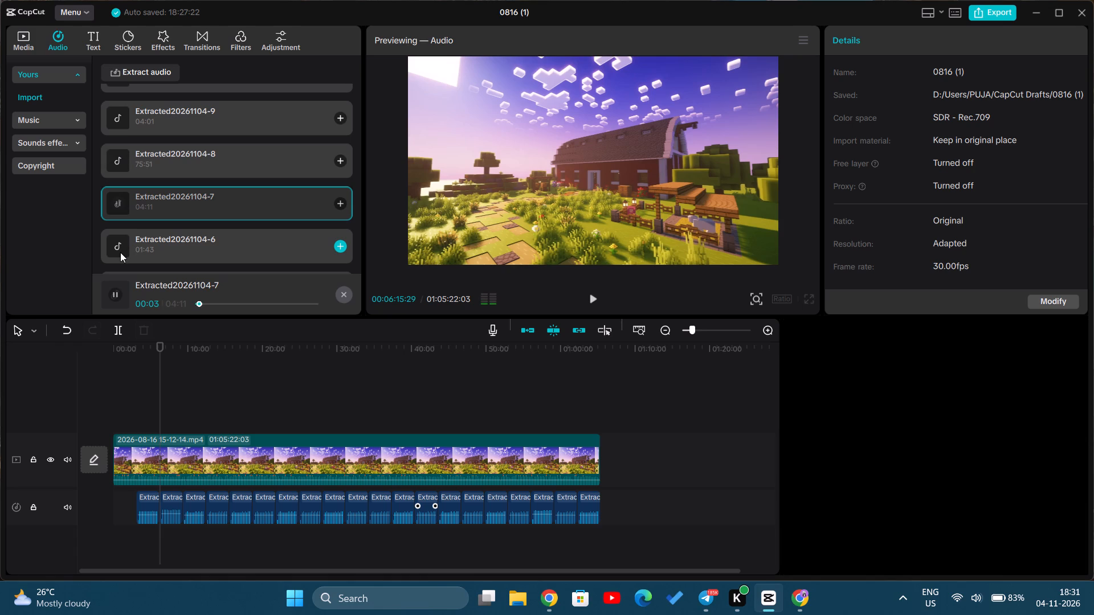
click(210, 297)
click(225, 302)
click(205, 307)
click(202, 302)
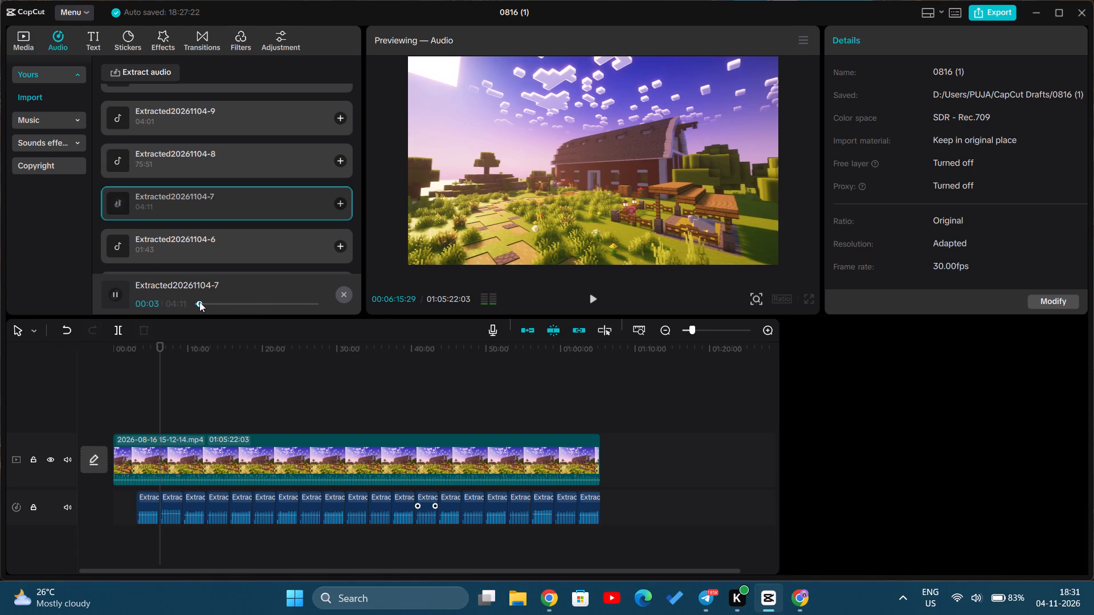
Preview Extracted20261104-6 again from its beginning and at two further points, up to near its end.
click(112, 251)
scroll(195, 214, down, 3)
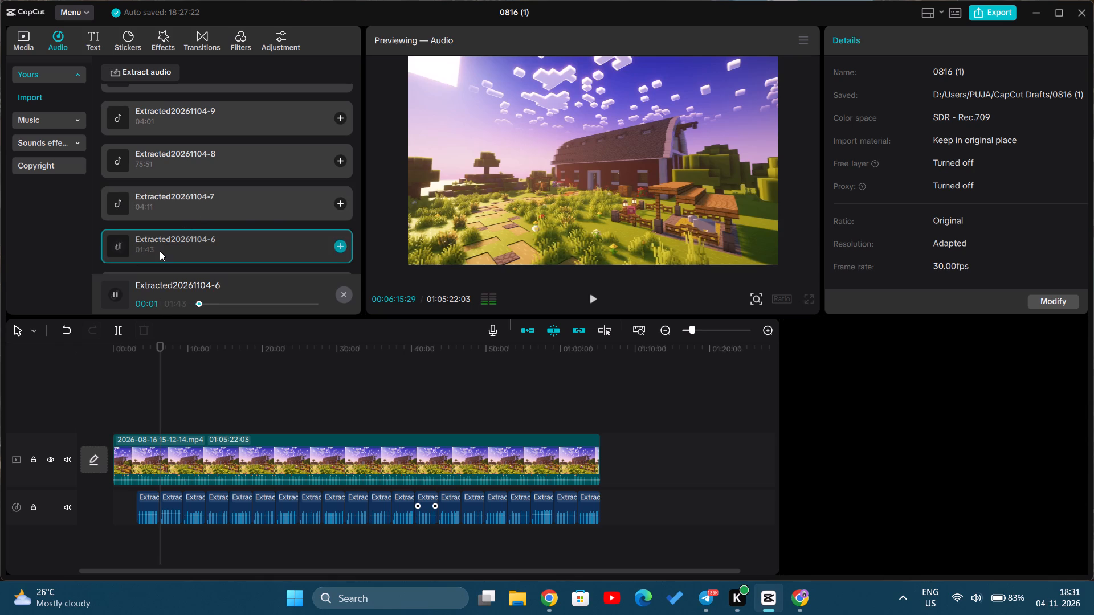
scroll(160, 251, down, 3)
click(232, 301)
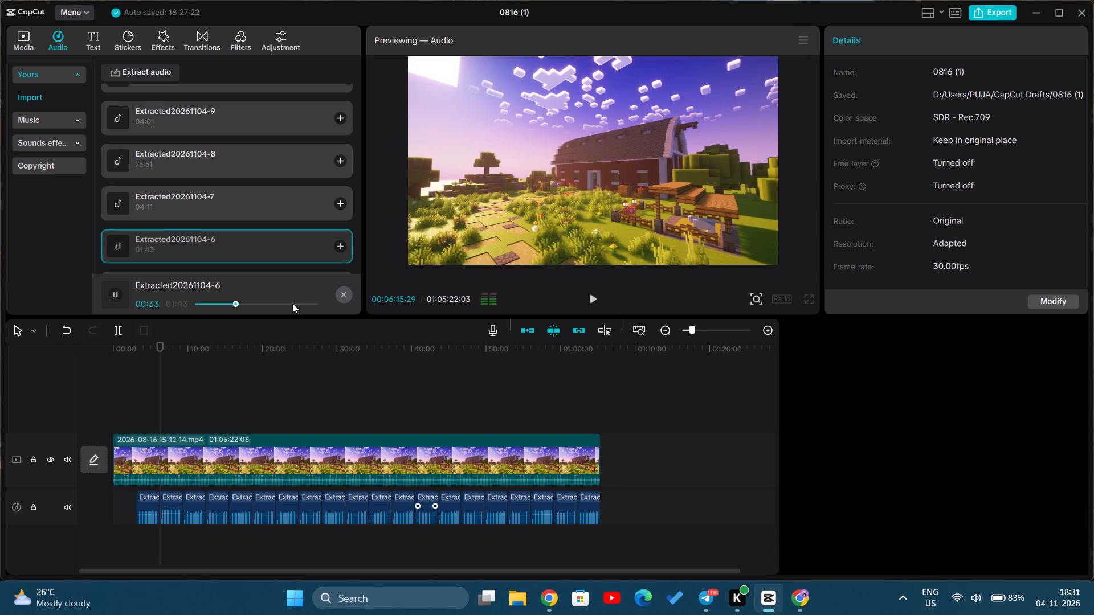
click(292, 303)
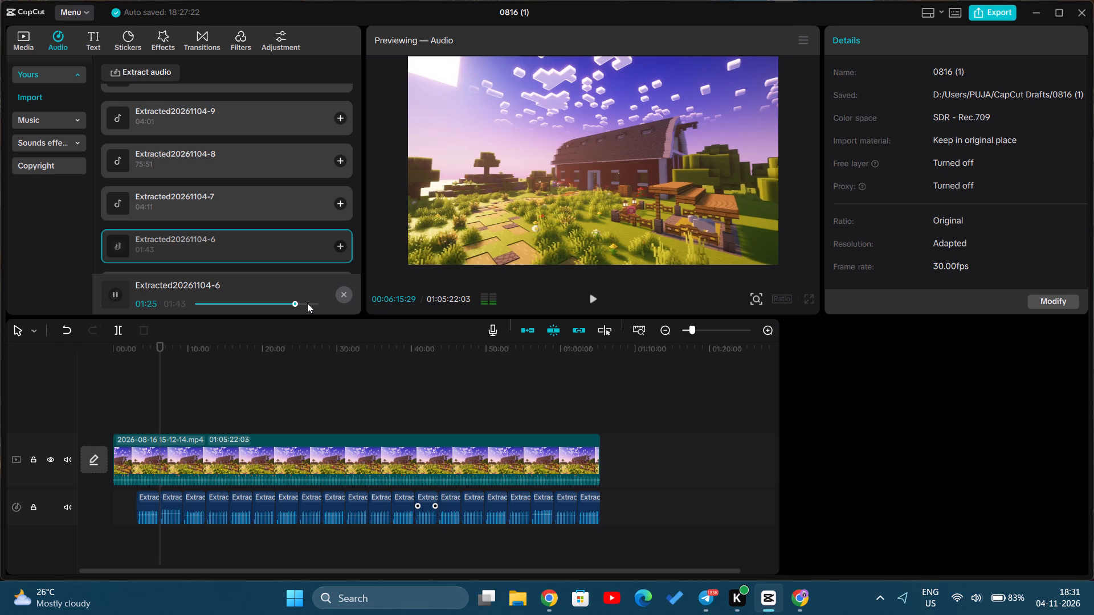
Play the timeline from the playhead at about 6:16 to hear its existing audio.
click(782, 300)
click(806, 301)
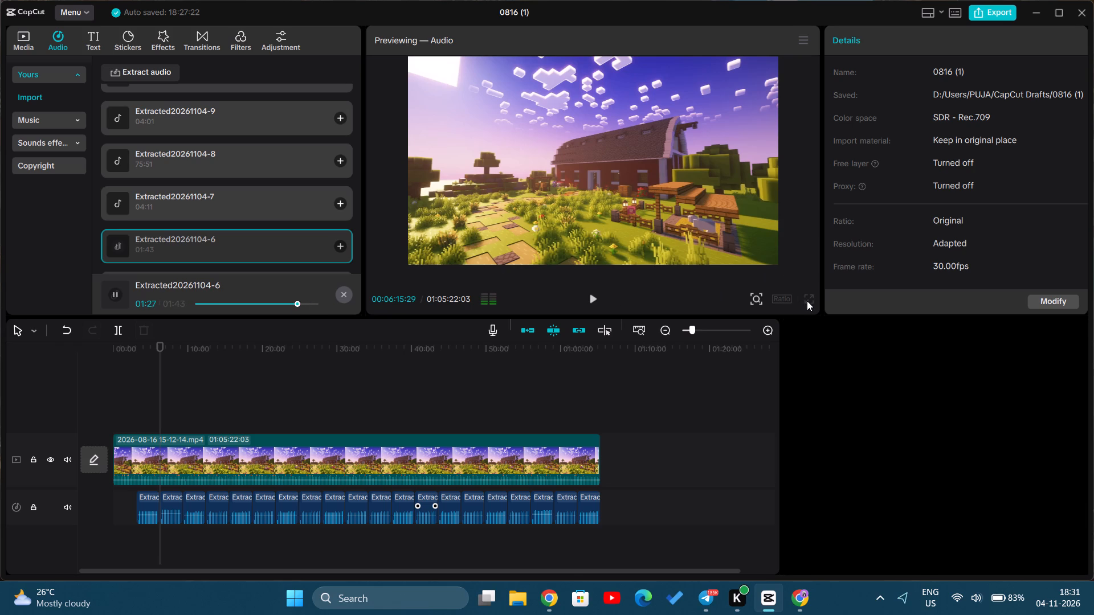
click(809, 300)
click(761, 295)
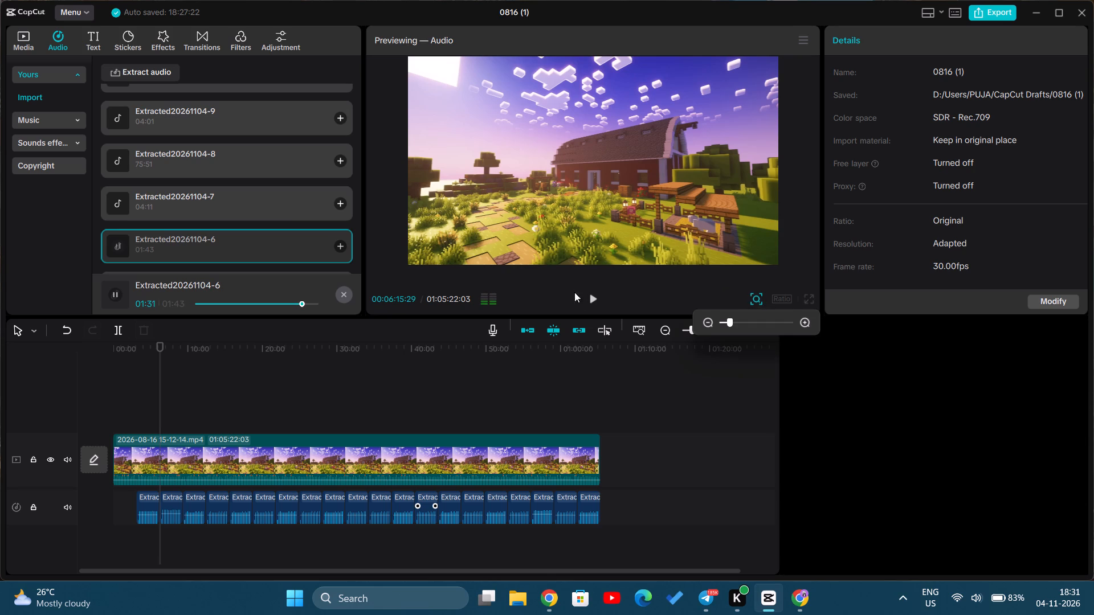
click(593, 293)
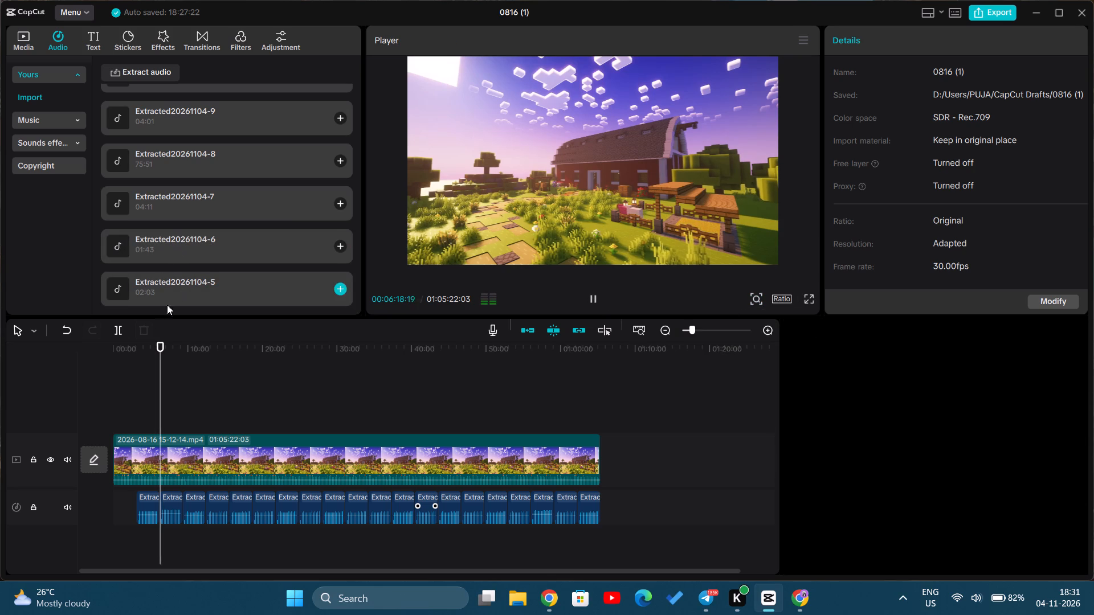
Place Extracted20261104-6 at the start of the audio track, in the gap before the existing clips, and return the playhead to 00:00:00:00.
scroll(172, 270, down, 4)
scroll(179, 204, down, 4)
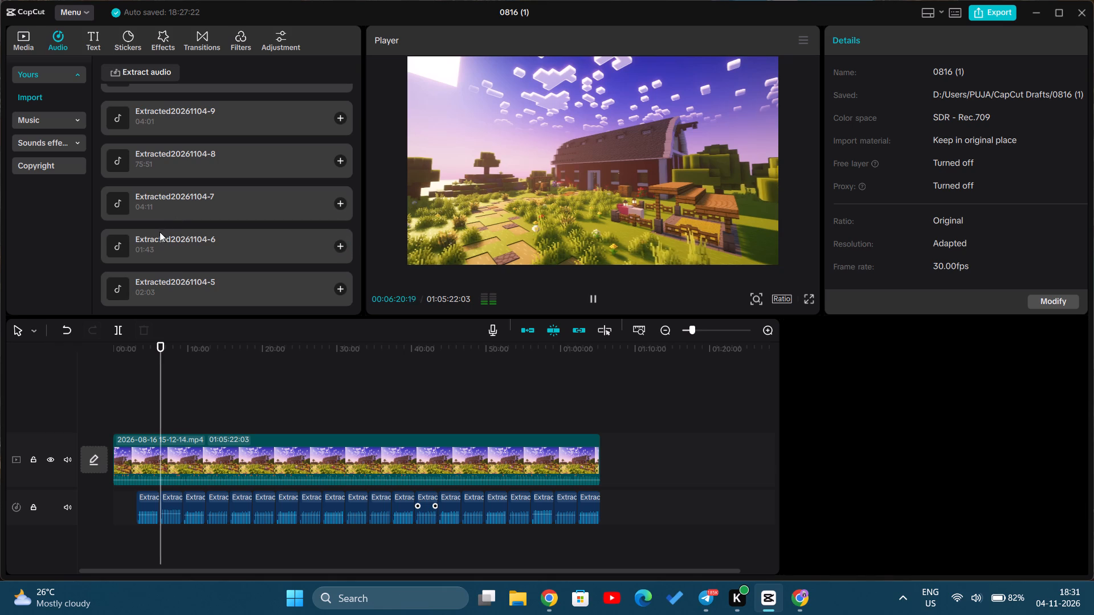
drag(172, 256, 114, 501)
click(118, 411)
drag(118, 410, 110, 410)
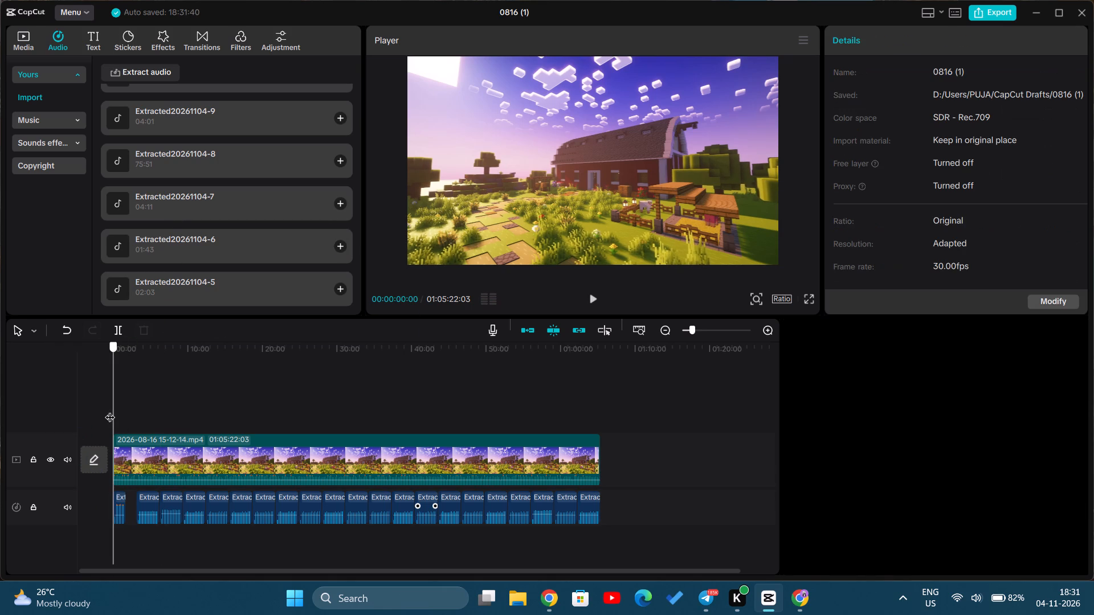
Play the project full screen from its beginning and from about 5:15, and pause playback at about 3:36.
drag(110, 410, 109, 409)
click(809, 297)
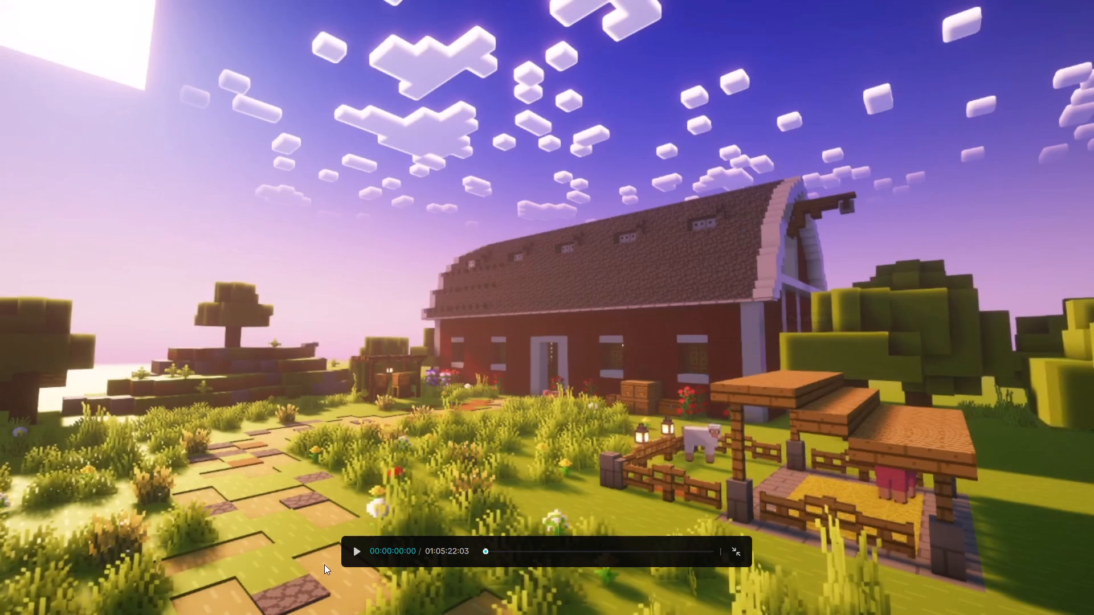
click(358, 551)
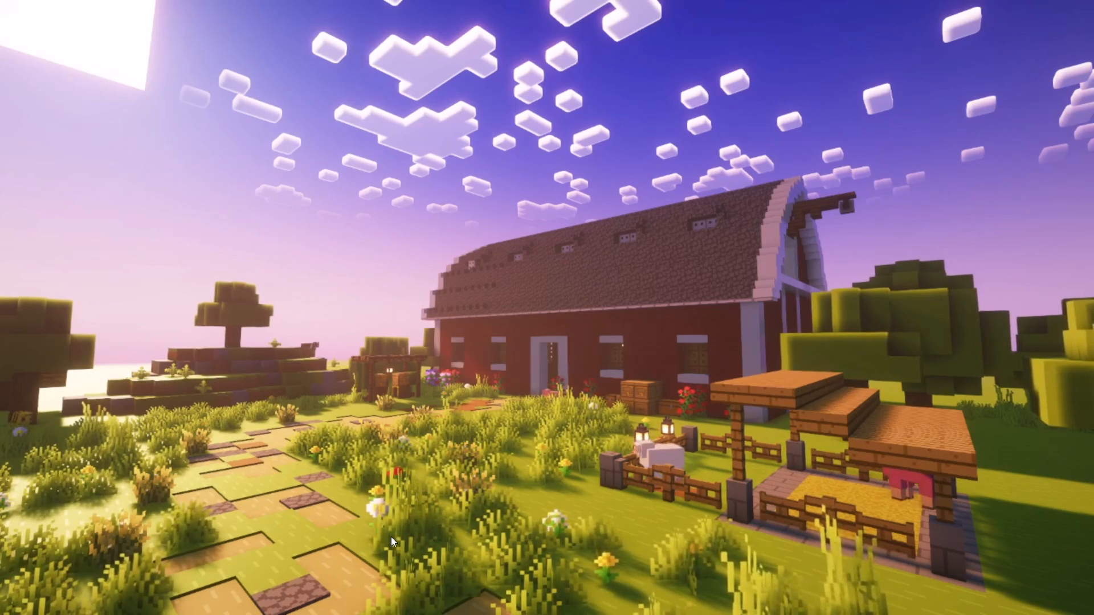
click(526, 491)
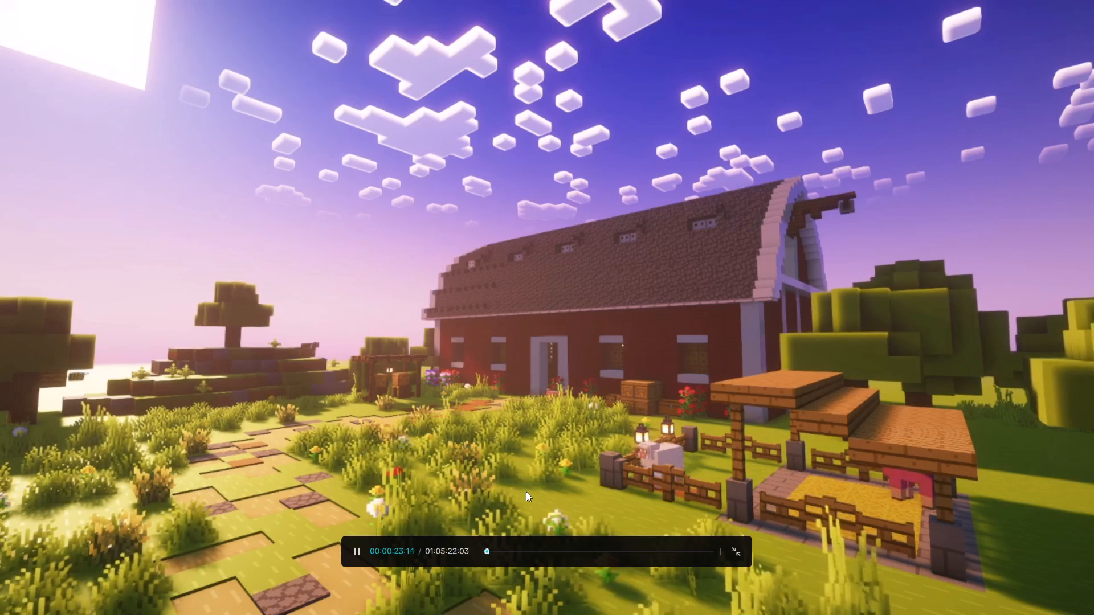
click(504, 551)
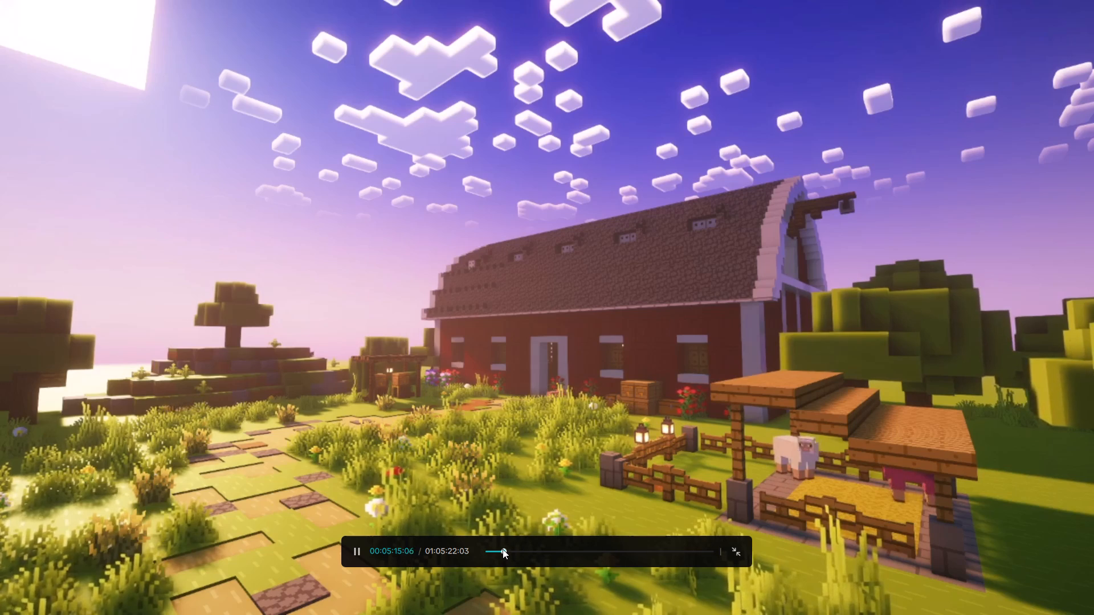
click(503, 549)
click(736, 546)
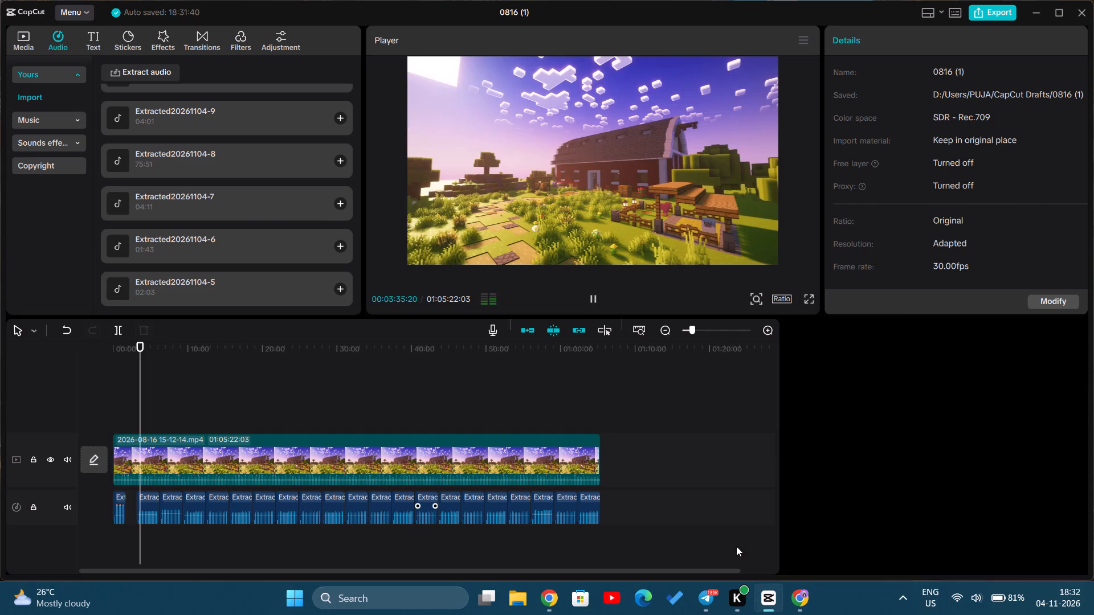
click(597, 297)
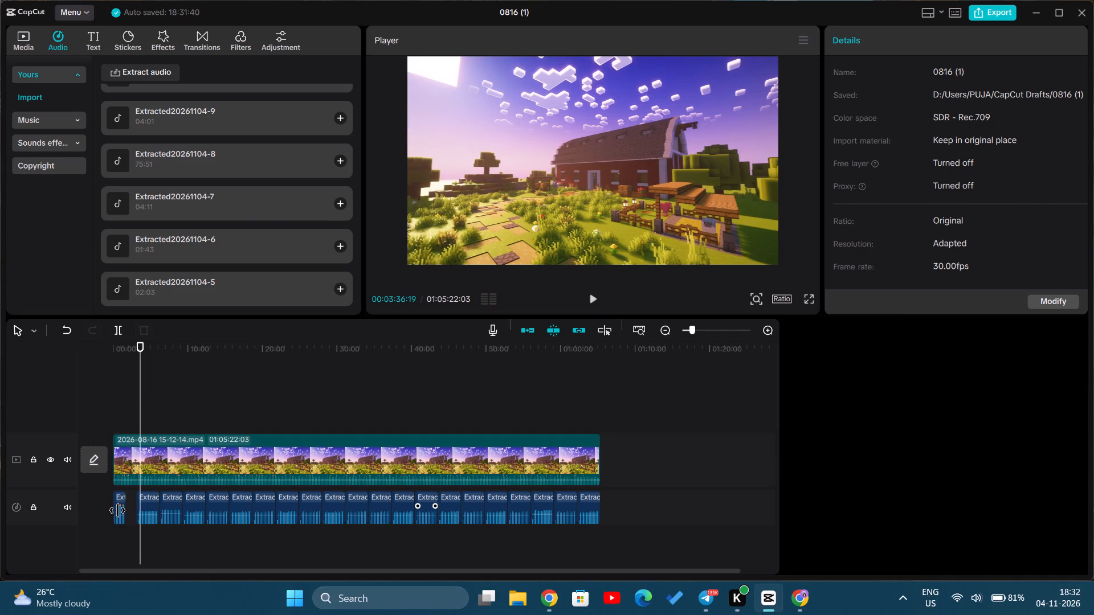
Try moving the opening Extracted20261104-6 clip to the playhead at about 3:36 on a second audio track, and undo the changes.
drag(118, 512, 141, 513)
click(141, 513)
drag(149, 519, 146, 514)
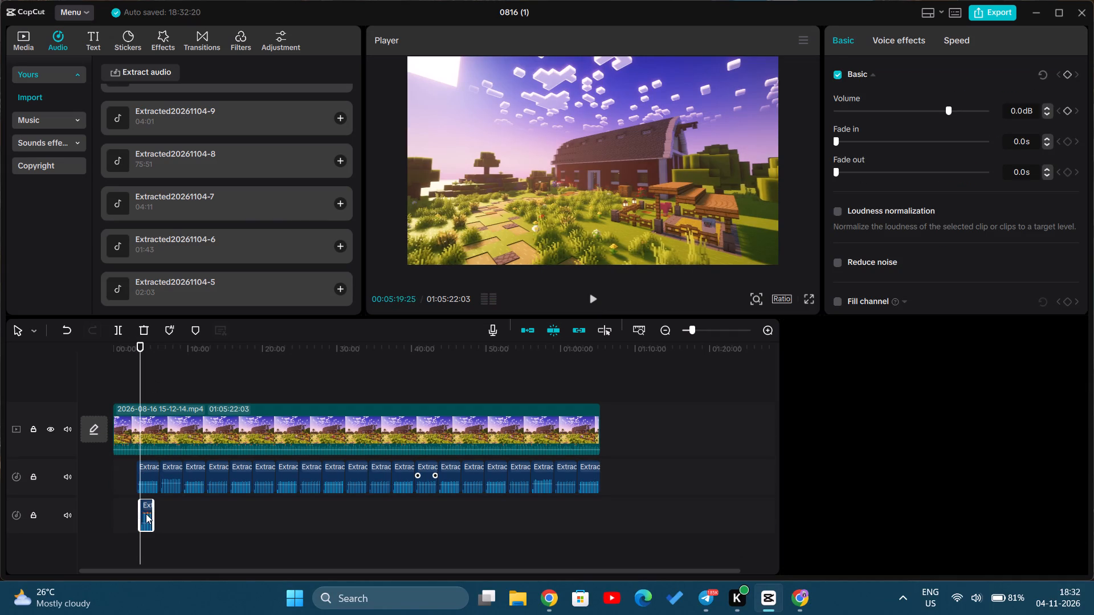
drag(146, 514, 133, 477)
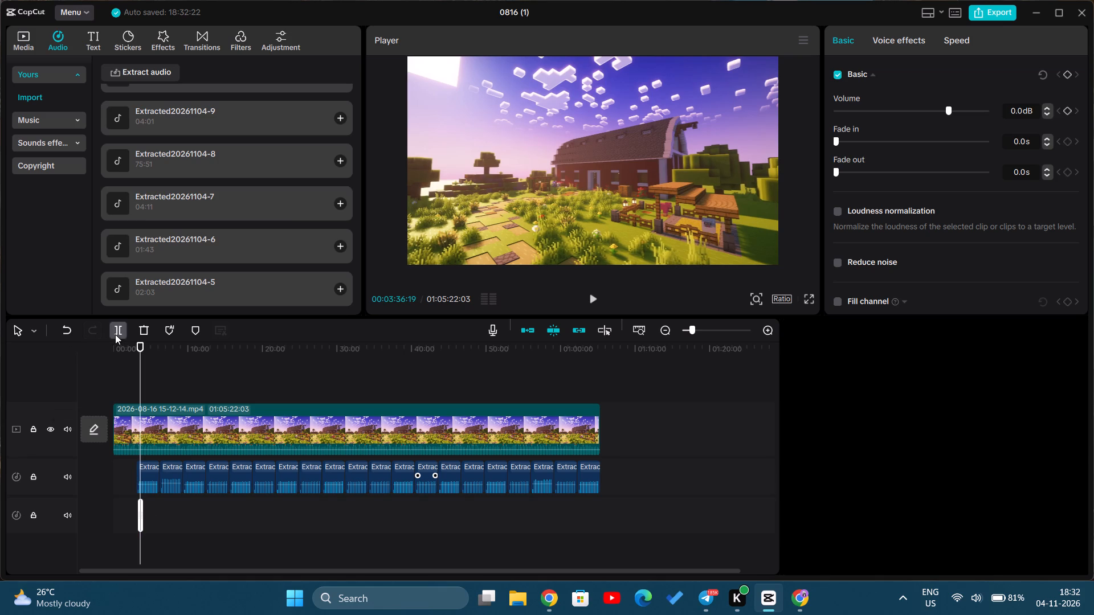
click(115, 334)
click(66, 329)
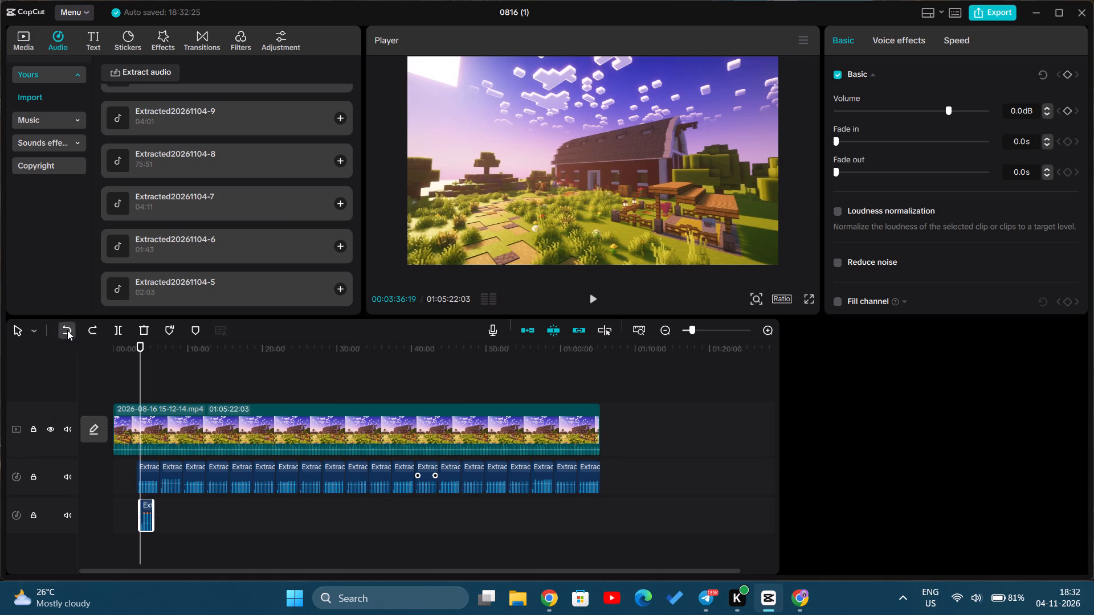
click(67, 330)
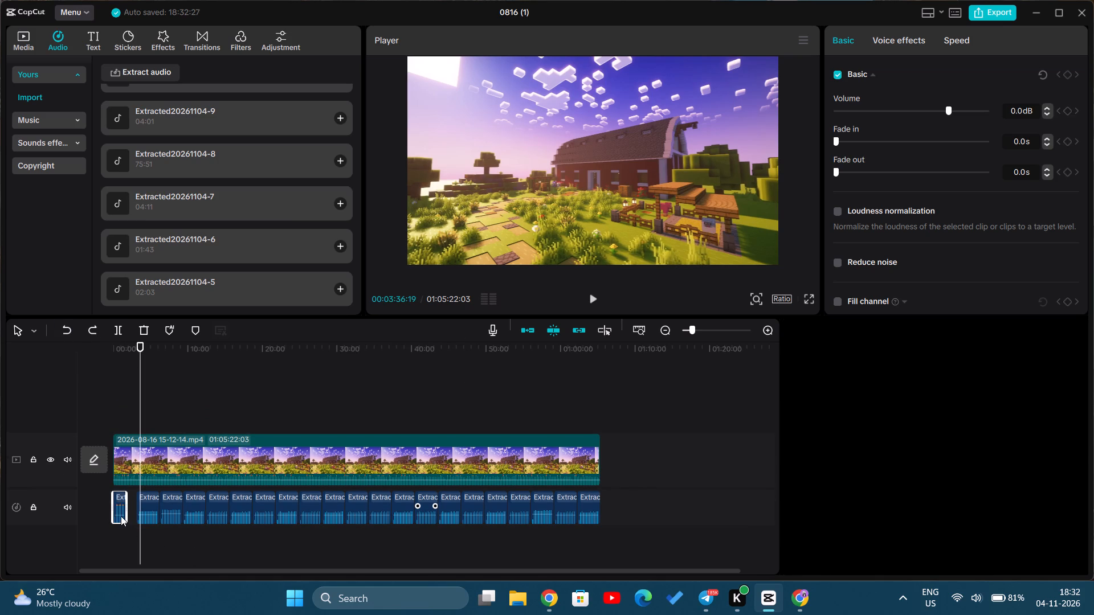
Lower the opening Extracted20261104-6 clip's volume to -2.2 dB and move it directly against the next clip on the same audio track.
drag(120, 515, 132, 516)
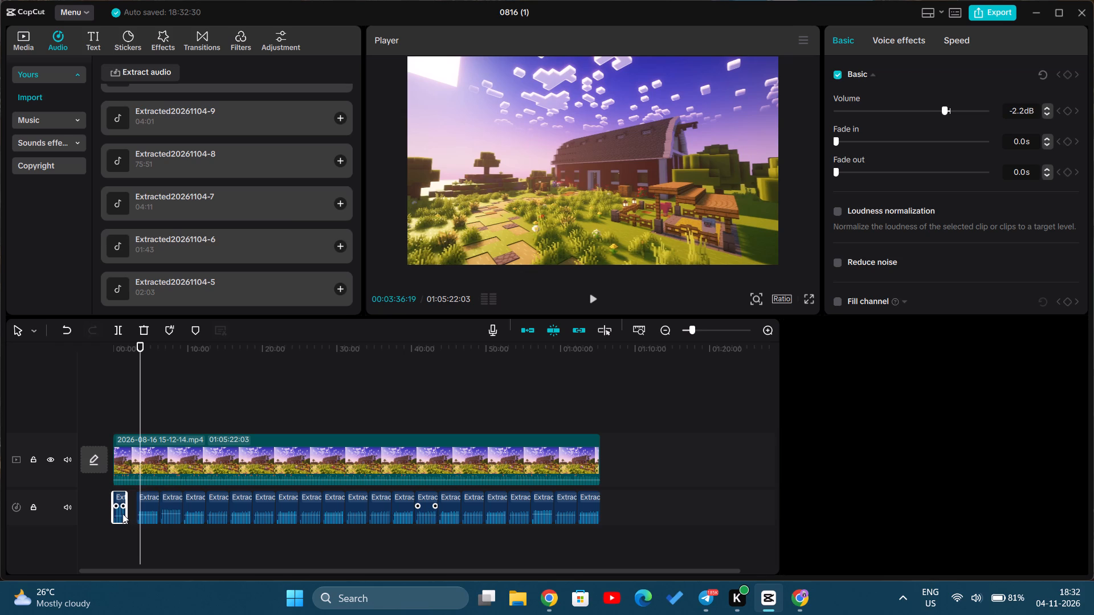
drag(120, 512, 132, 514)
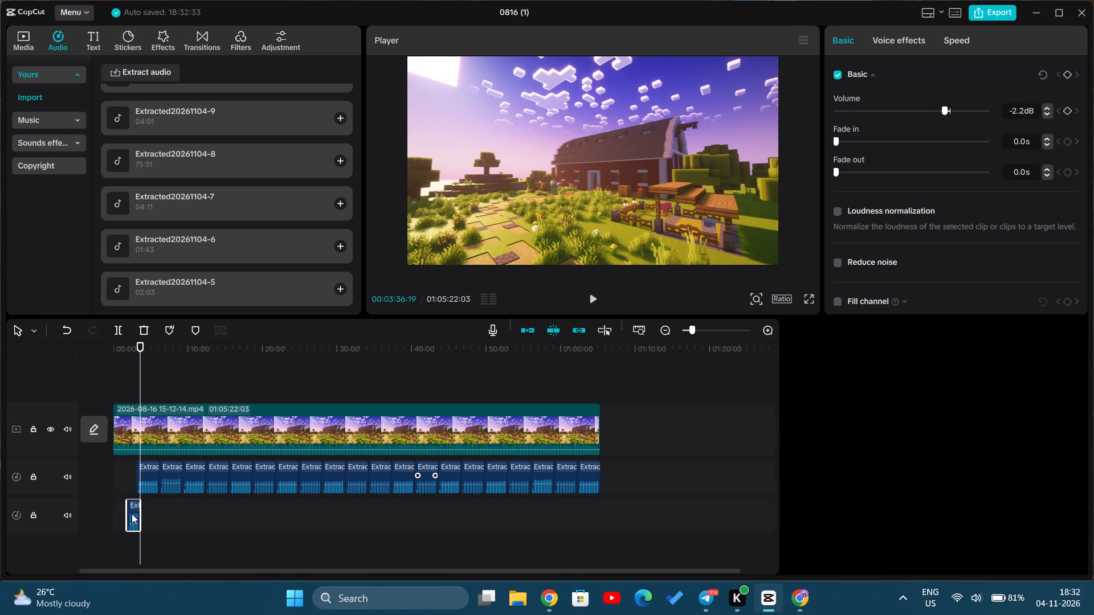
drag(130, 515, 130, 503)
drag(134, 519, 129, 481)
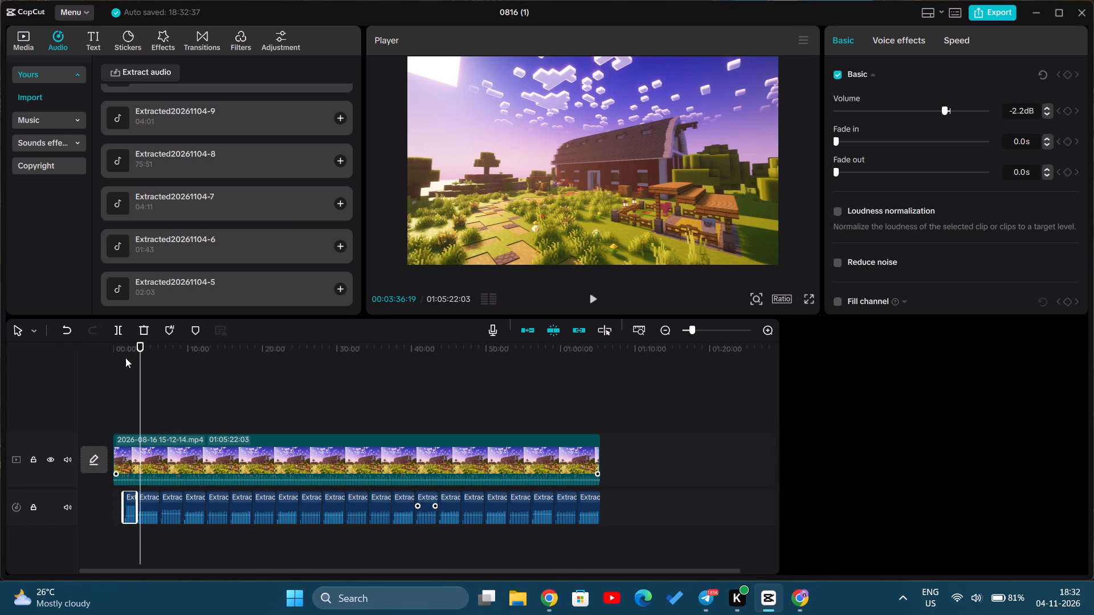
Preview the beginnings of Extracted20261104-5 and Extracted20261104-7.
scroll(236, 250, up, 2)
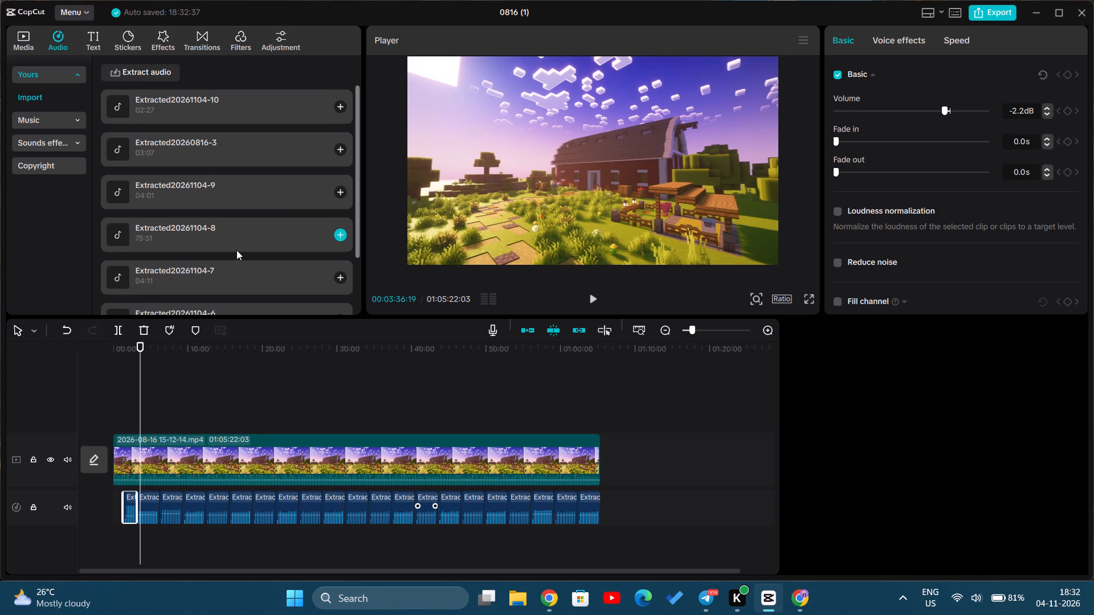
scroll(236, 250, up, 4)
scroll(217, 142, down, 8)
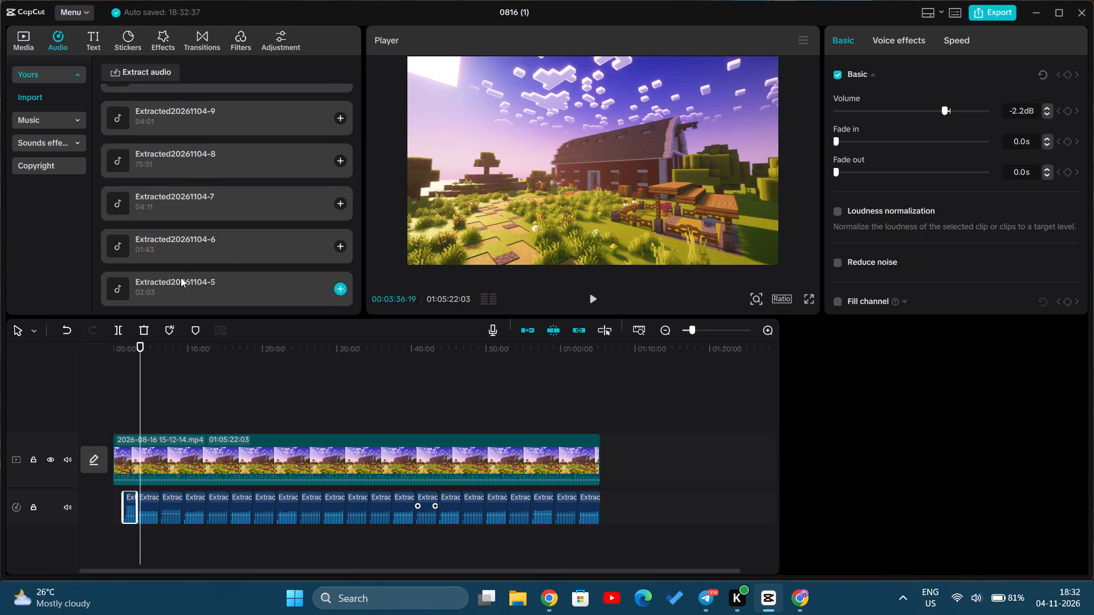
click(120, 288)
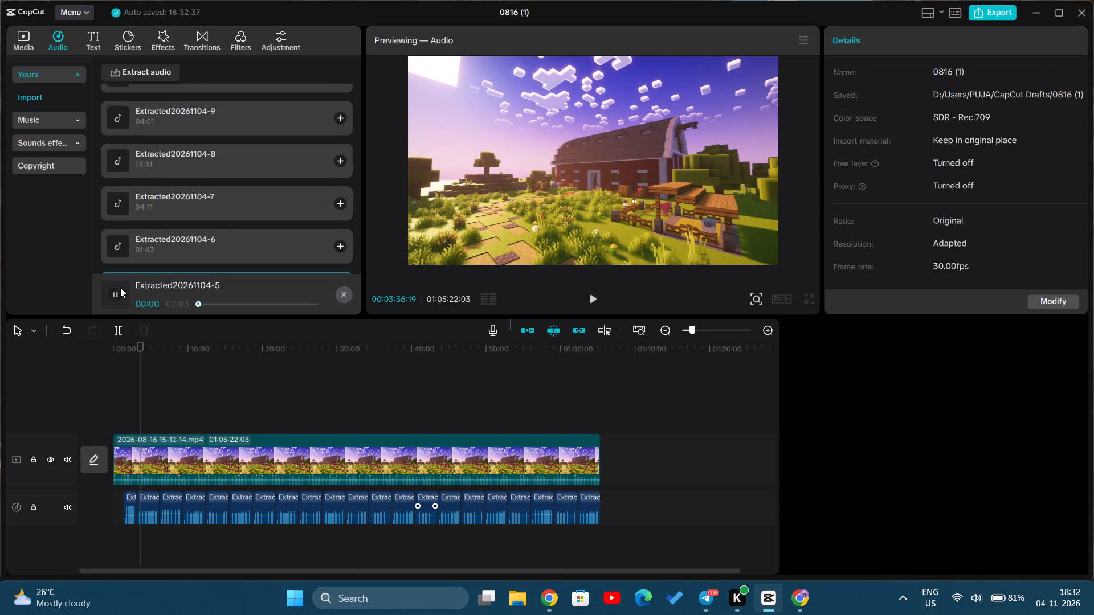
scroll(156, 243, down, 3)
click(120, 205)
scroll(120, 205, down, 4)
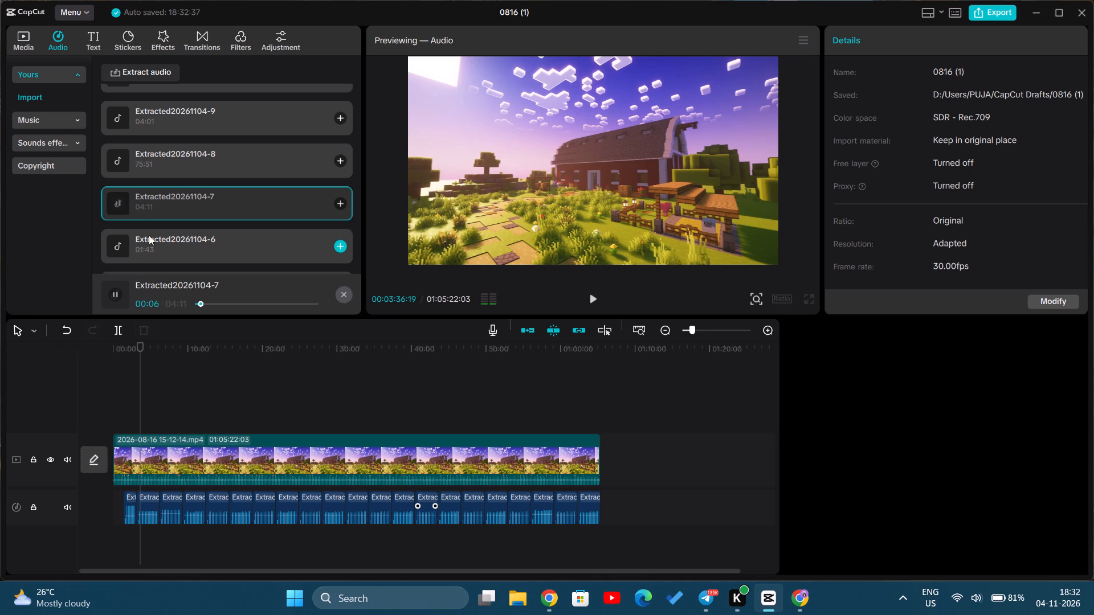
Delete the two audio clips spanning about 6 to 12 minutes on the audio track.
click(165, 511)
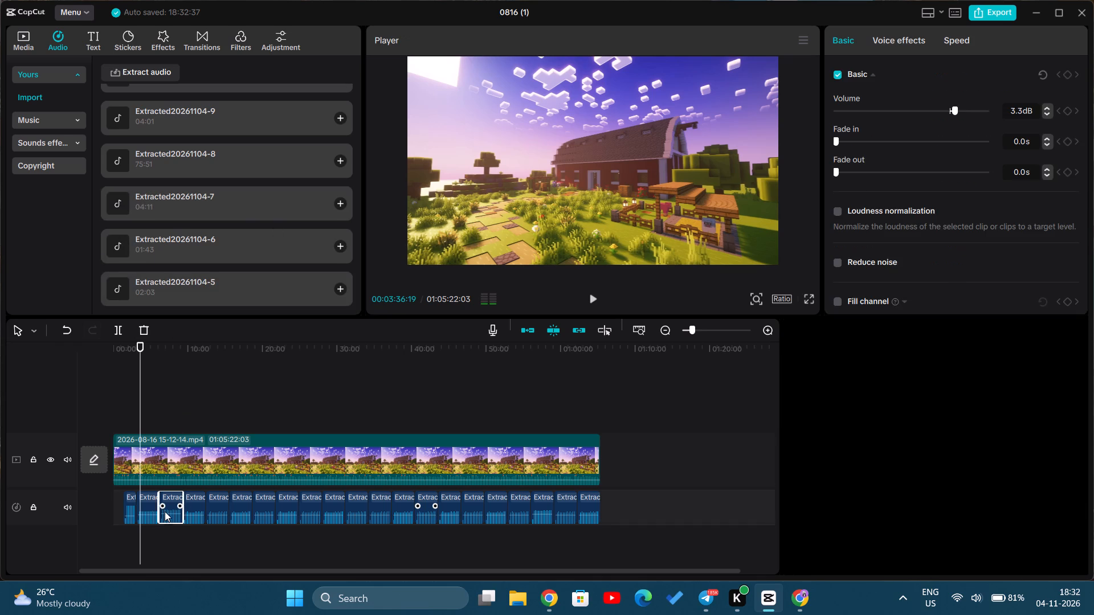
click(145, 322)
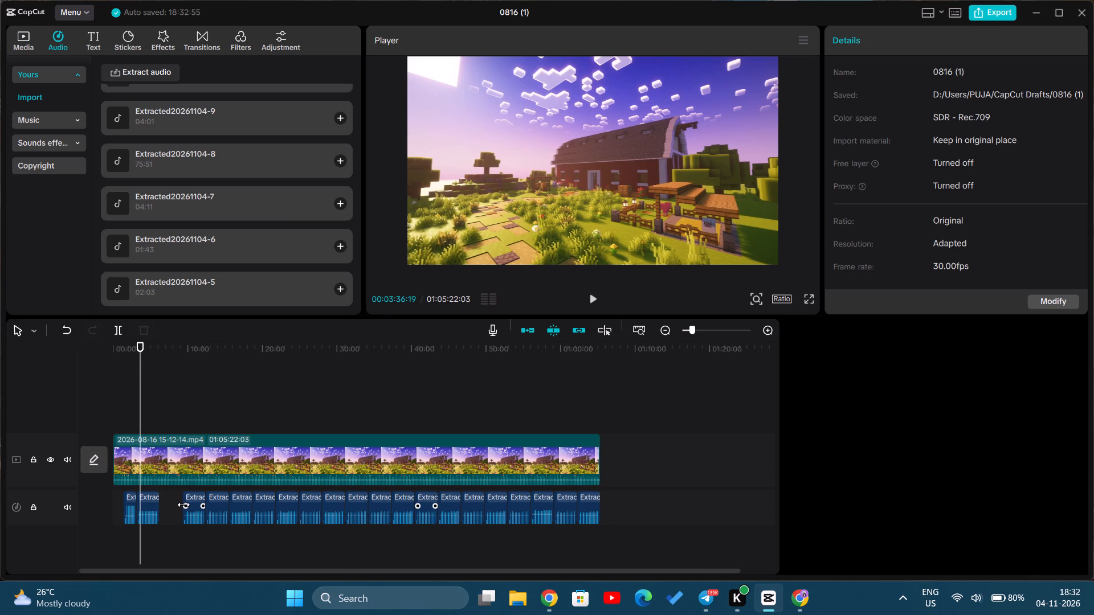
click(193, 506)
click(138, 323)
Move the first two audio clips later so they sit back to back from about 5:00, with the shorter first clip's volume at 3.3 dB.
drag(148, 506, 174, 505)
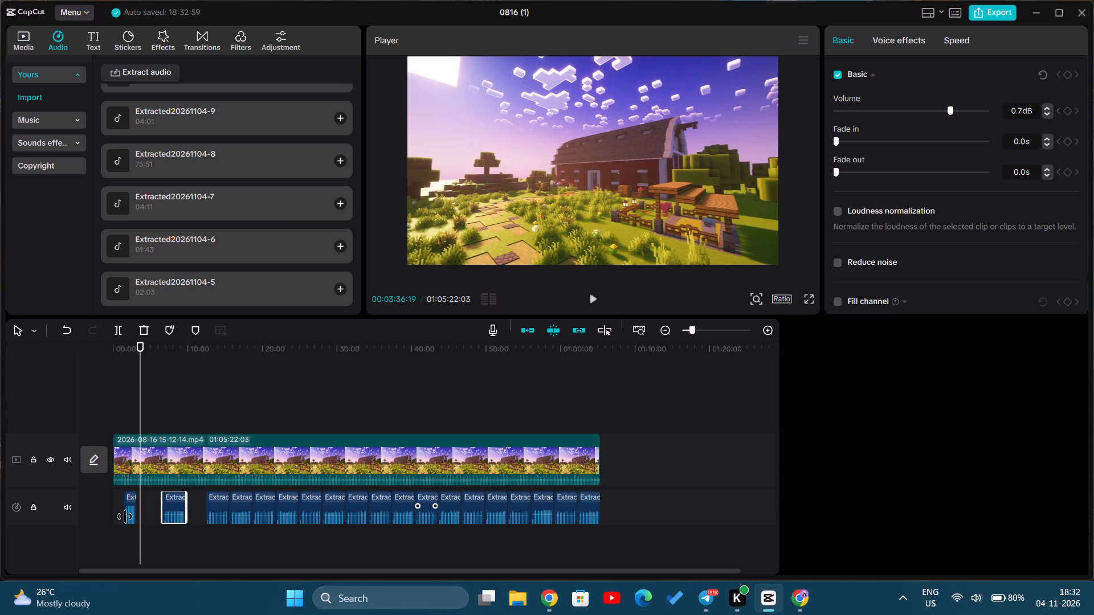
drag(129, 515, 149, 513)
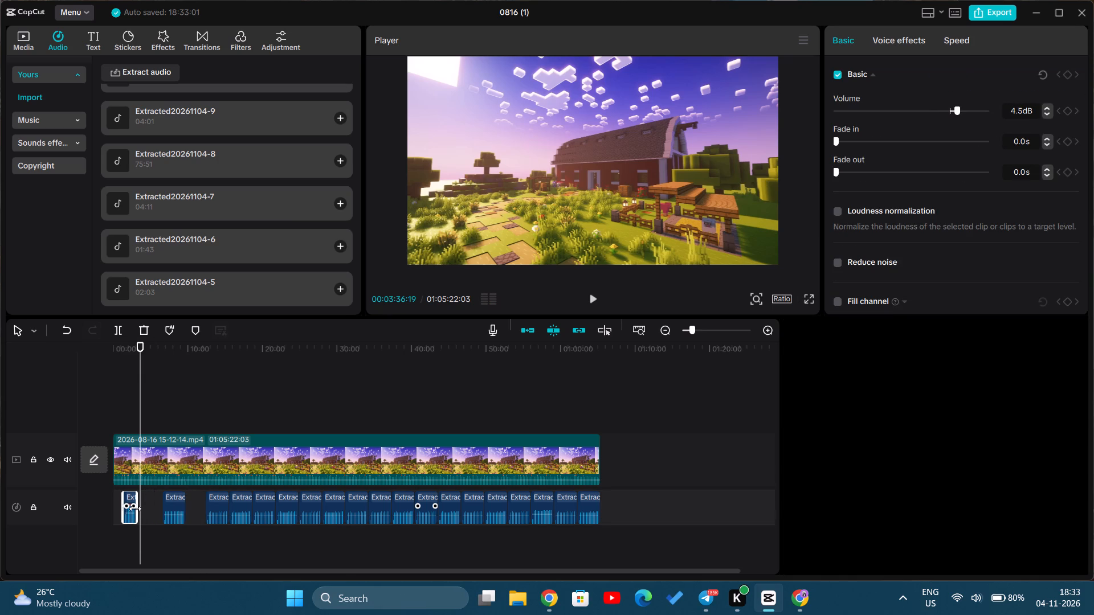
drag(132, 512, 153, 510)
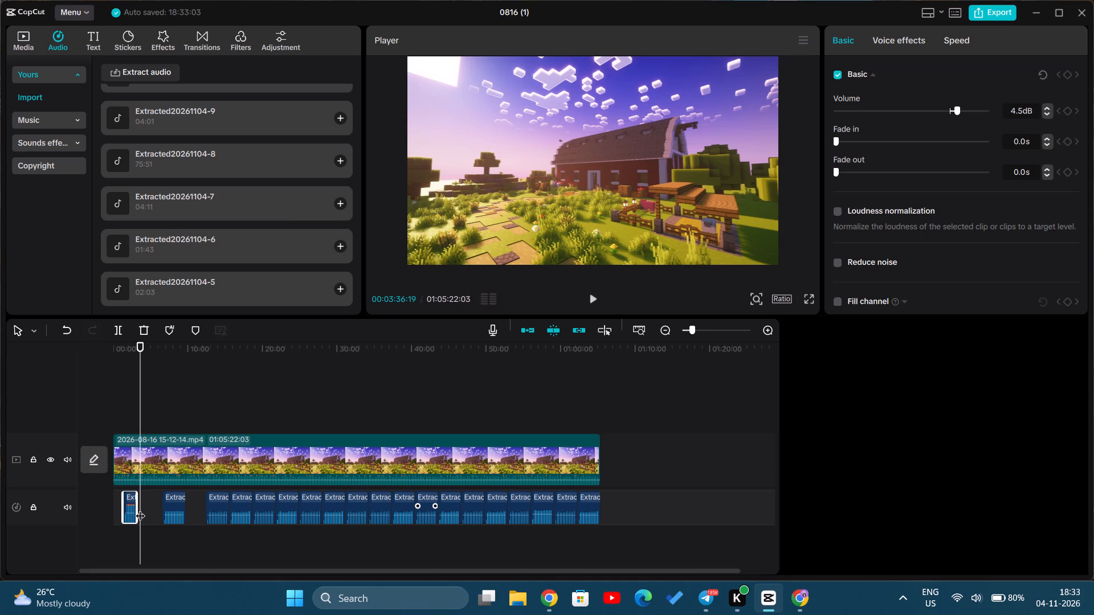
drag(128, 514, 142, 514)
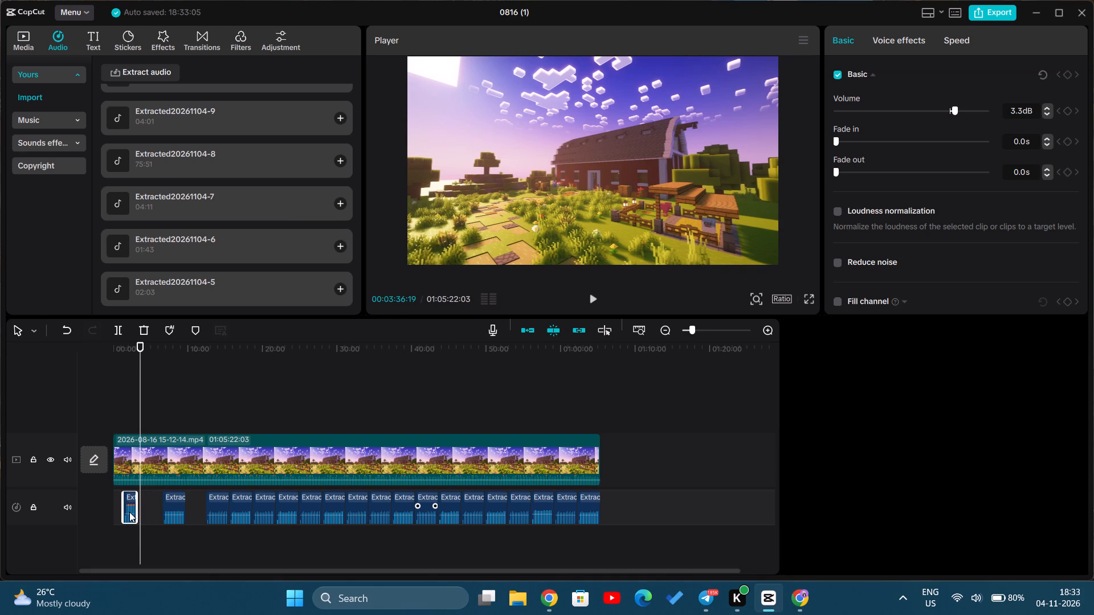
drag(129, 512, 152, 511)
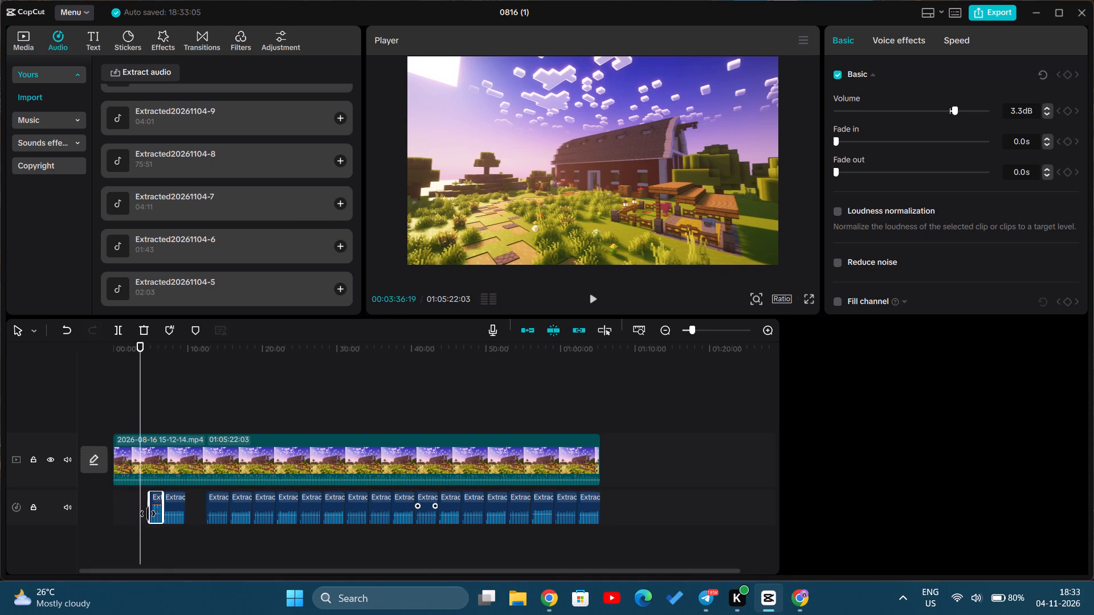
scroll(192, 252, up, 6)
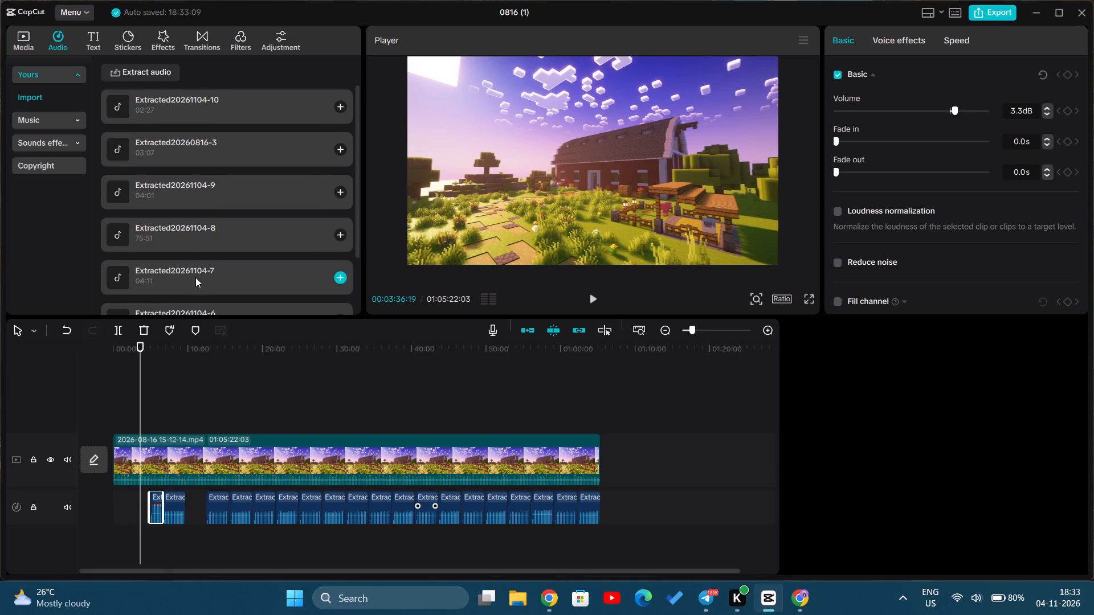
click(181, 112)
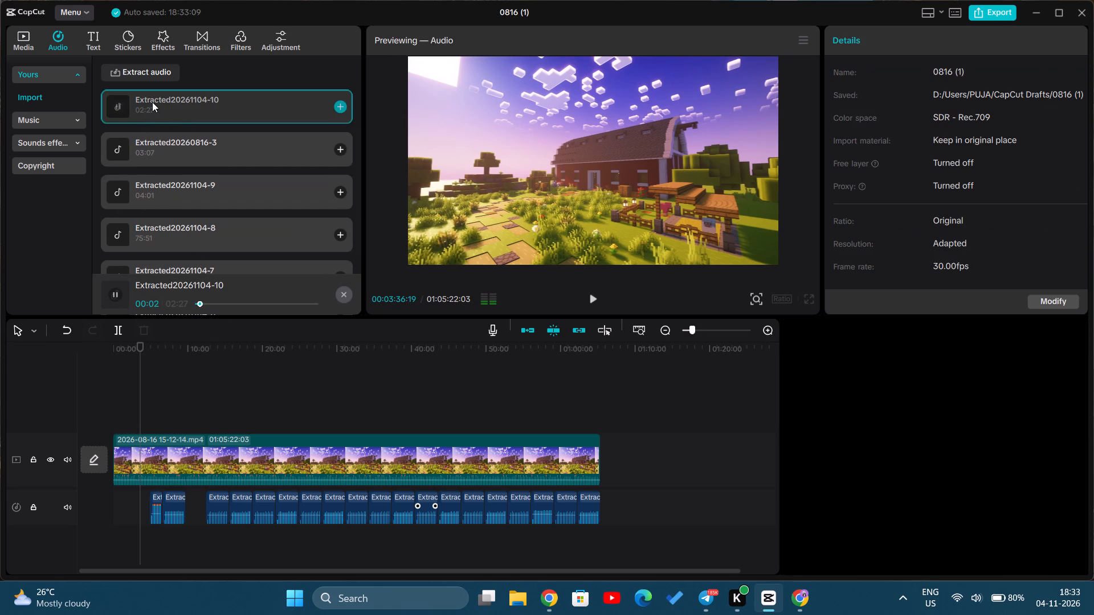
click(112, 148)
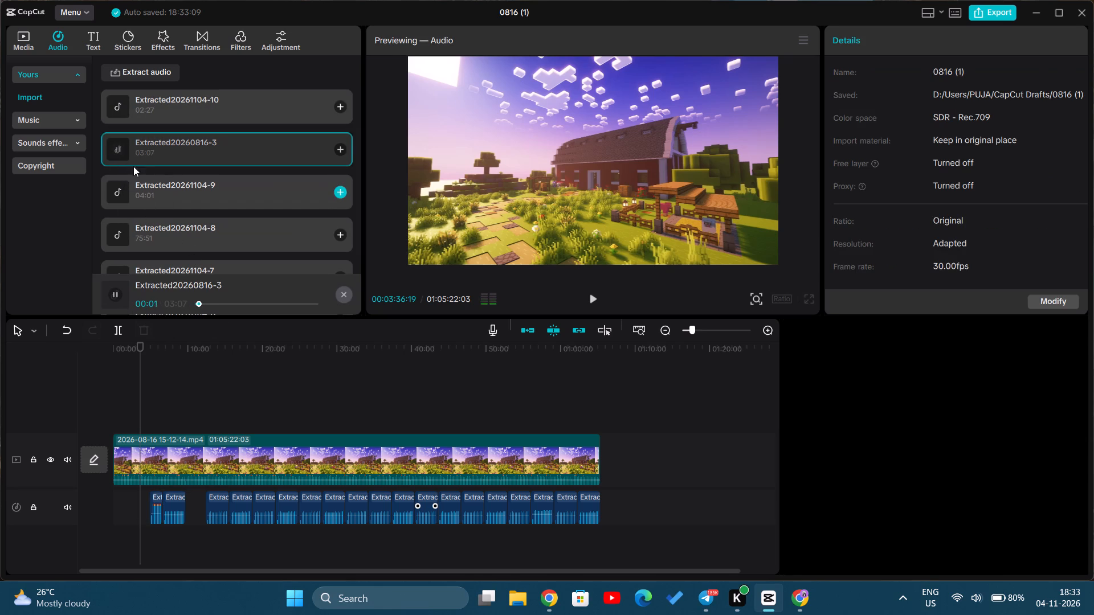
drag(138, 150, 110, 501)
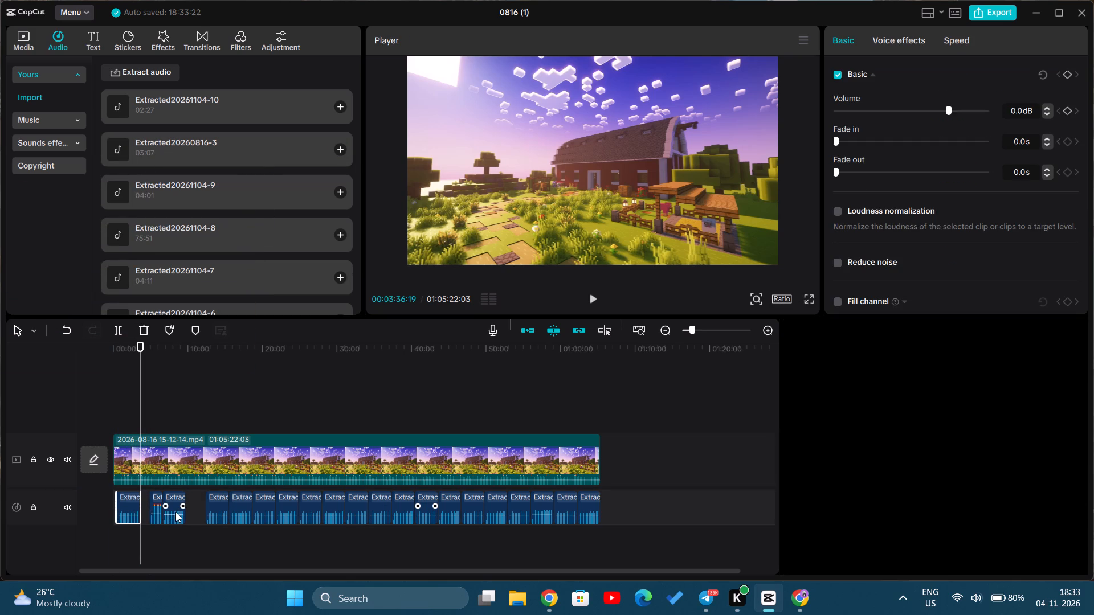
Move the second and third audio clips later so they sit back to back from about 6:50, with the second clip's volume at -2.2 dB.
drag(175, 509, 190, 510)
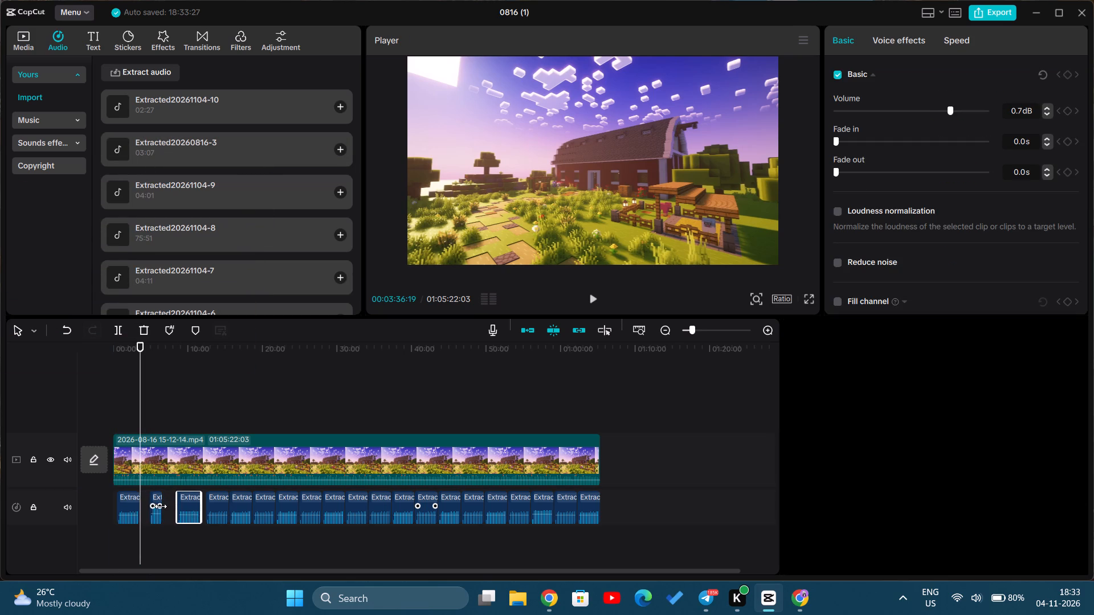
drag(156, 514, 169, 515)
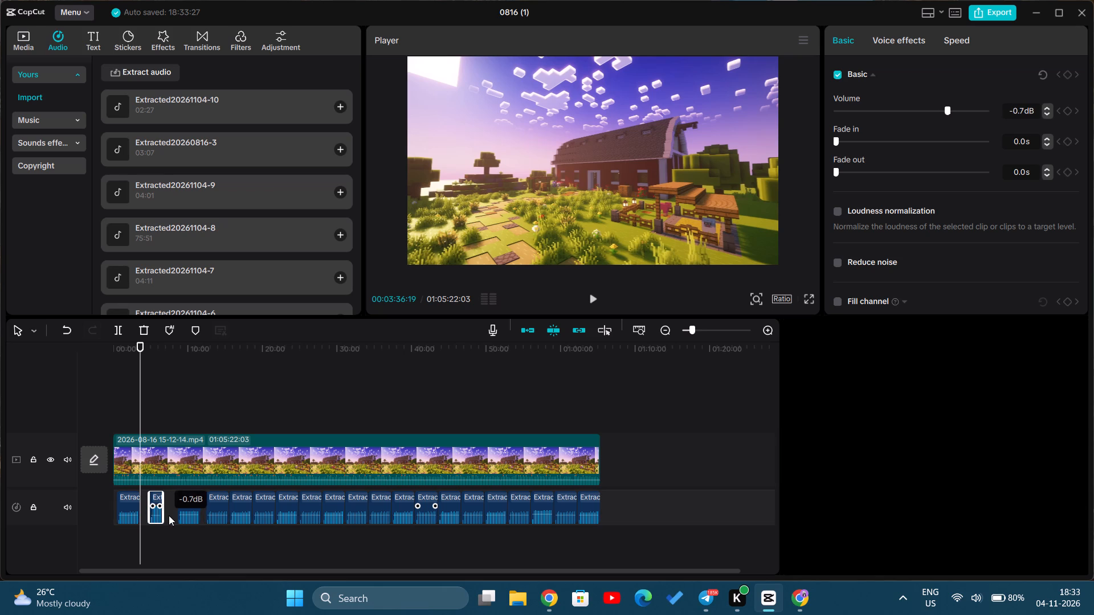
drag(169, 515, 169, 516)
click(156, 510)
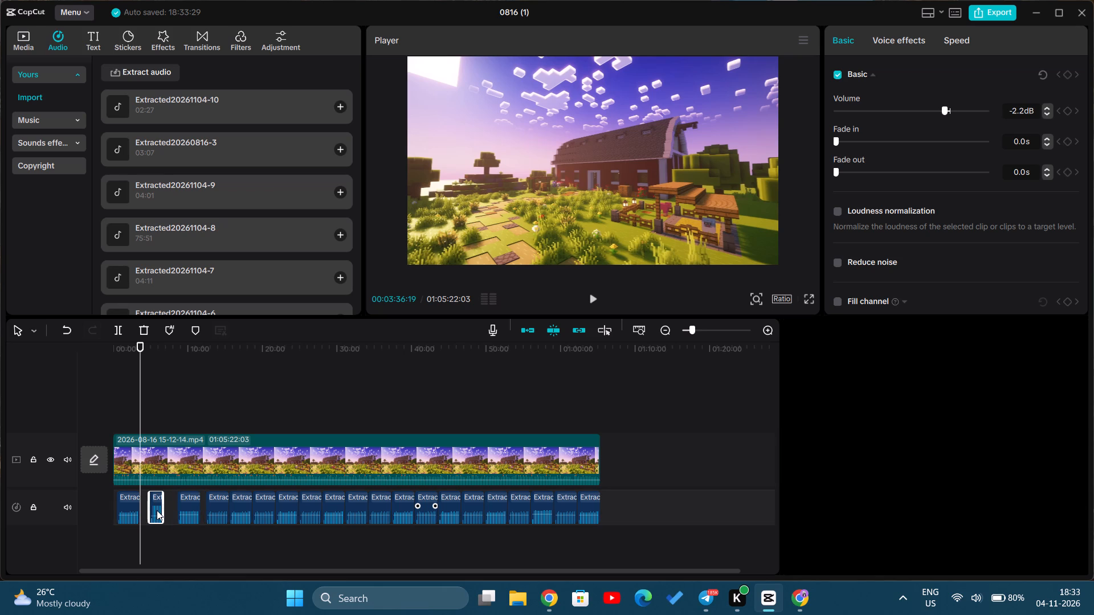
drag(157, 512, 170, 513)
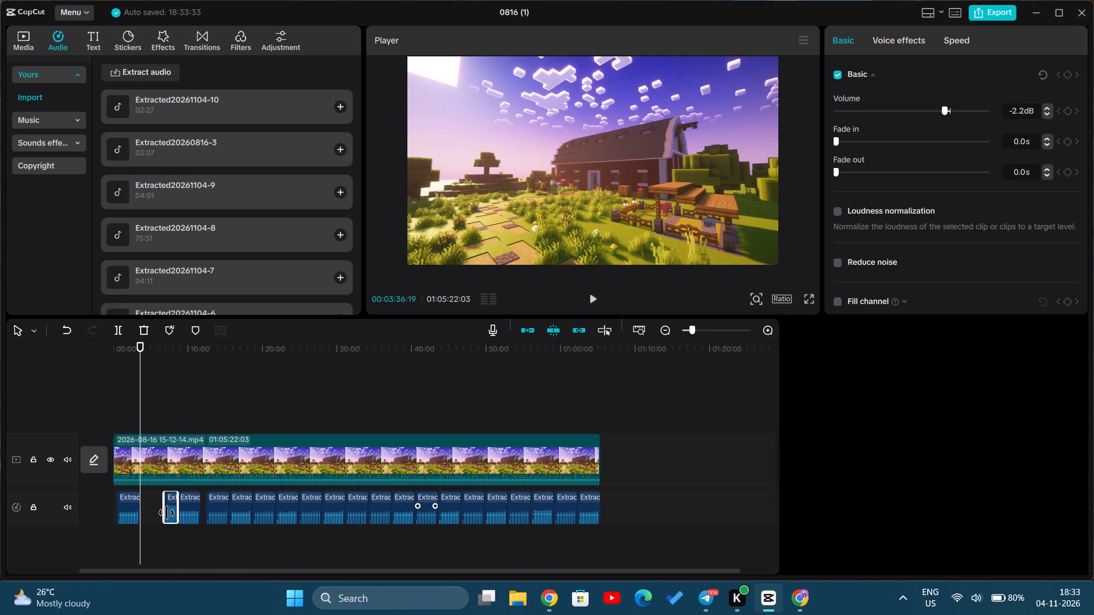
click(108, 157)
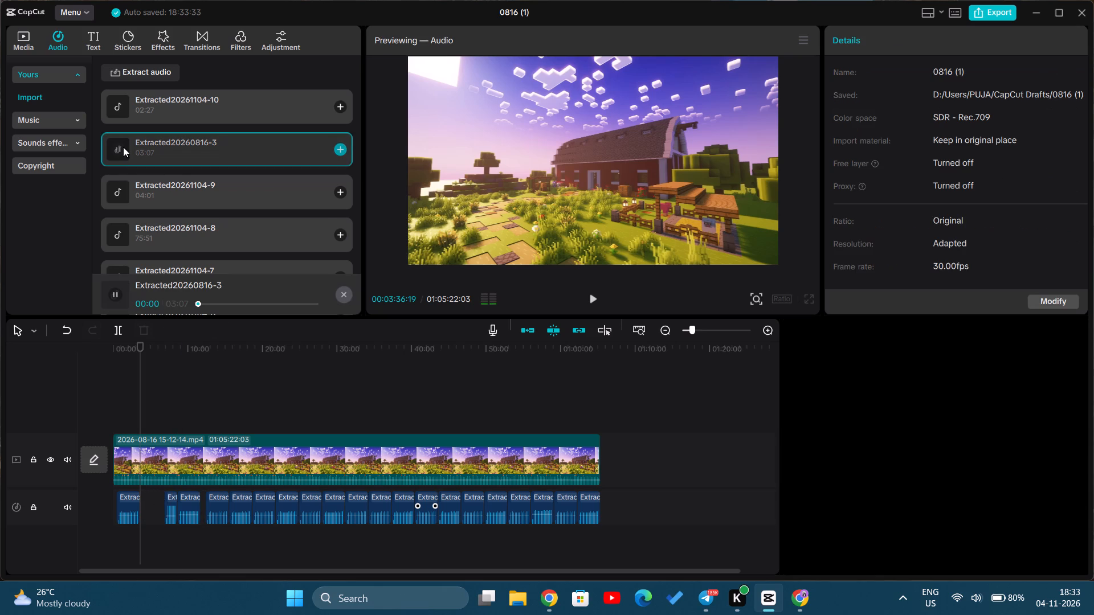
click(134, 117)
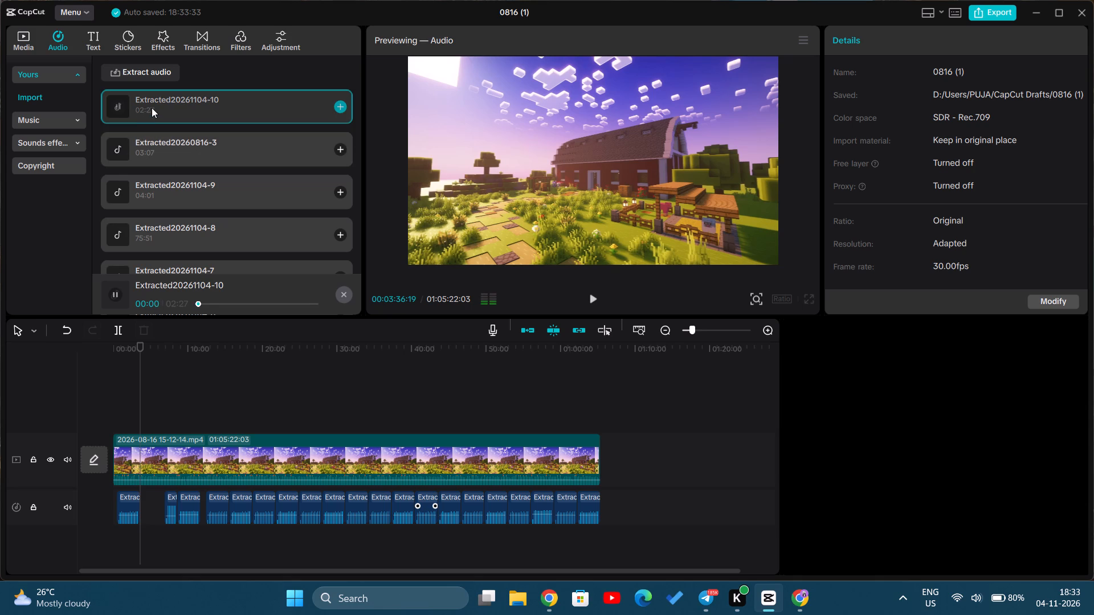
drag(153, 108, 138, 505)
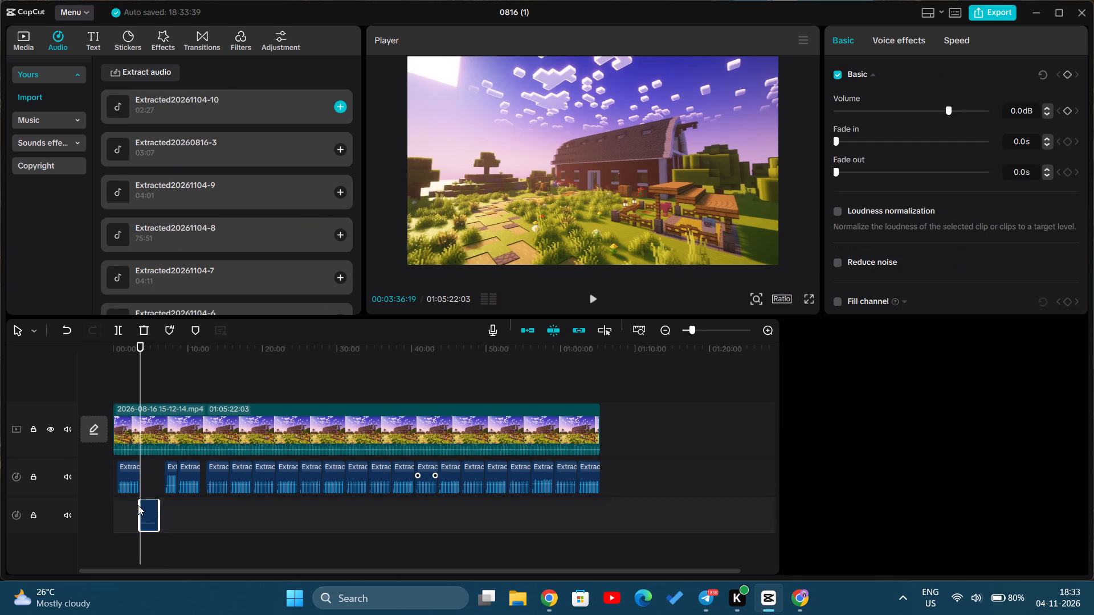
drag(150, 520, 149, 487)
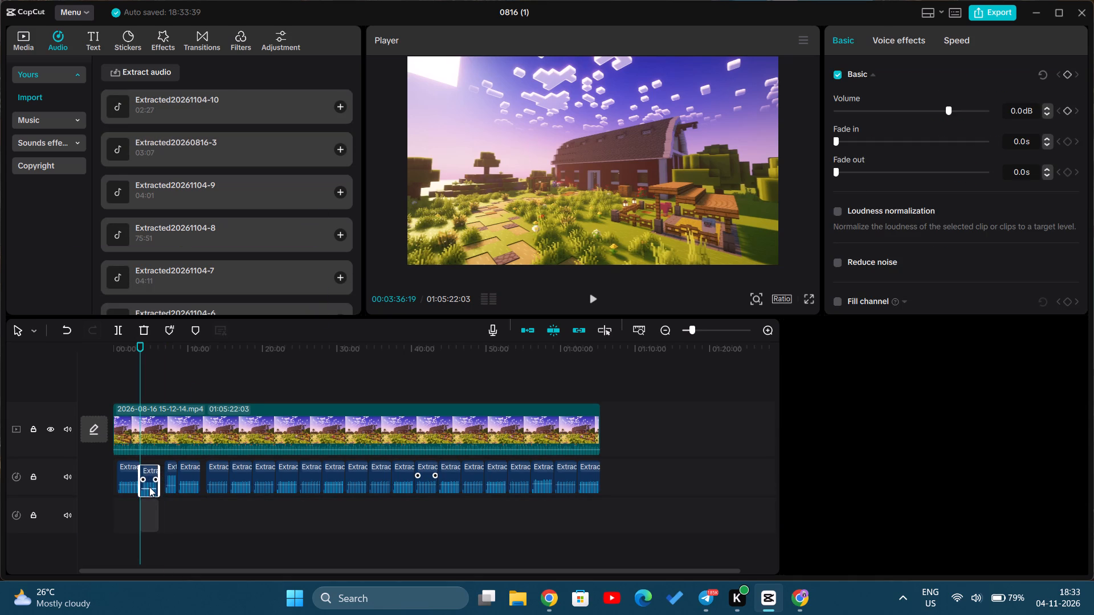
drag(149, 487, 149, 484)
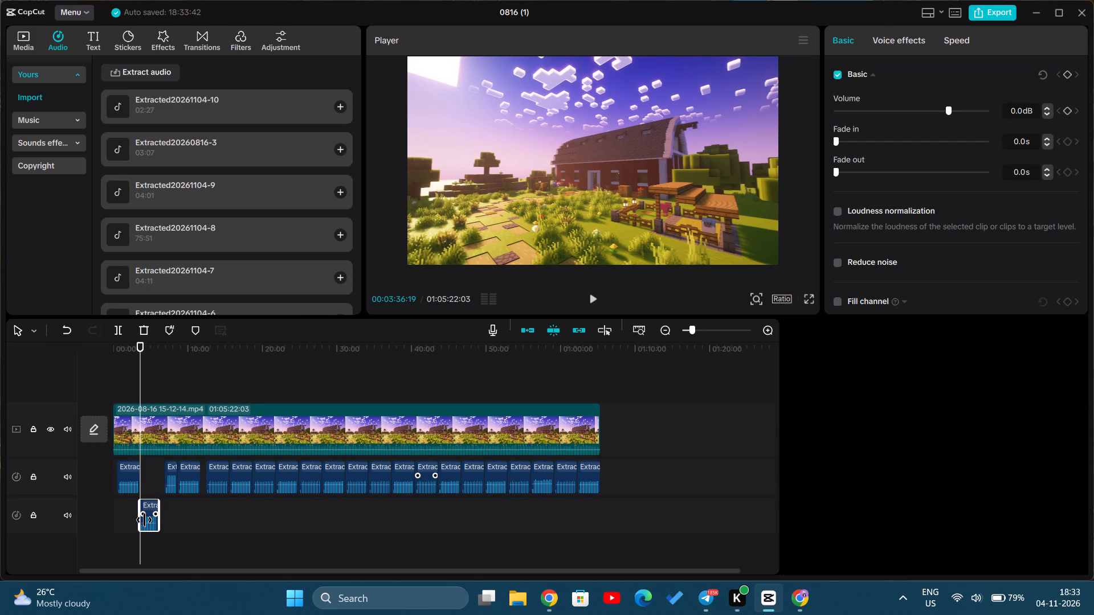
drag(147, 519, 149, 481)
click(135, 376)
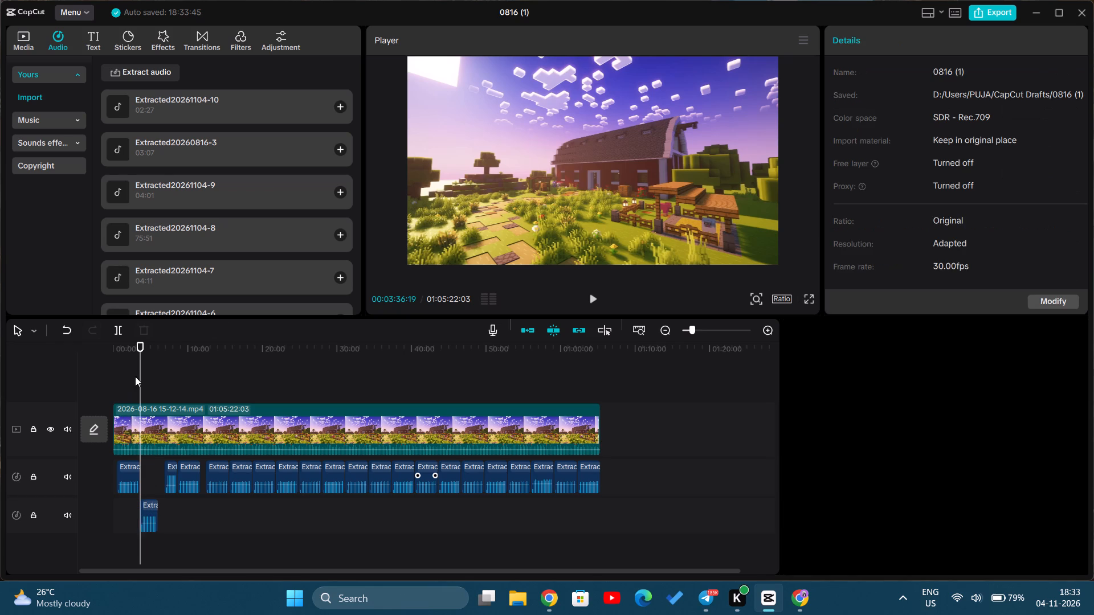
click(150, 521)
drag(150, 521, 150, 485)
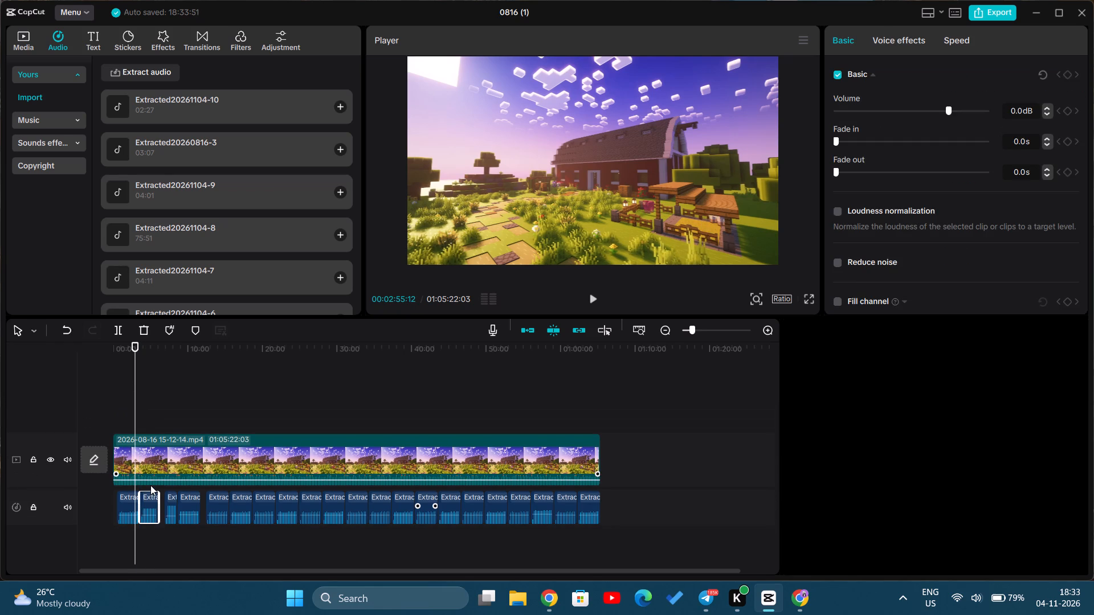
Move the third and fourth audio clips earlier so they sit back to back directly after the second clip, from about 6:00.
drag(172, 511, 167, 510)
drag(186, 513, 180, 511)
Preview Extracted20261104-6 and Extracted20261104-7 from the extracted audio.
scroll(142, 260, down, 3)
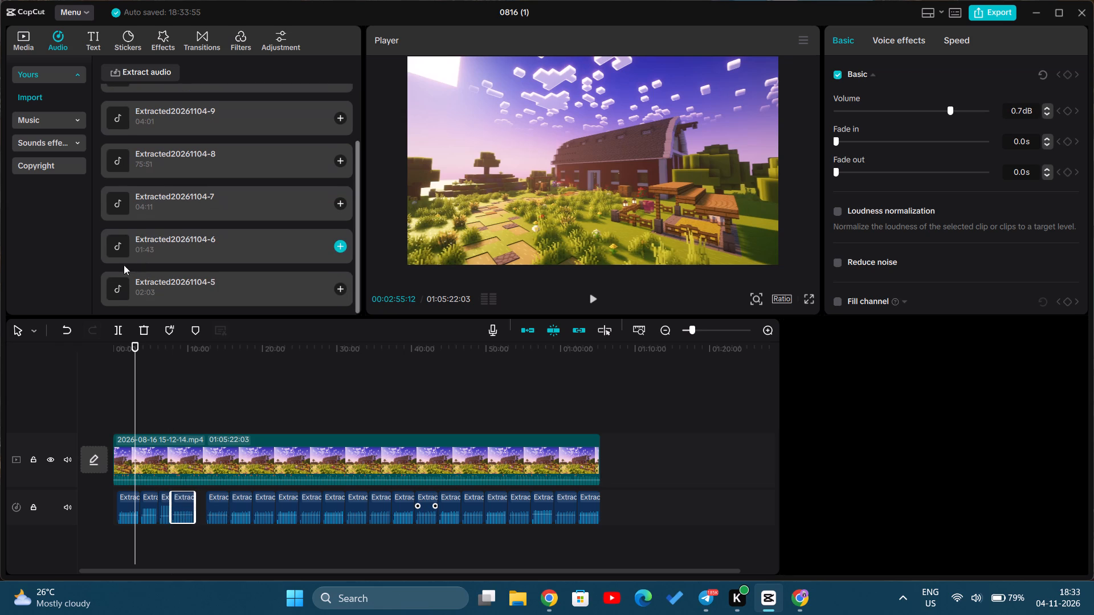
click(118, 248)
scroll(116, 265, down, 2)
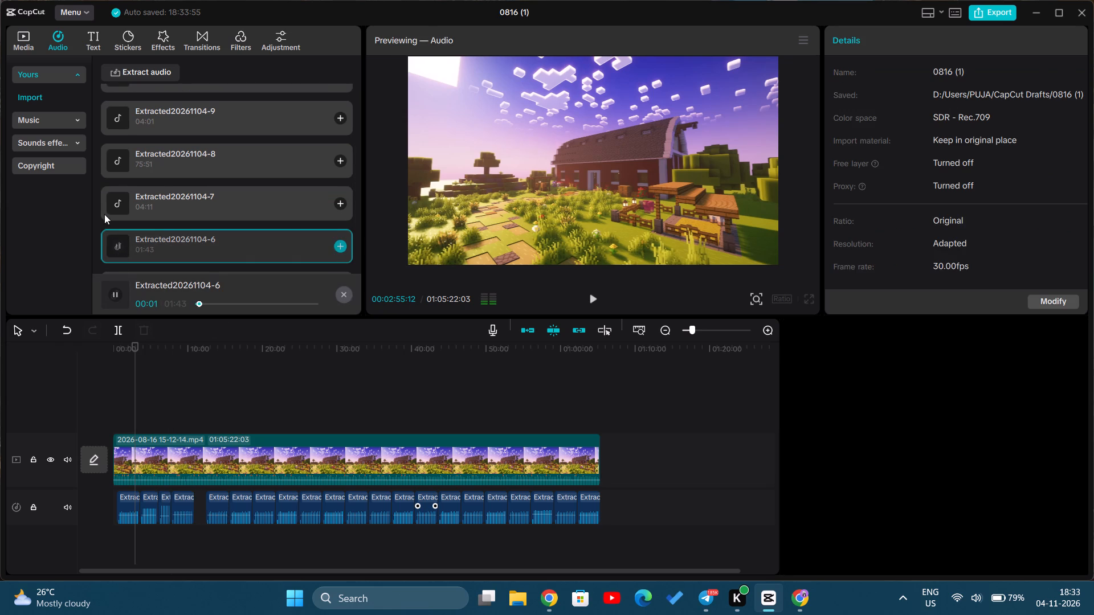
click(120, 200)
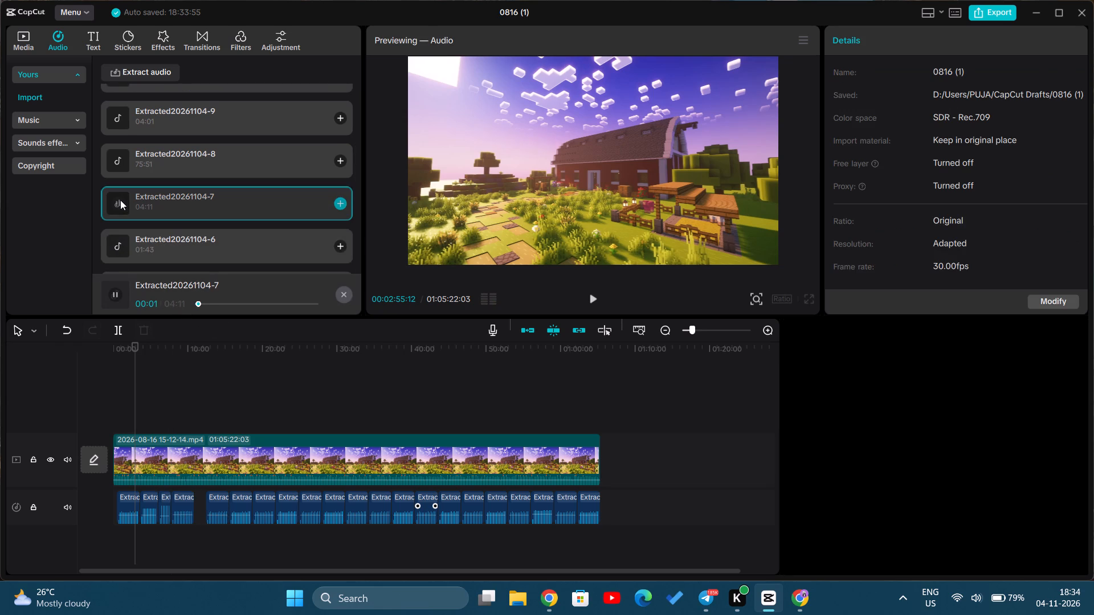
click(152, 203)
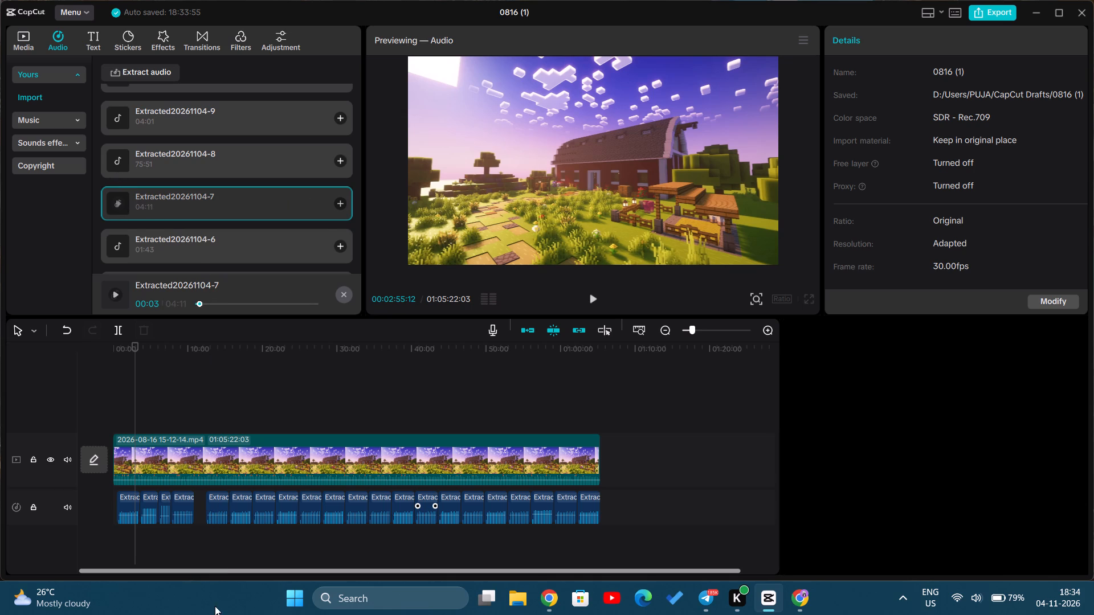
Delete the fifth audio clip, spanning about 12:30 to 15:30.
drag(217, 507, 242, 540)
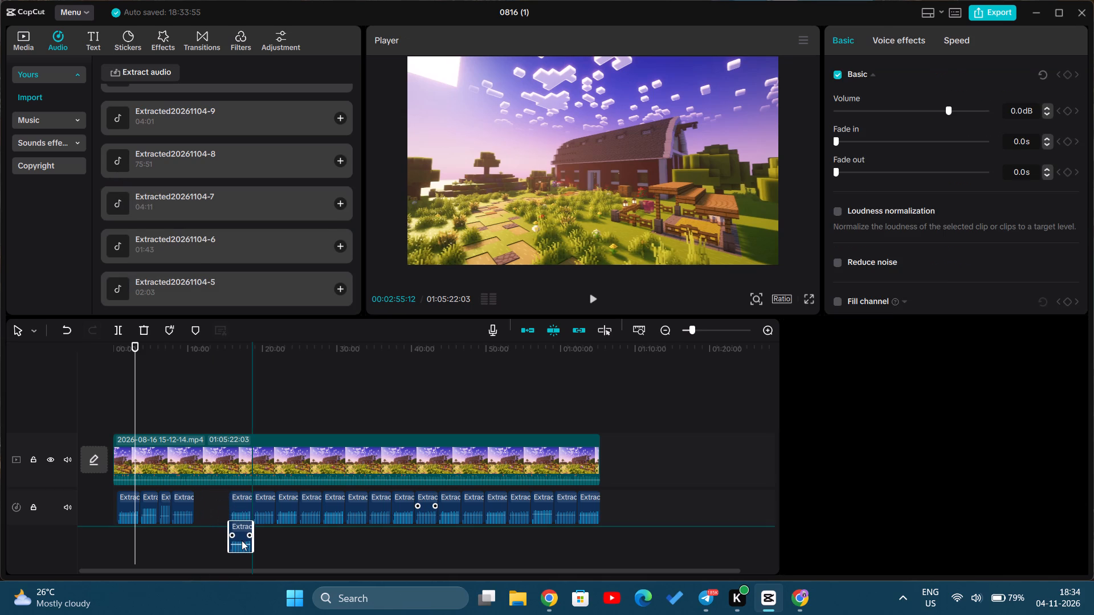
drag(242, 540, 252, 546)
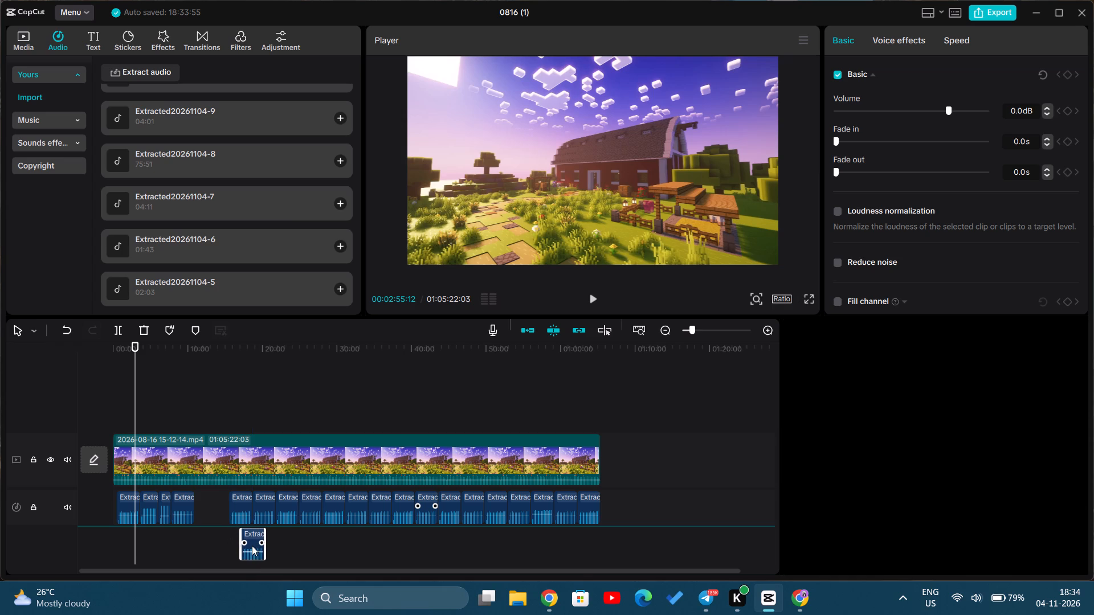
drag(252, 546, 255, 547)
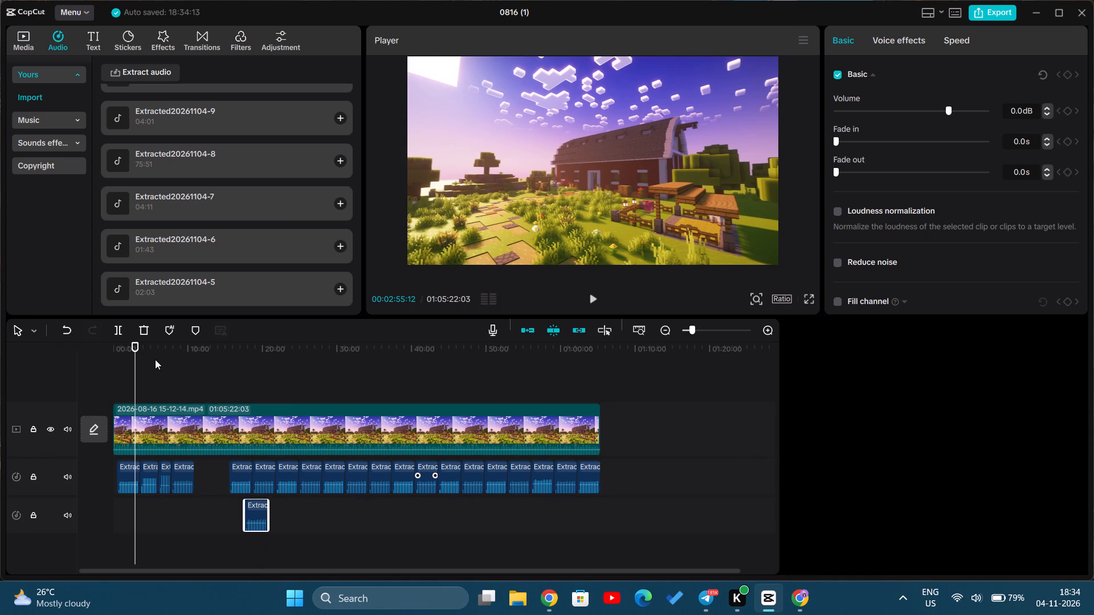
click(143, 330)
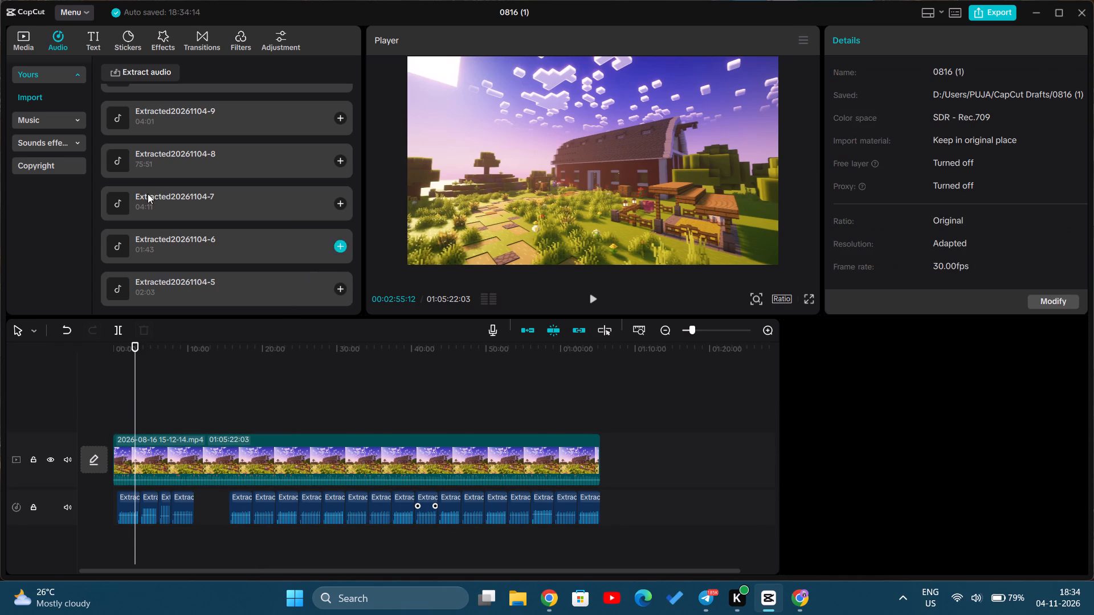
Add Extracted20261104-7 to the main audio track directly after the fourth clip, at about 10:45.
click(342, 202)
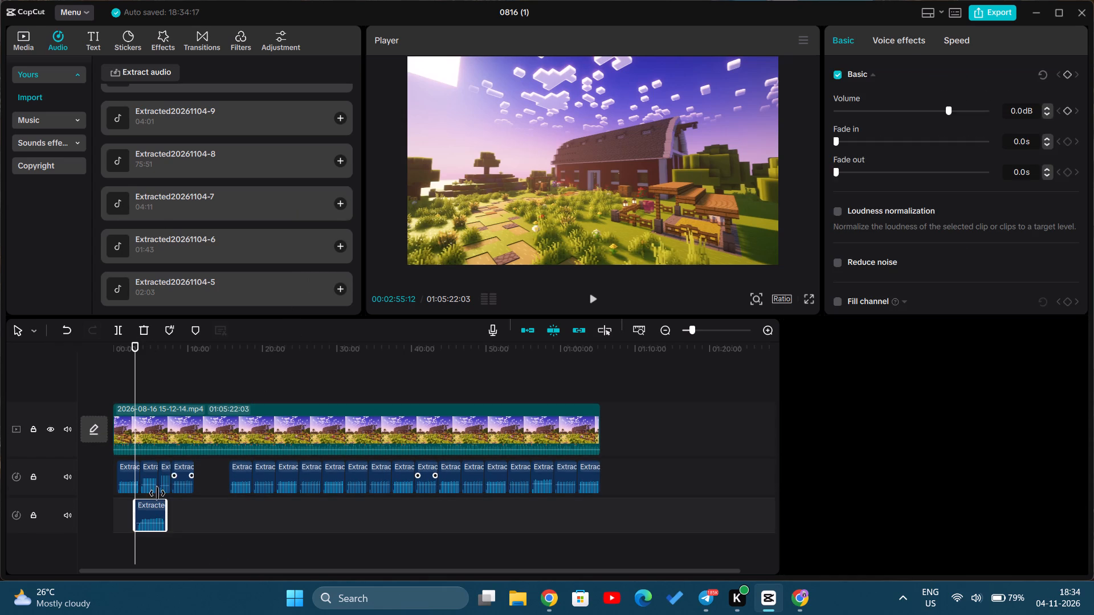
drag(149, 516, 215, 478)
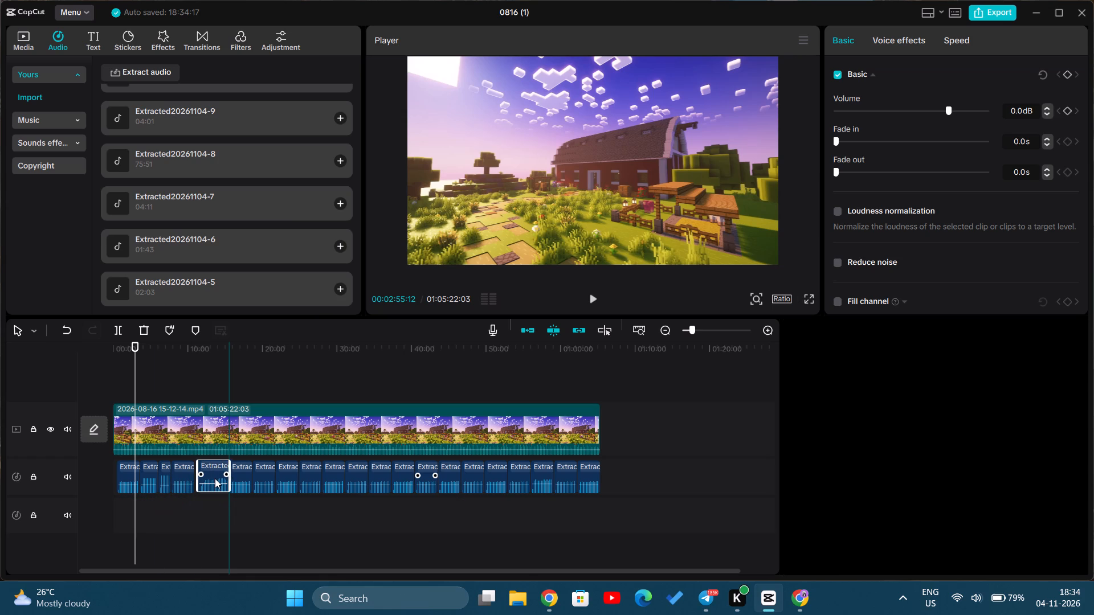
drag(215, 478, 211, 479)
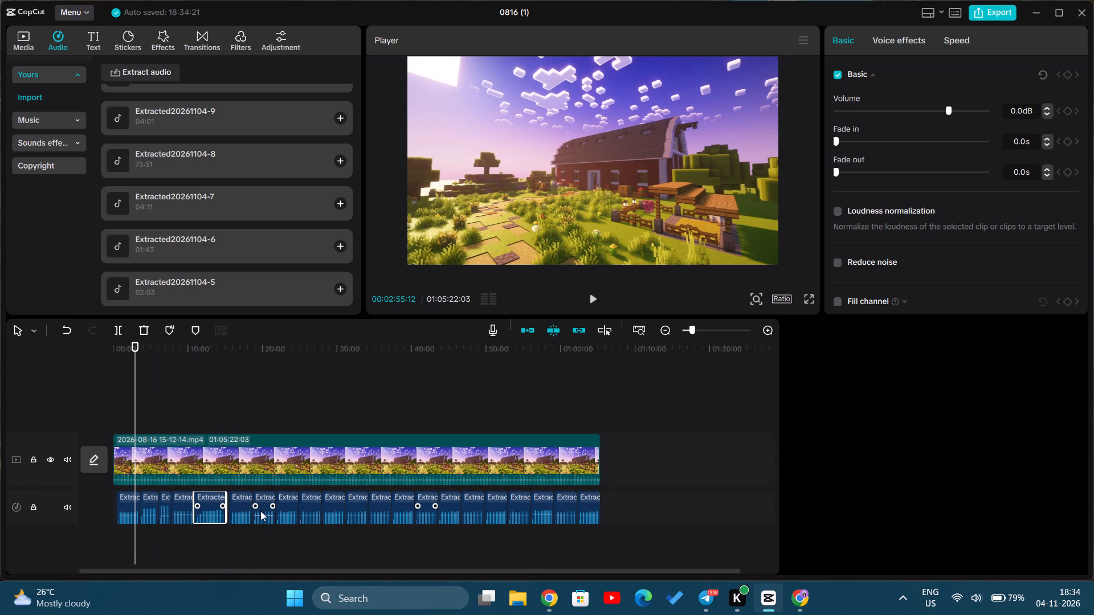
Delete the audio clip spanning about 15:30 to 18:30, just after the added Extracted20261104-7.
click(246, 498)
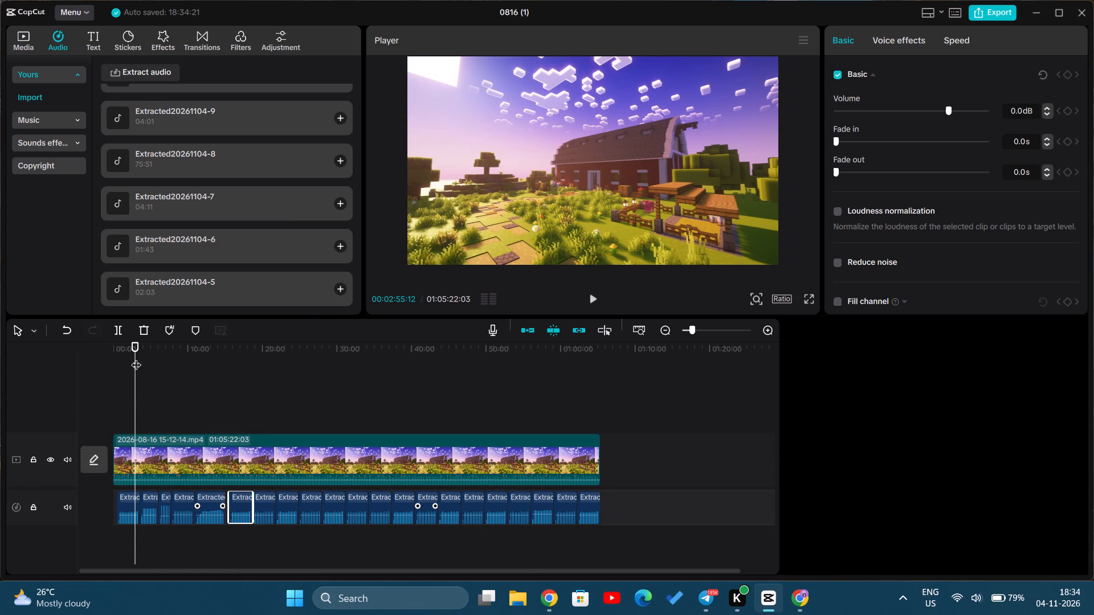
click(145, 326)
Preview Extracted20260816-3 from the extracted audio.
scroll(180, 286, down, 5)
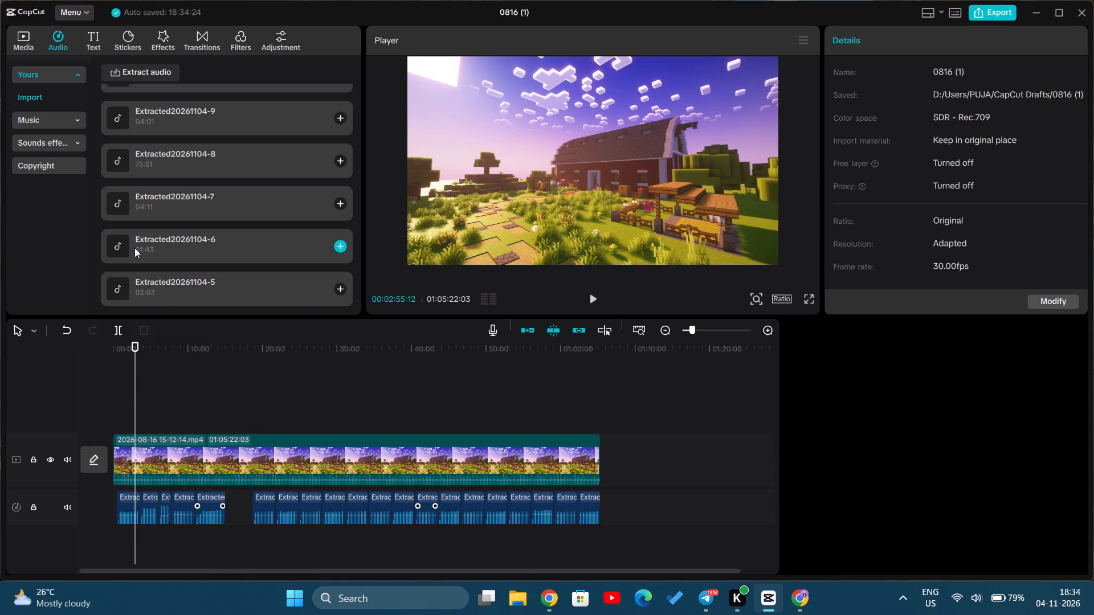
scroll(141, 236, up, 4)
click(111, 150)
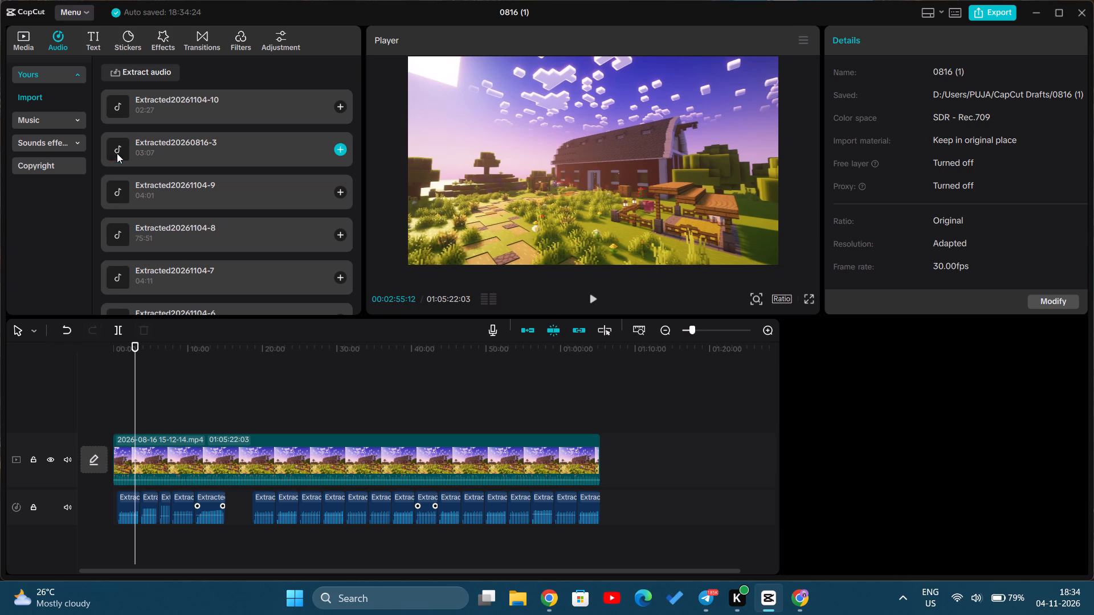
Extract audio from the file 0816(6) in the jupiter folder under recordings and preview it.
click(133, 78)
click(240, 37)
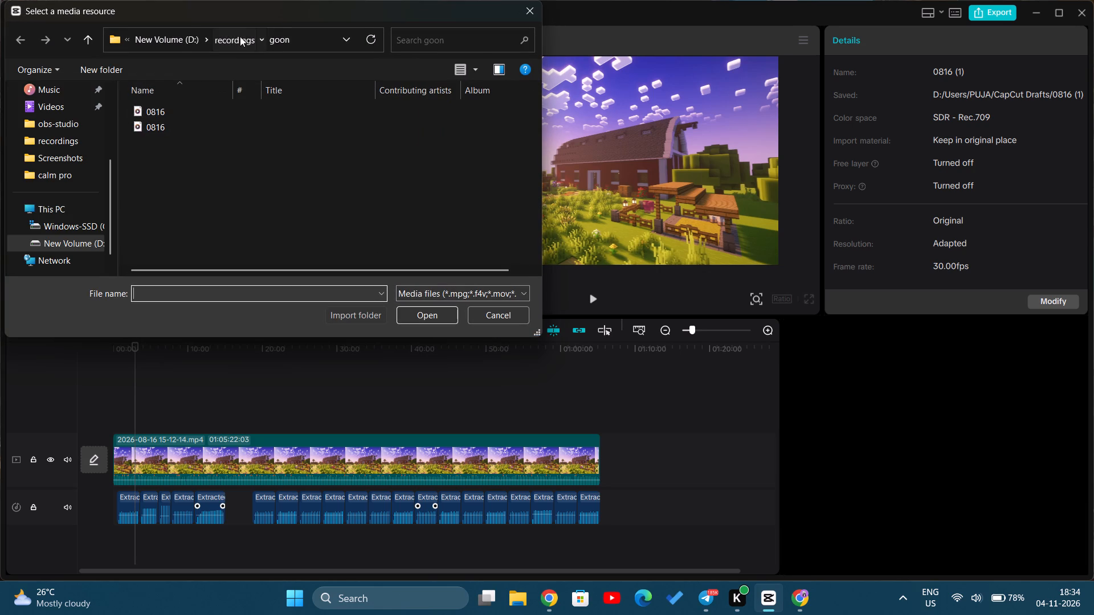
scroll(303, 195, down, 1)
scroll(211, 233, up, 1)
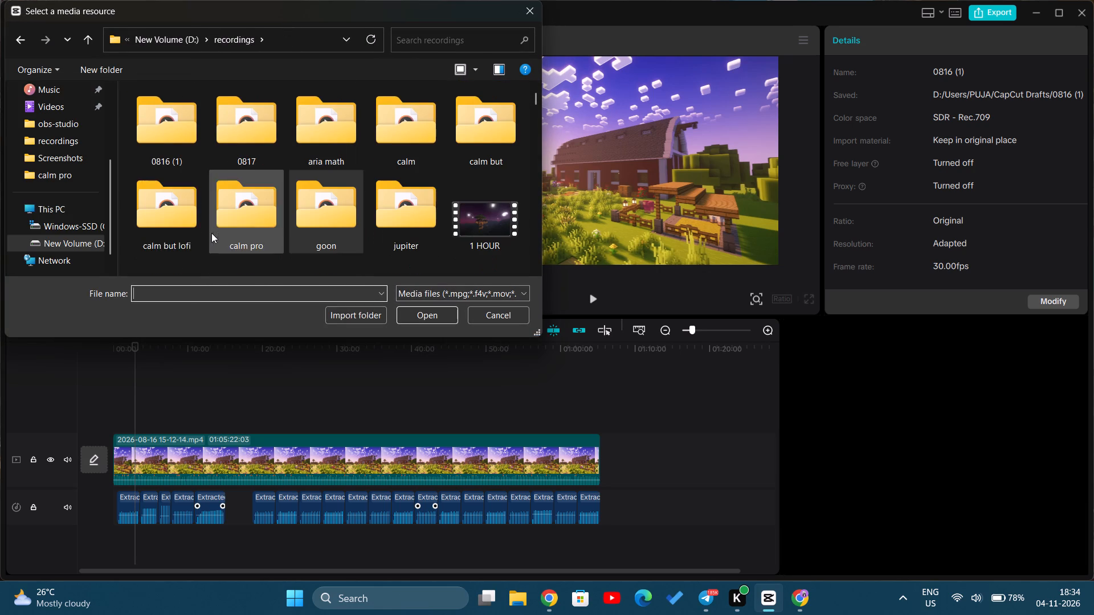
click(164, 231)
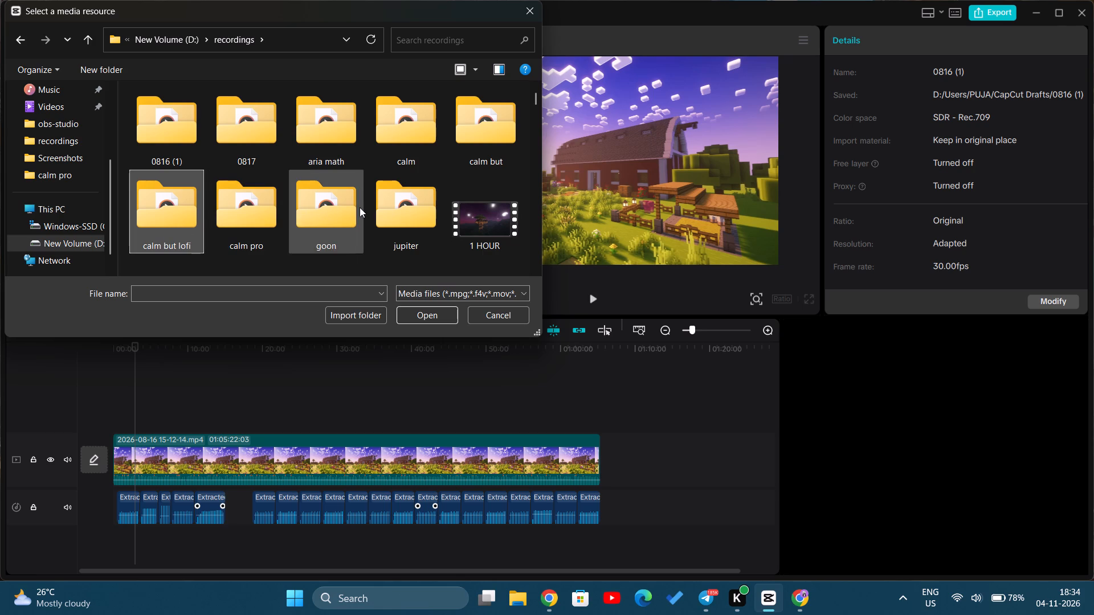
double_click(406, 207)
double_click(212, 109)
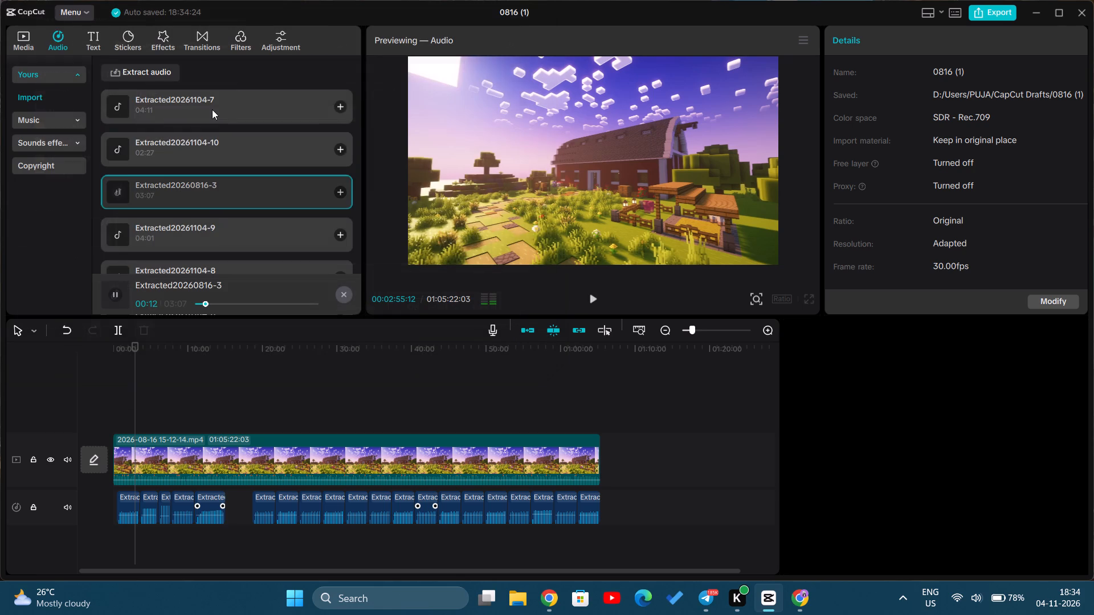
click(113, 105)
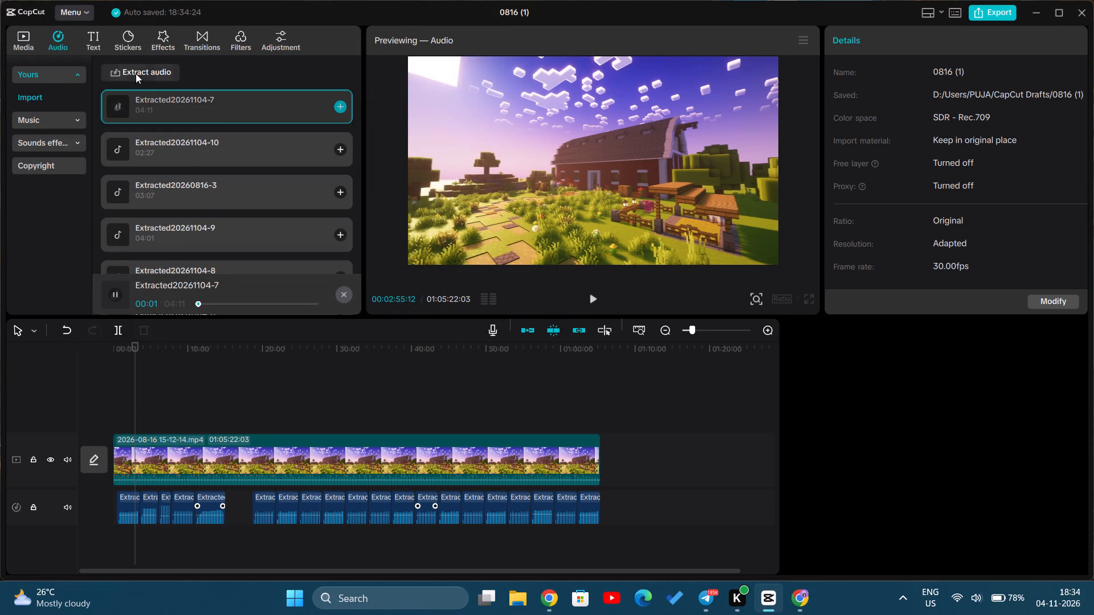
Extract audio from the file 0816(3) in the calm but folder under recordings and preview it.
click(159, 76)
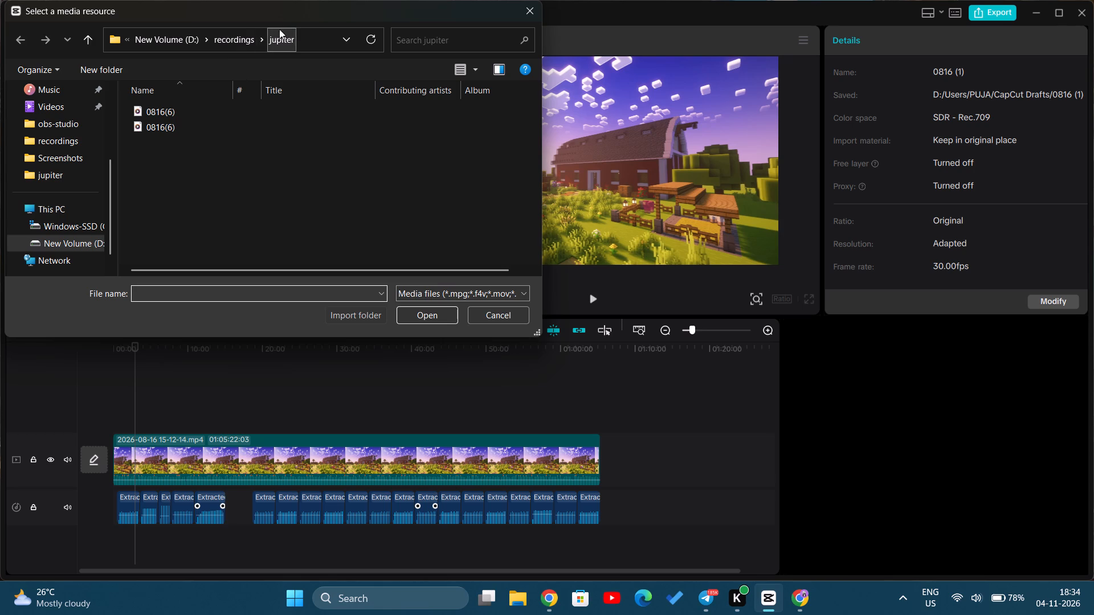
click(226, 42)
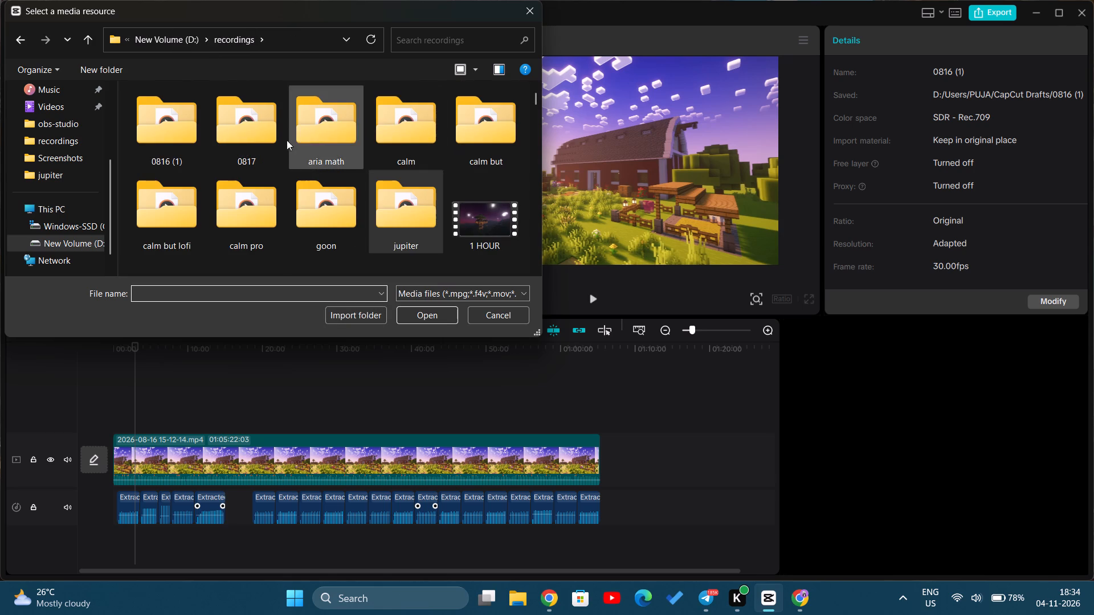
double_click(463, 142)
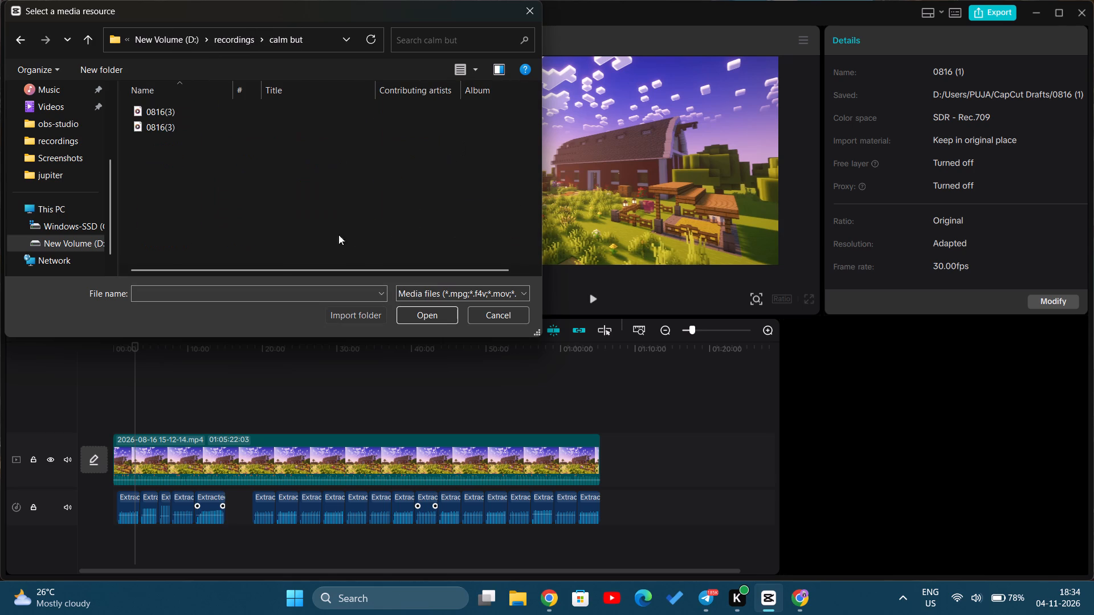
double_click(219, 103)
double_click(221, 111)
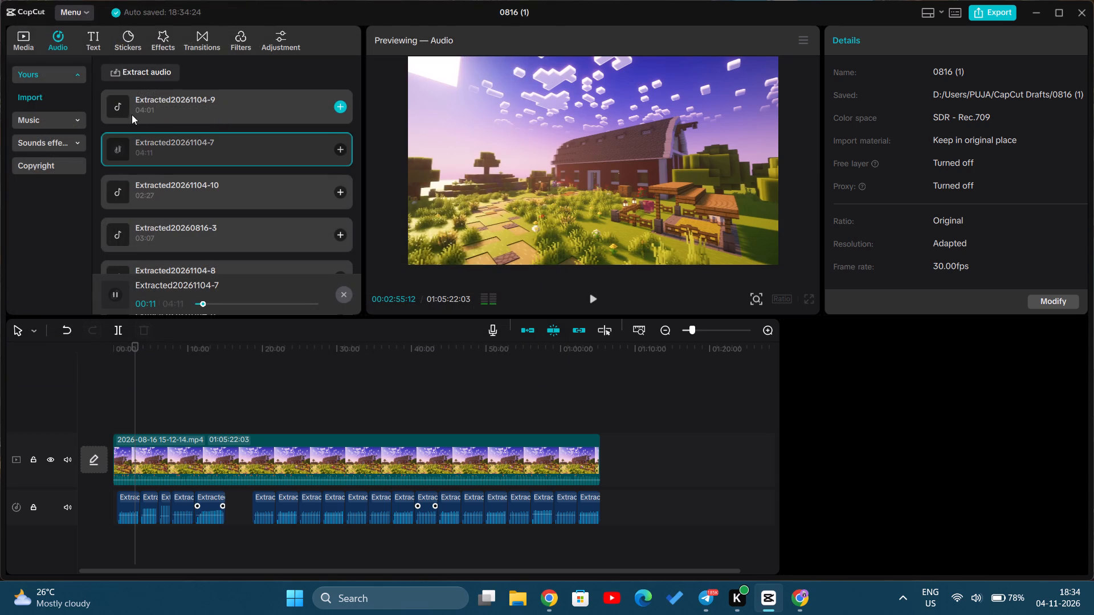
click(112, 108)
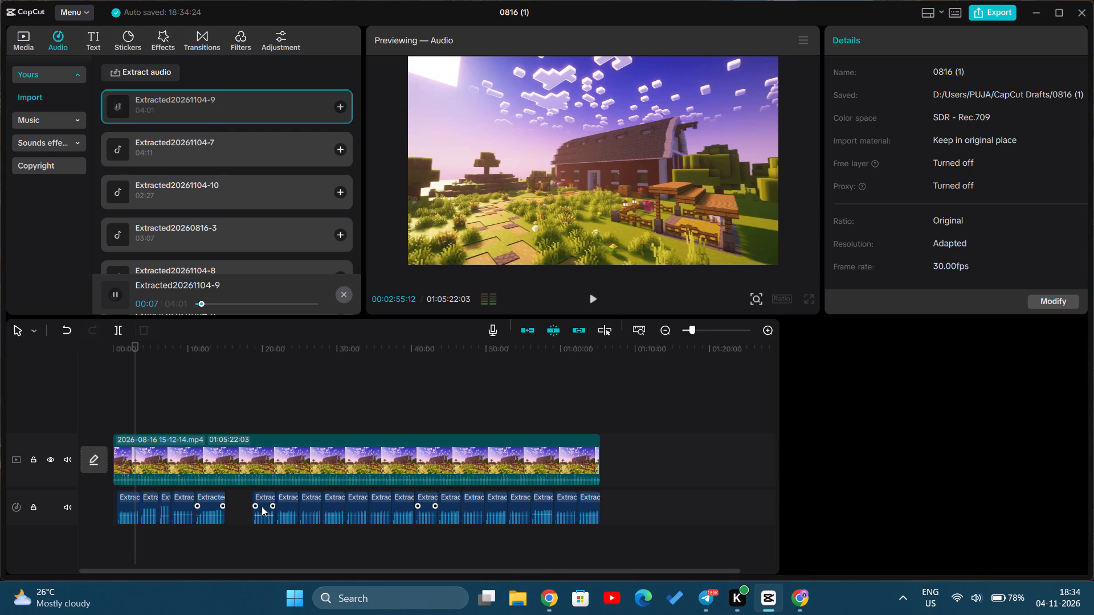
Move the audio clip starting at about 18:40 back to close the gap after the added Extracted20261104-7.
click(259, 409)
drag(259, 409, 268, 411)
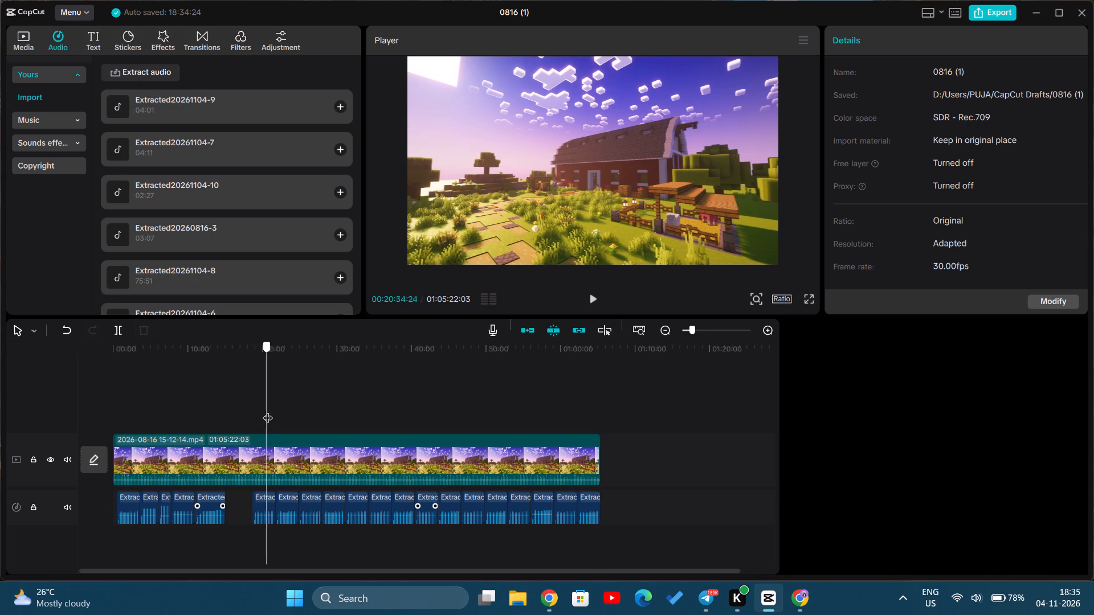
drag(268, 411, 276, 412)
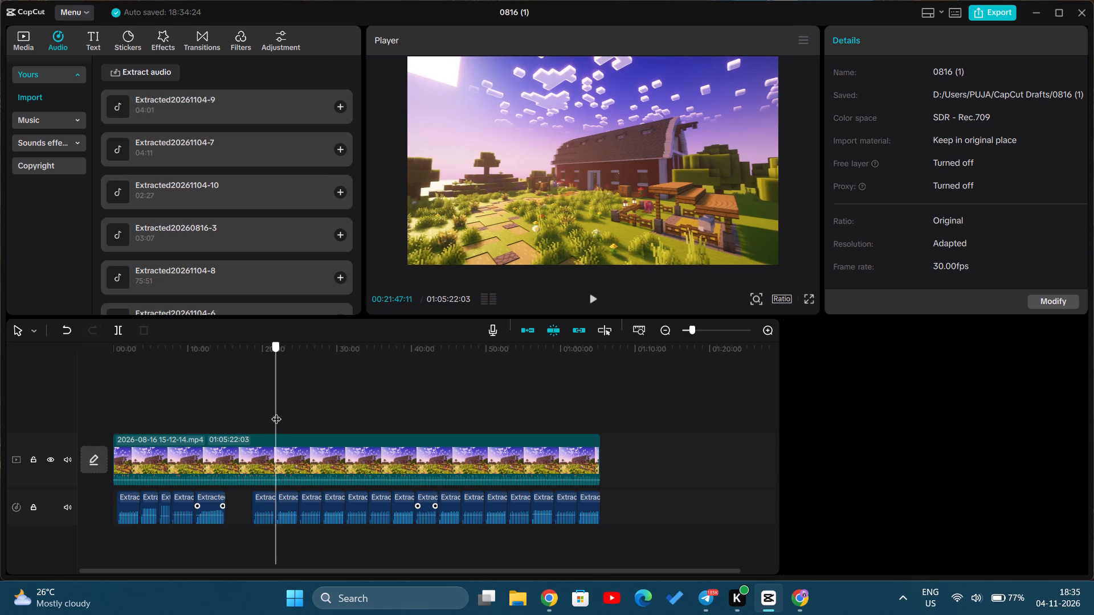
drag(276, 412, 281, 414)
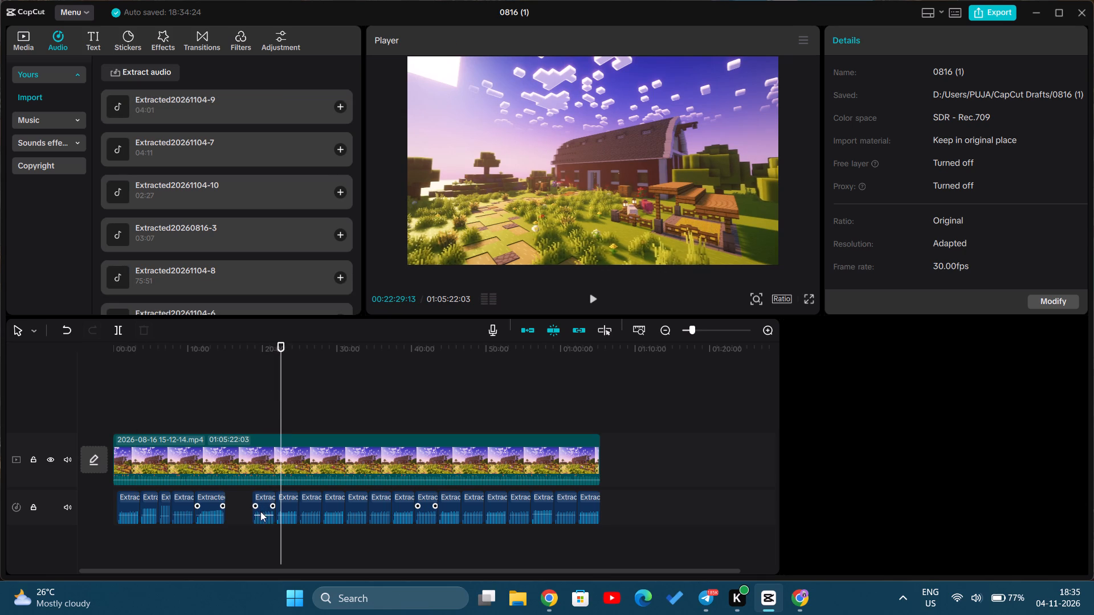
drag(264, 509, 237, 507)
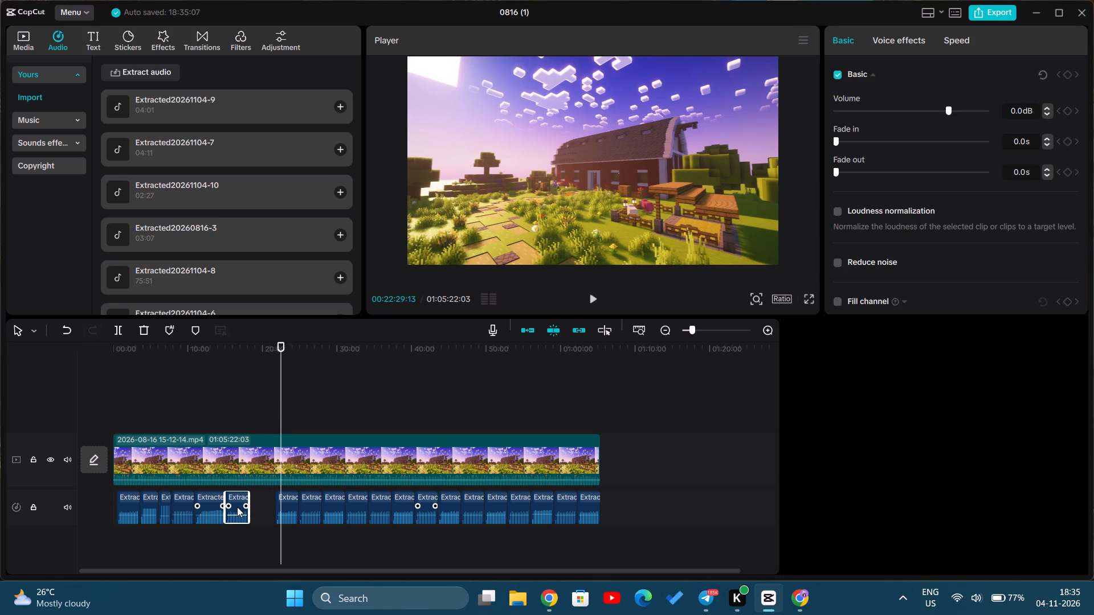
Preview Extracted20261104-5, add it, and place it on the main audio track at about 18:00, directly after the preceding clip.
scroll(201, 268, down, 5)
click(112, 289)
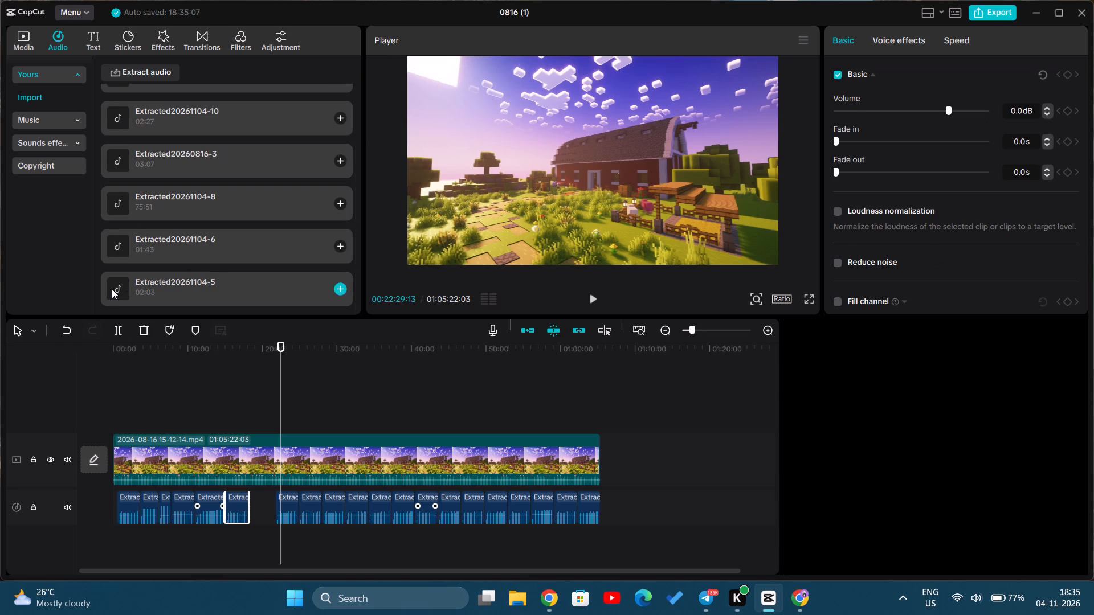
scroll(191, 220, down, 4)
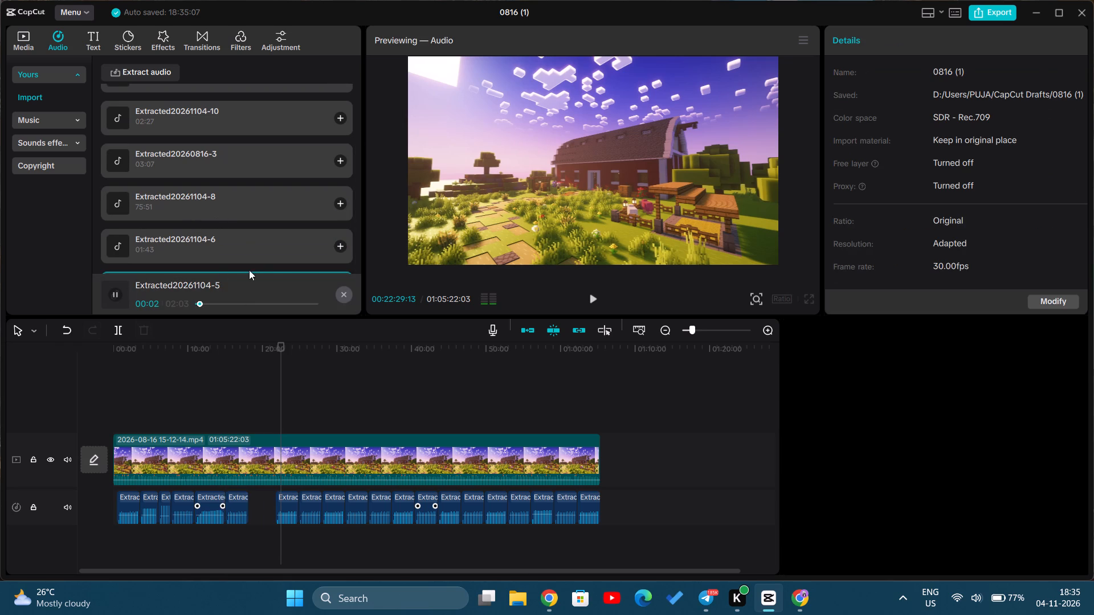
click(341, 296)
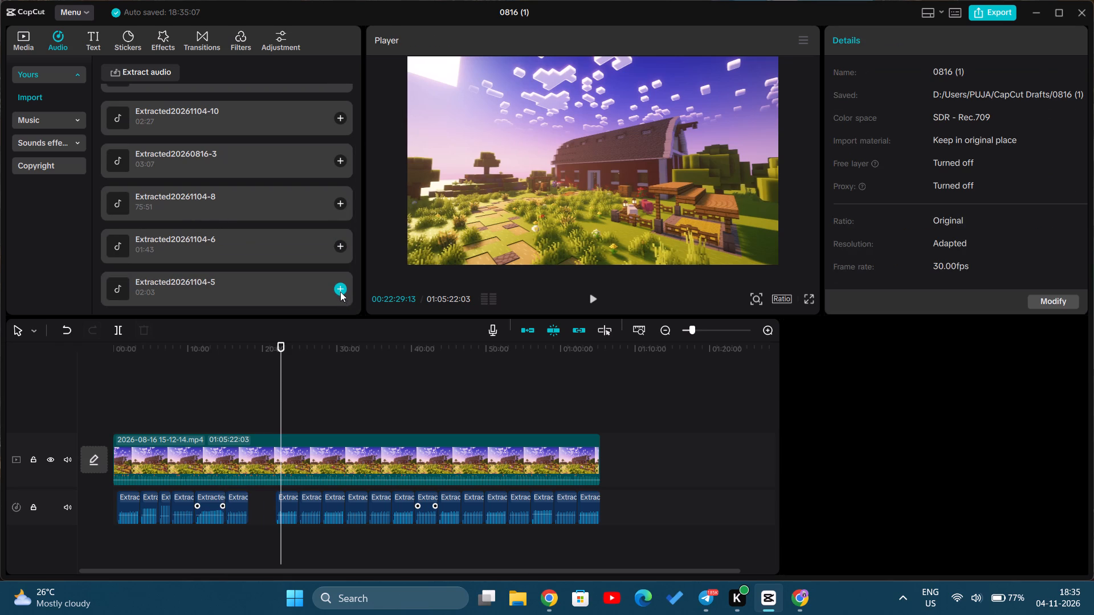
click(340, 290)
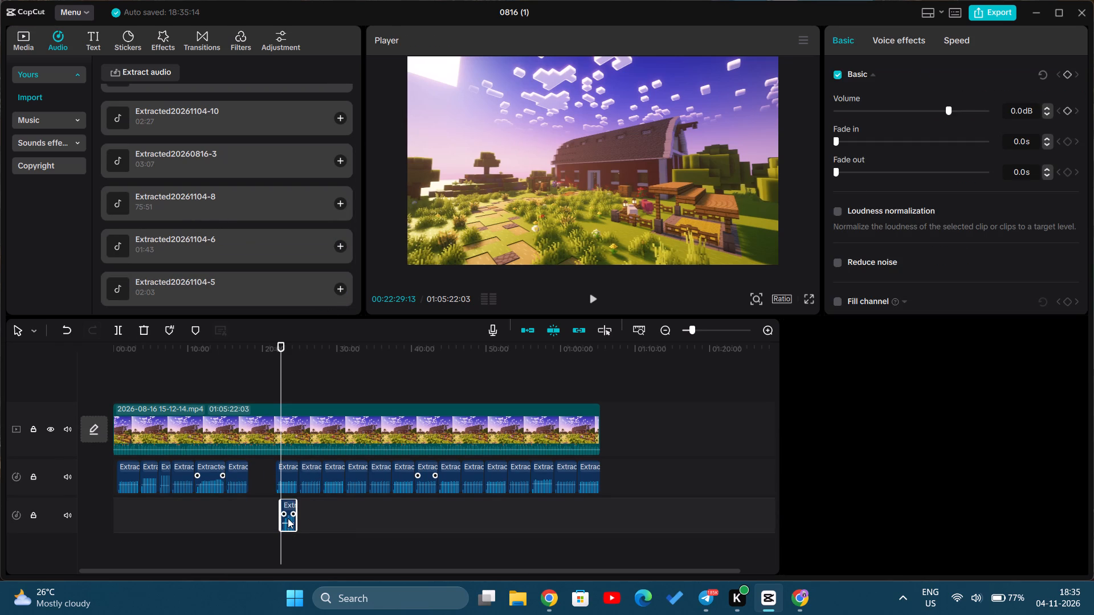
drag(288, 518, 258, 480)
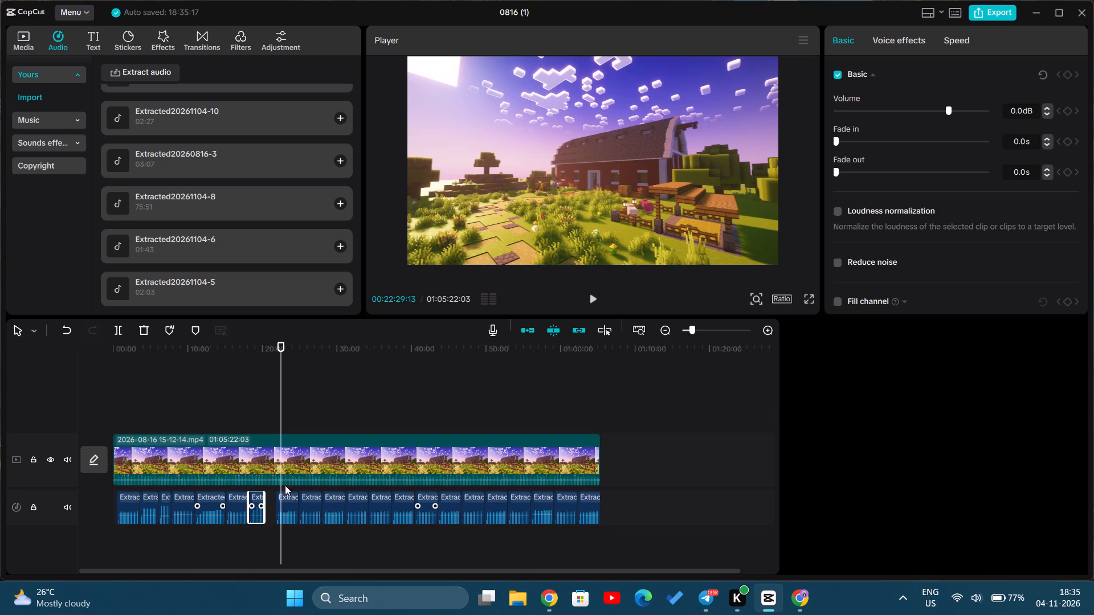
Delete the two audio clips spanning about 21:45 to 28:00, beyond the added Extracted20261104-5.
click(290, 506)
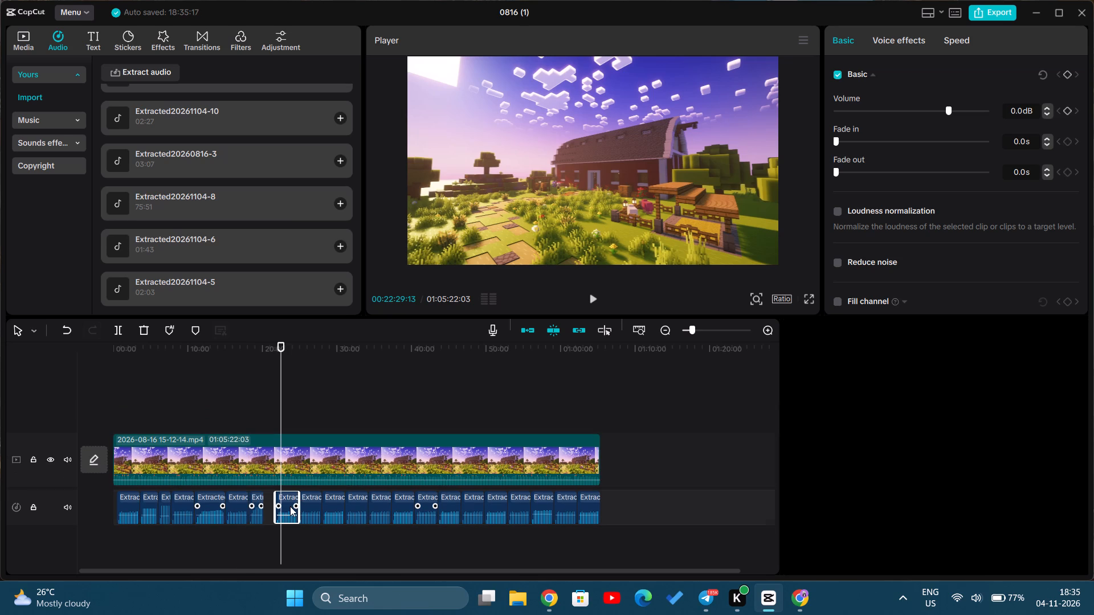
click(142, 329)
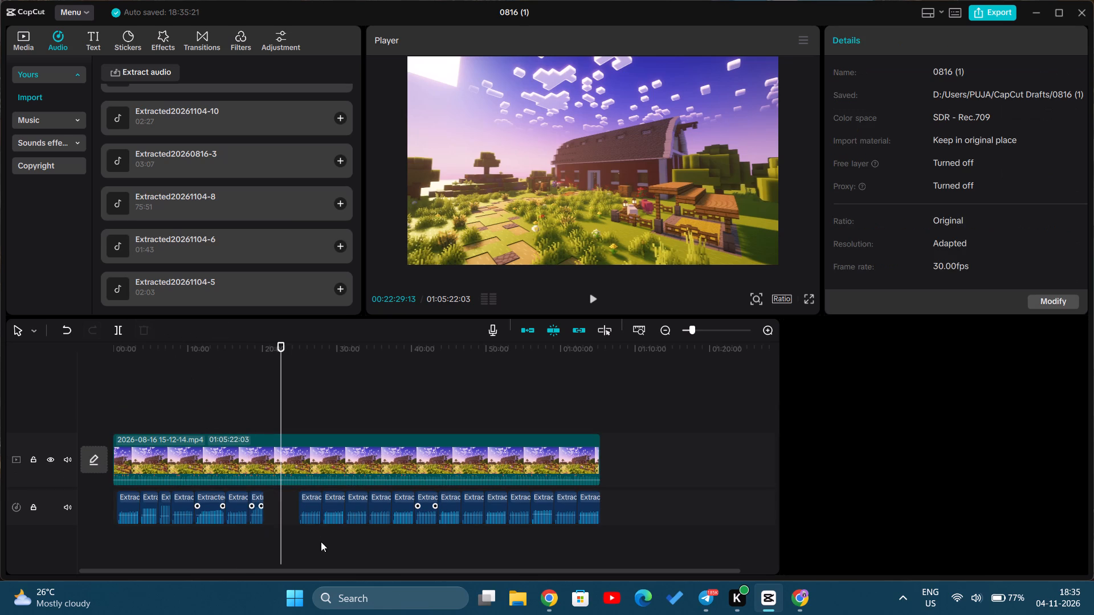
click(311, 509)
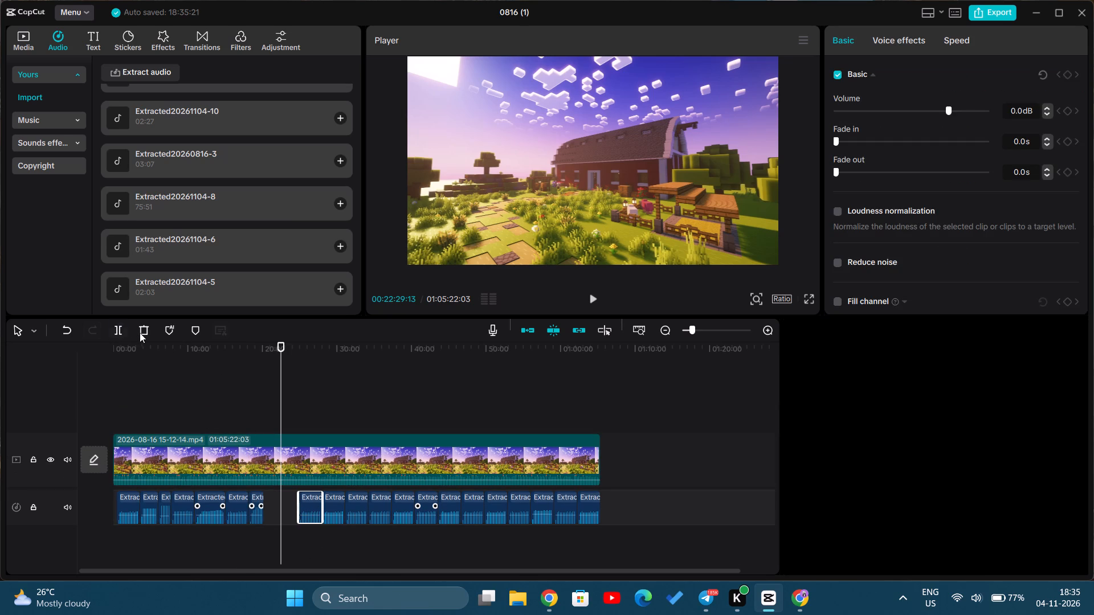
click(144, 331)
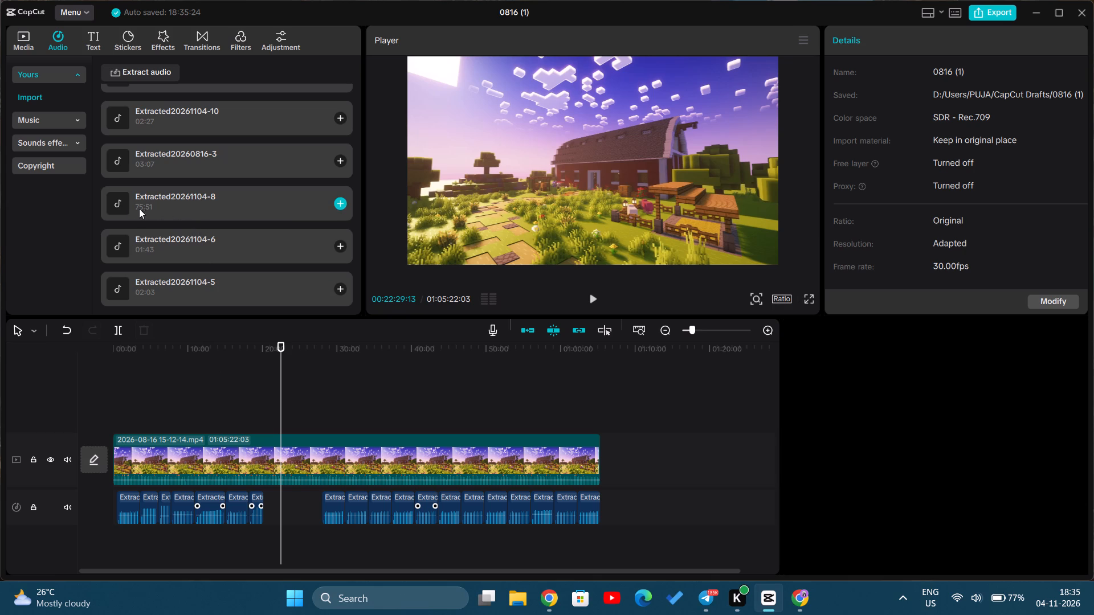
click(121, 159)
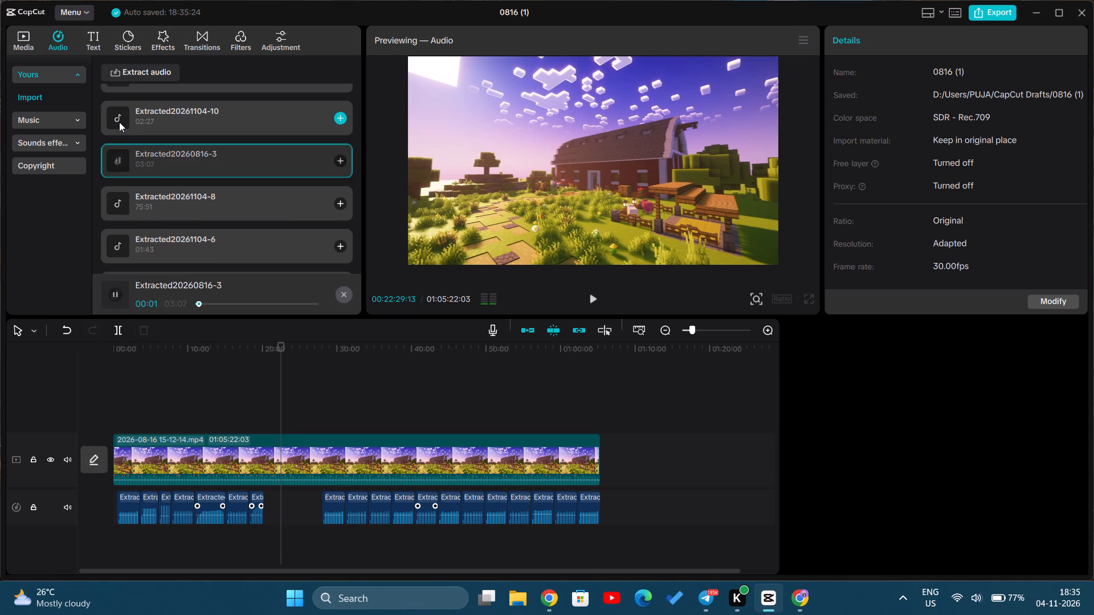
click(119, 121)
scroll(157, 186, up, 2)
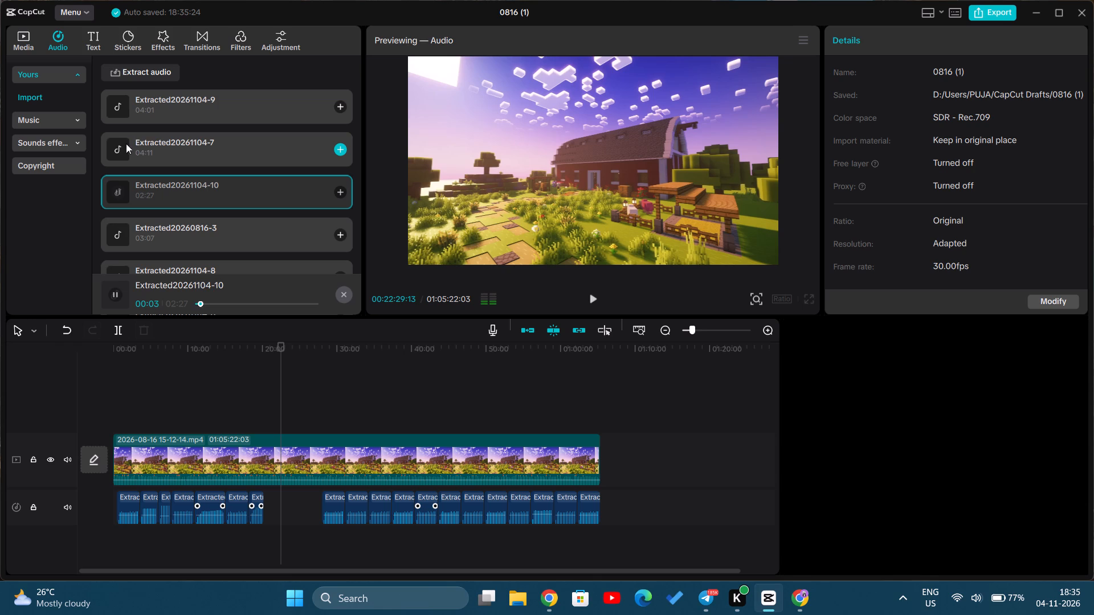
click(336, 191)
drag(289, 510, 276, 509)
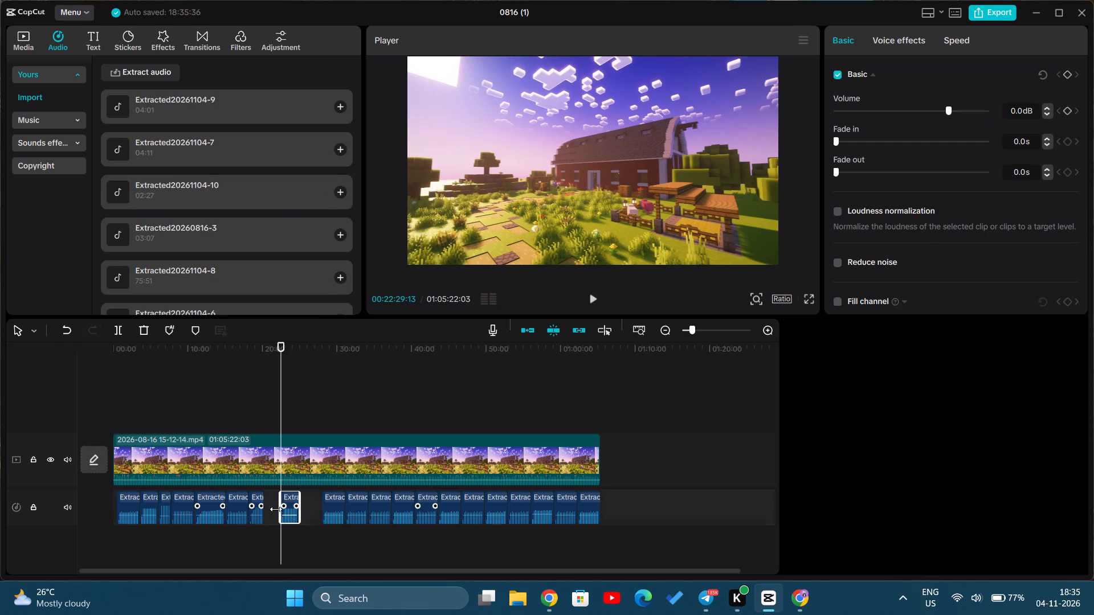
drag(276, 509, 269, 509)
drag(269, 516, 269, 508)
drag(271, 520, 273, 485)
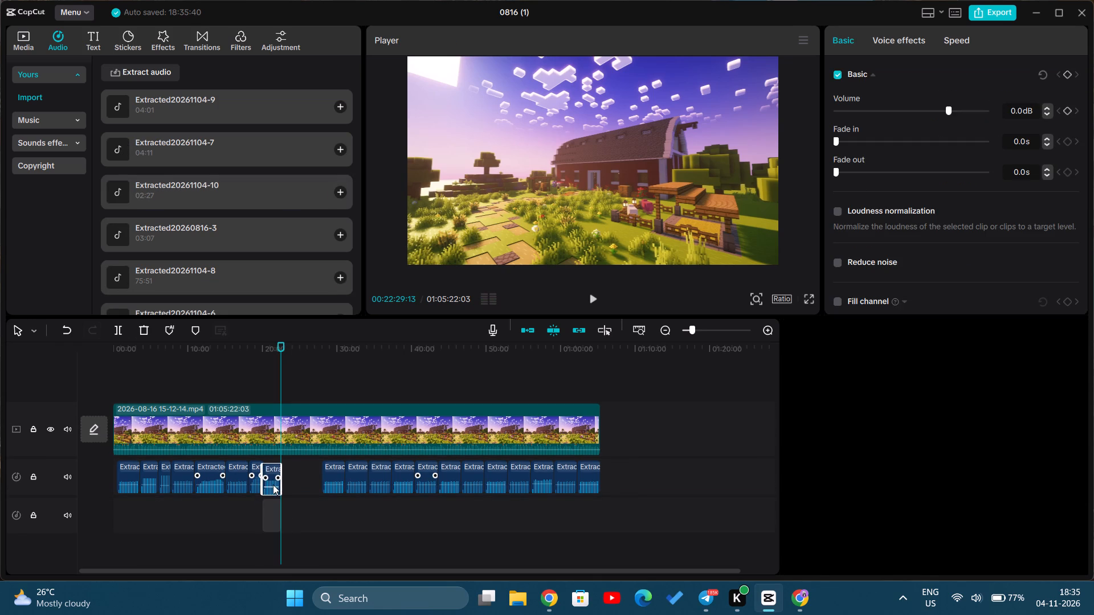
drag(273, 485, 273, 482)
drag(275, 523, 277, 498)
drag(270, 511, 271, 528)
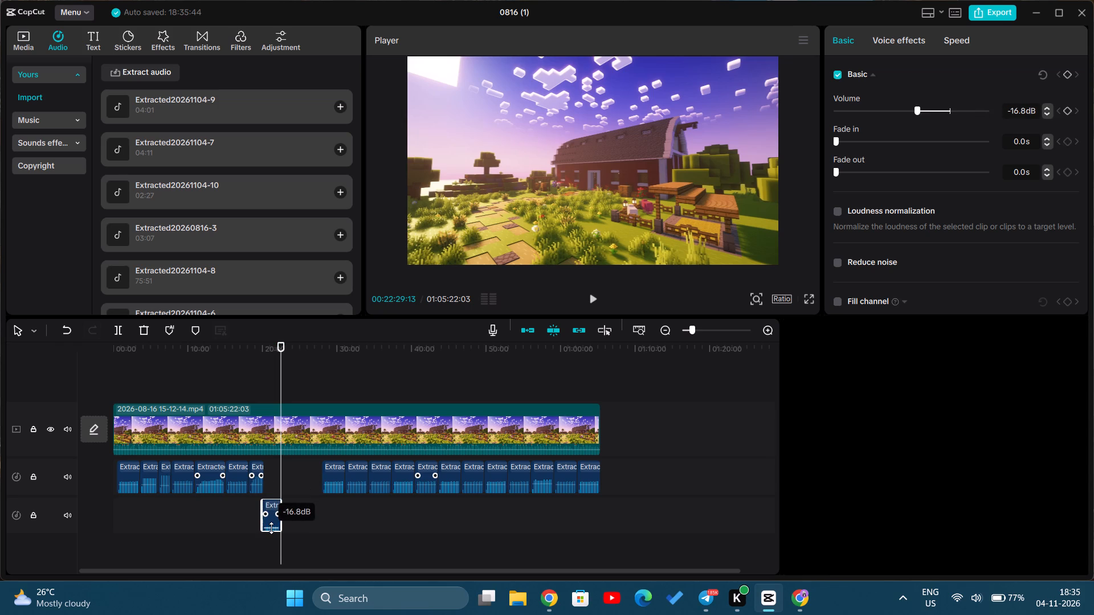
drag(271, 528, 271, 513)
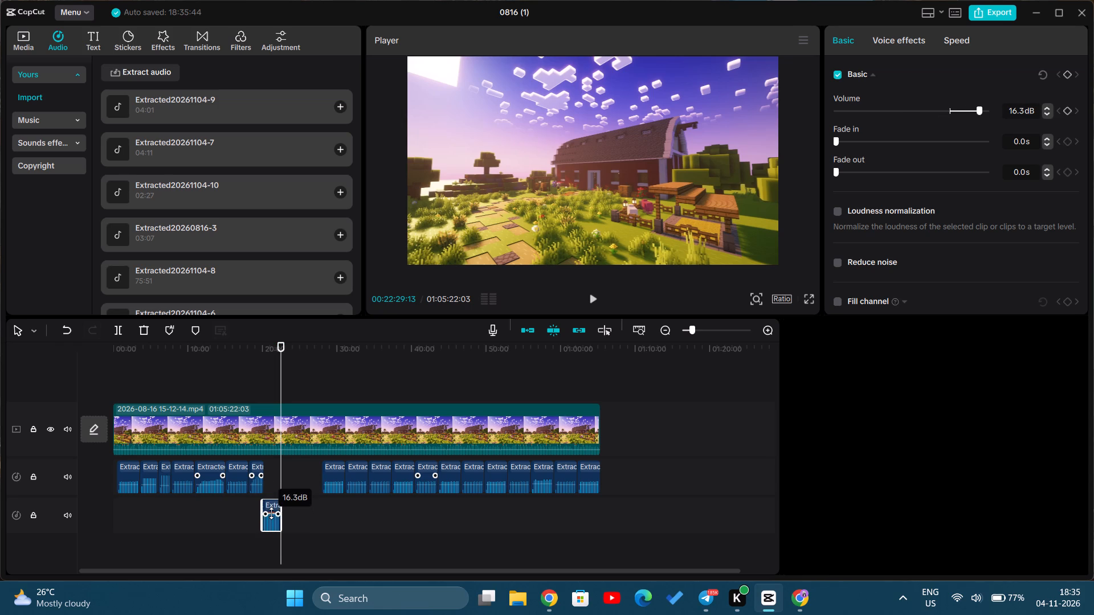
drag(271, 513, 274, 527)
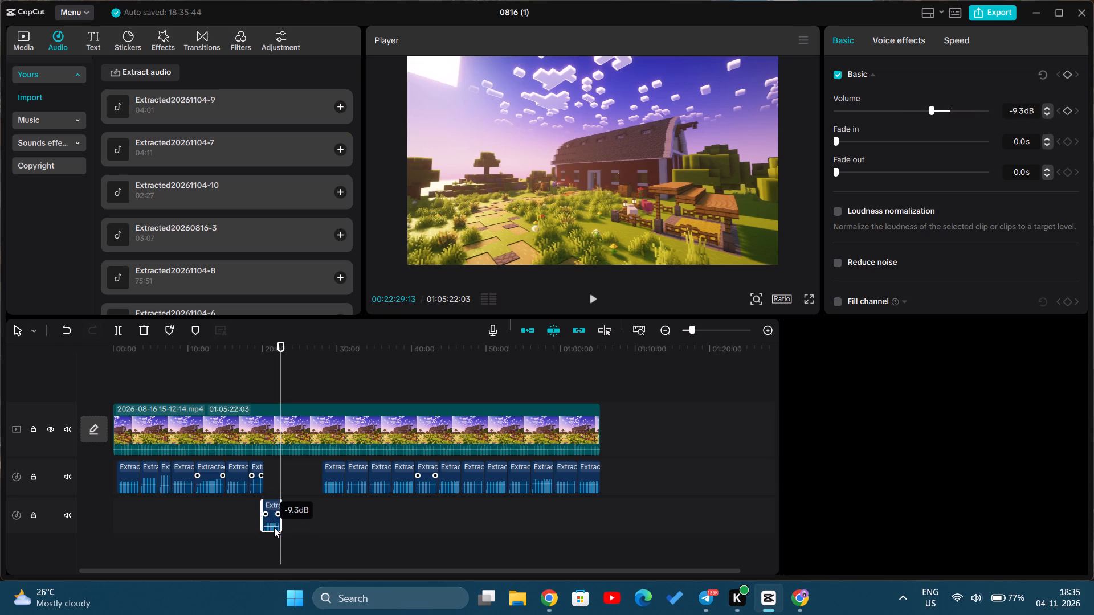
drag(274, 527, 274, 521)
drag(272, 525, 273, 518)
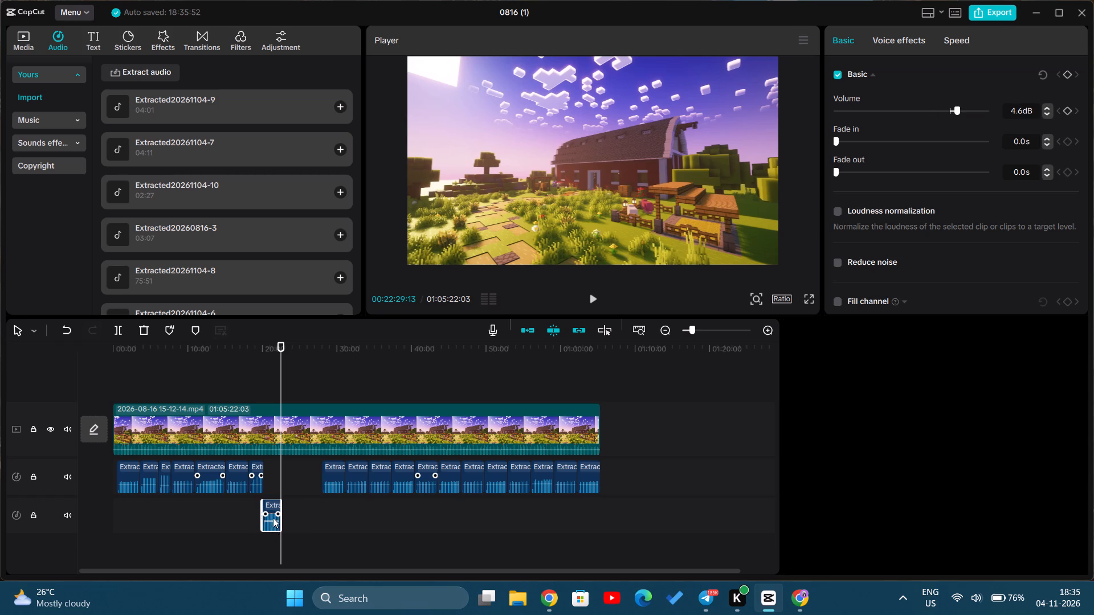
drag(273, 518, 278, 489)
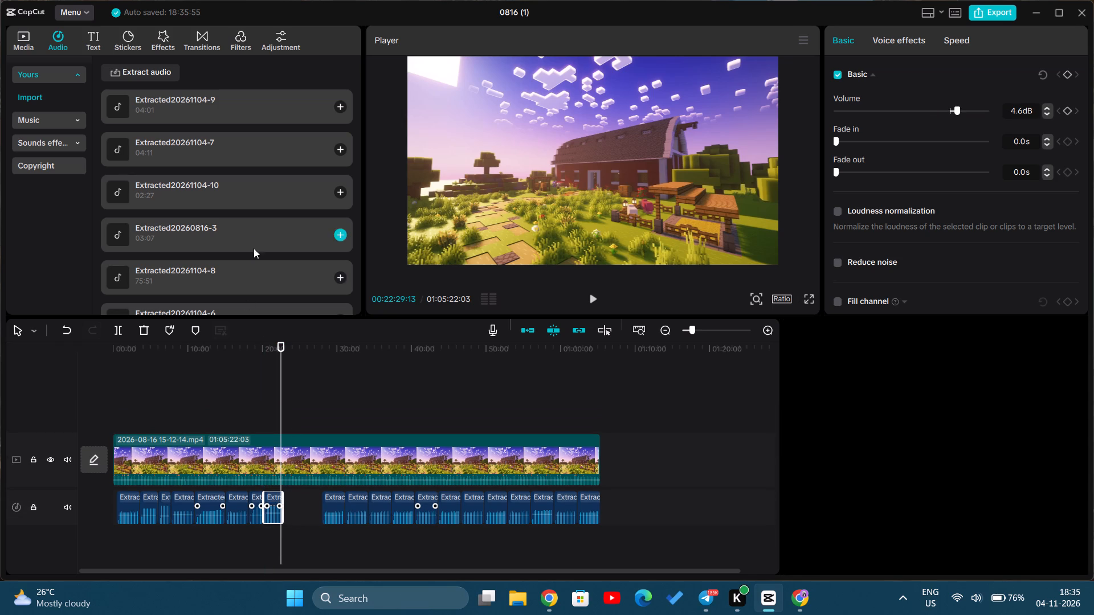
click(113, 149)
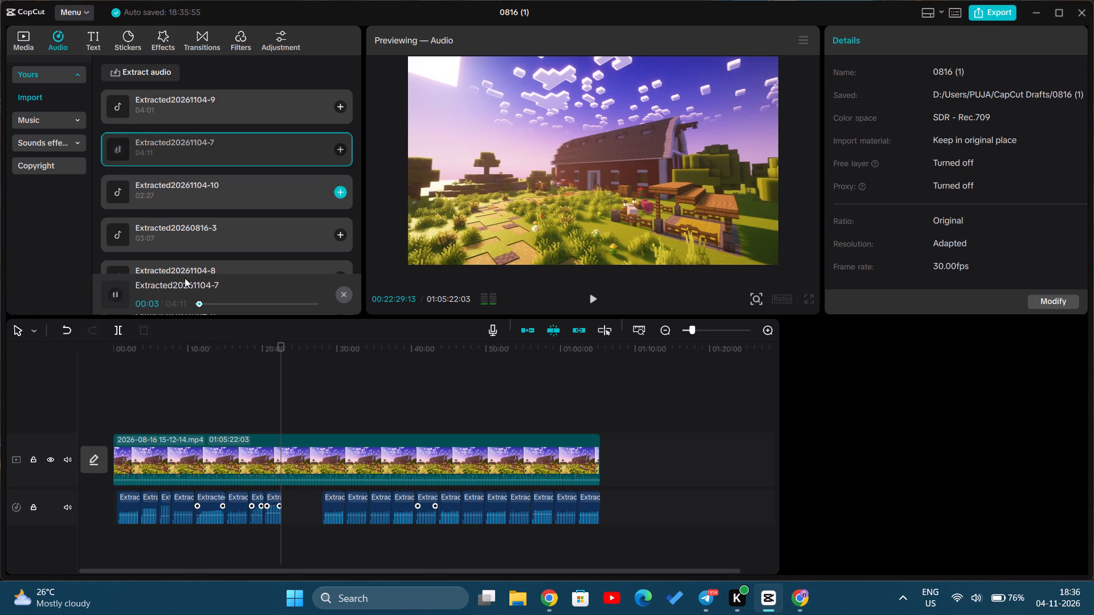
click(340, 146)
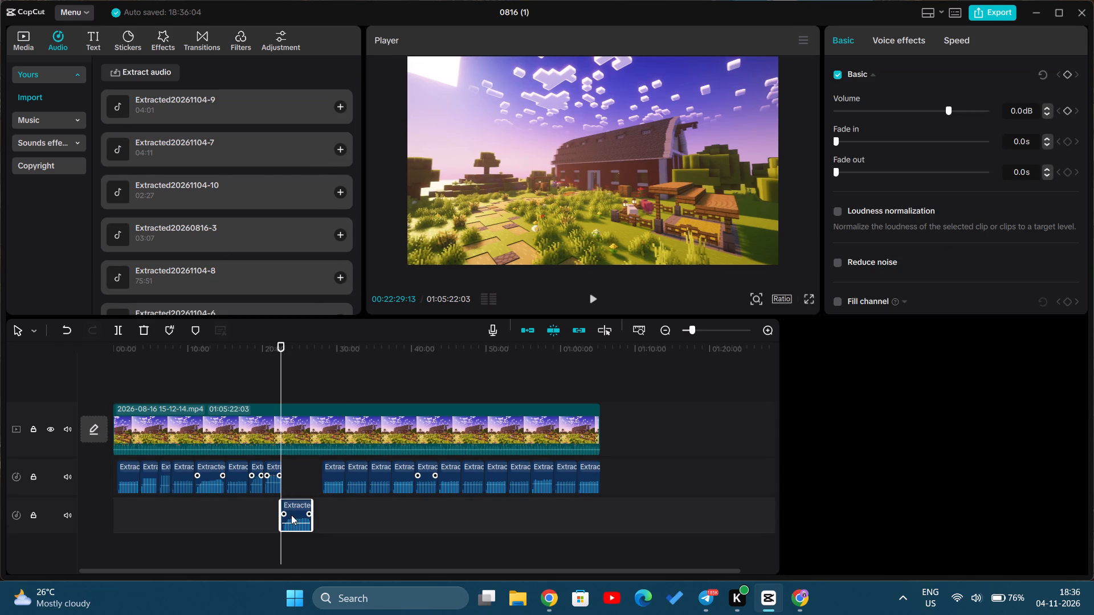
drag(291, 515, 294, 475)
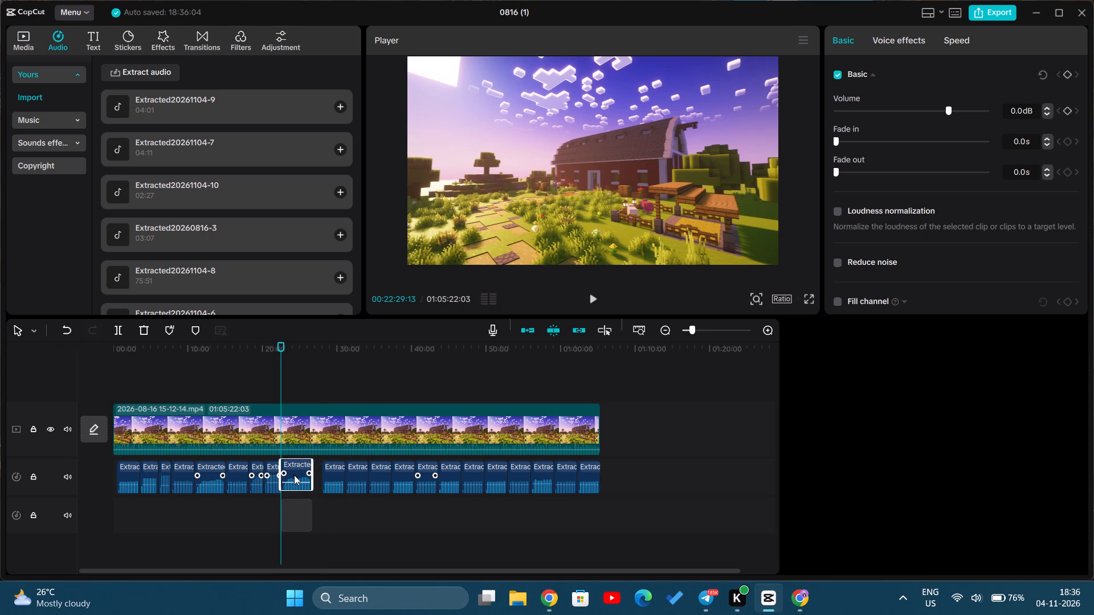
drag(294, 475, 296, 476)
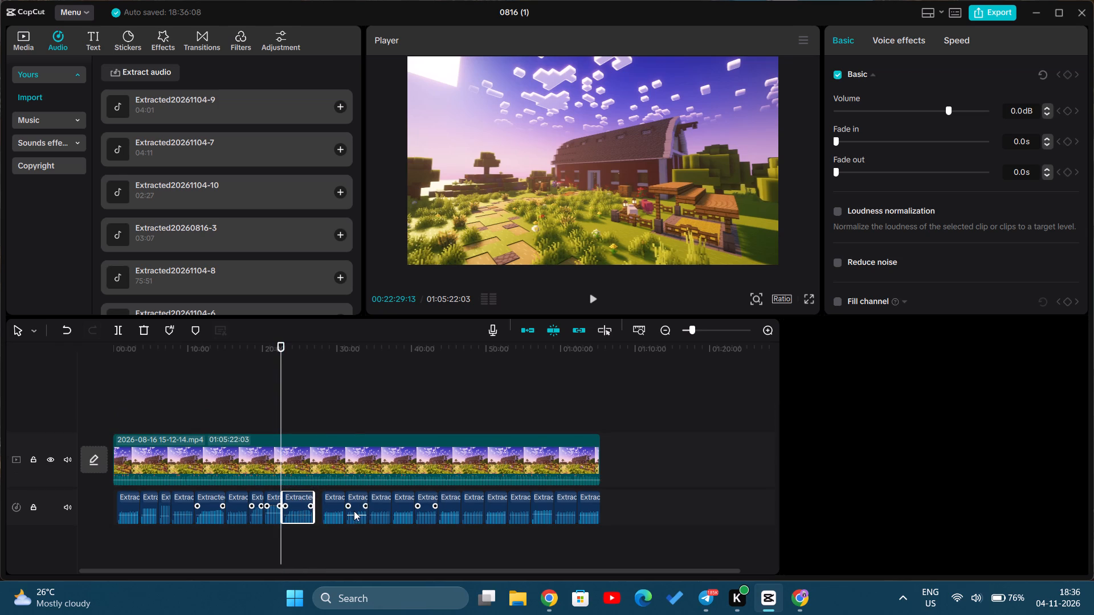
click(112, 106)
click(114, 184)
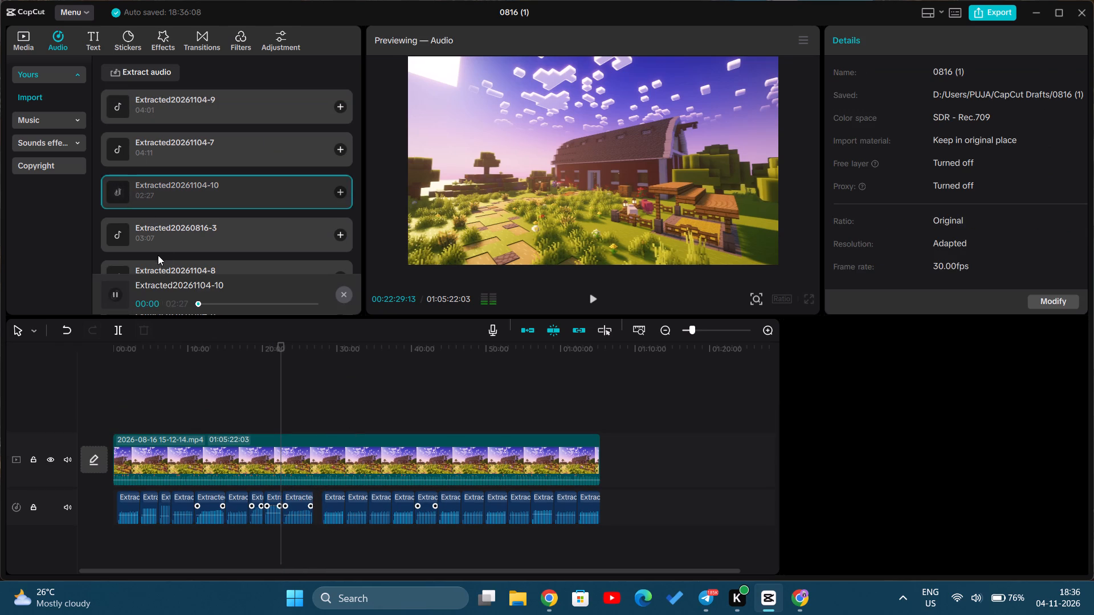
scroll(159, 232, down, 1)
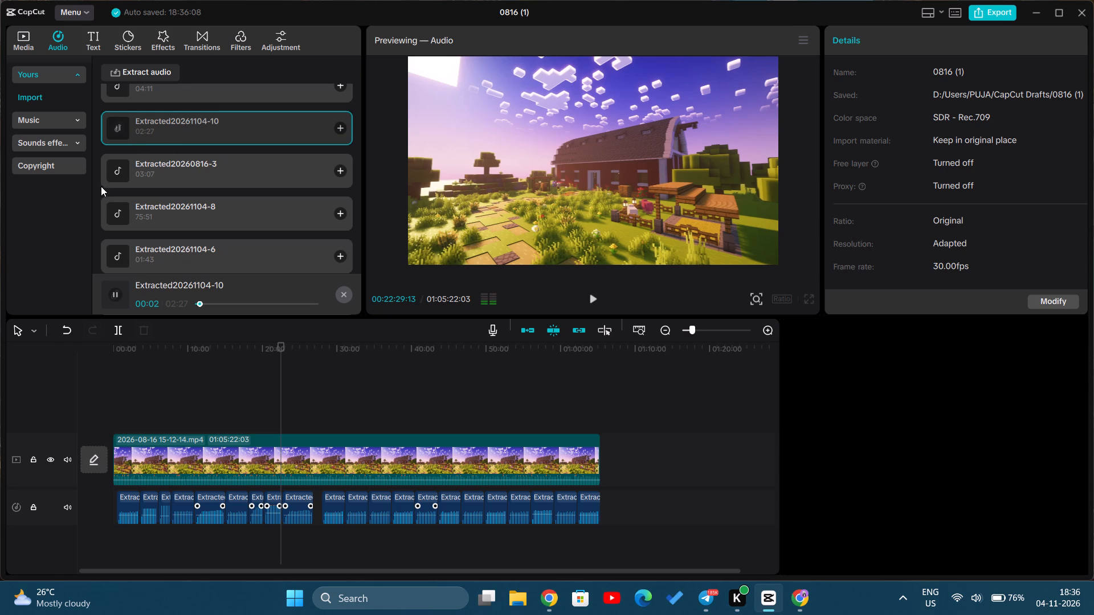
click(116, 174)
scroll(165, 207, down, 2)
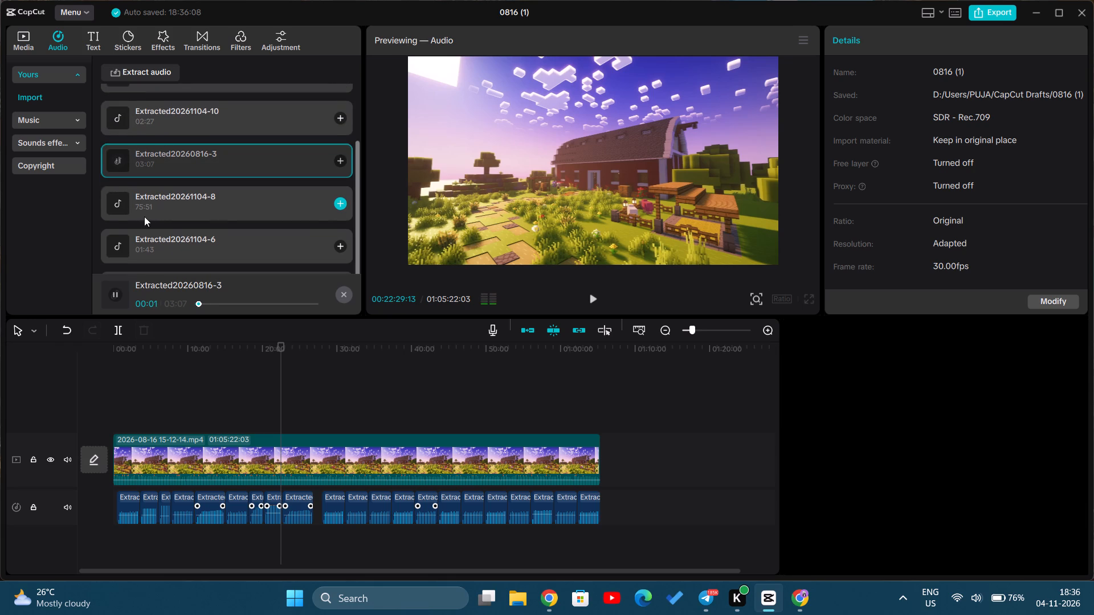
Delete the audio clip spanning about 28:00 to 31:00, the first one after the newly placed Extracted20261104-7.
click(334, 511)
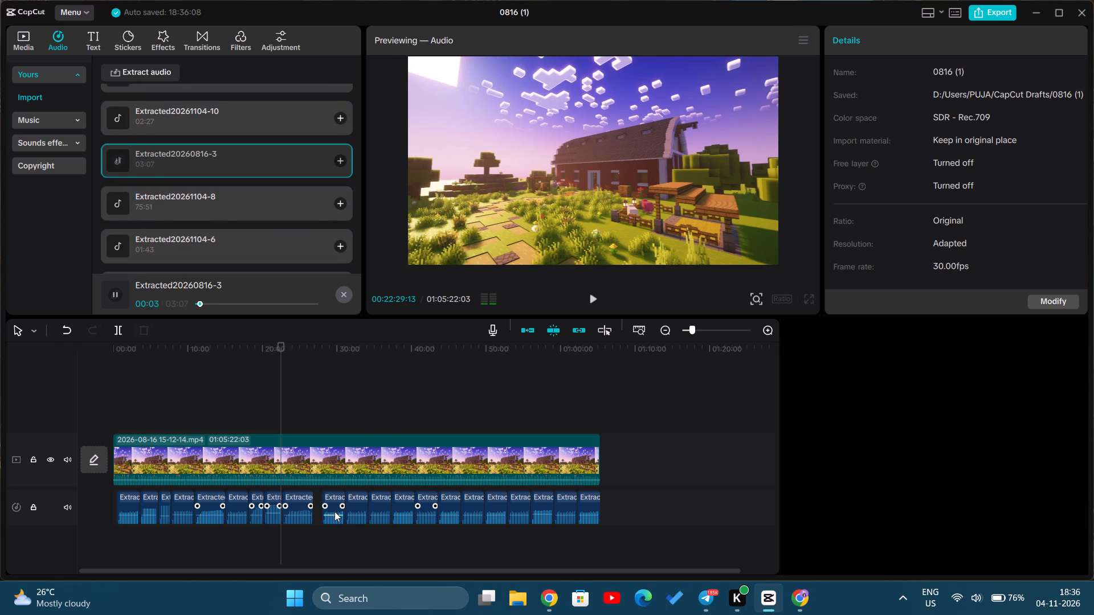
click(143, 329)
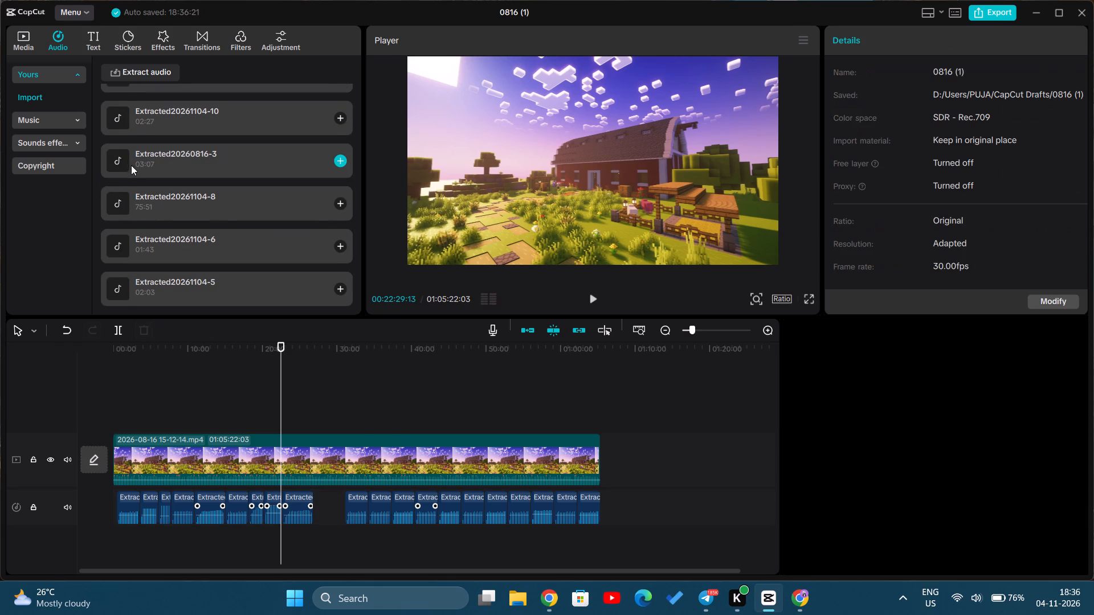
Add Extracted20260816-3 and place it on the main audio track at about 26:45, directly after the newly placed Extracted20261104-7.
click(119, 154)
click(341, 157)
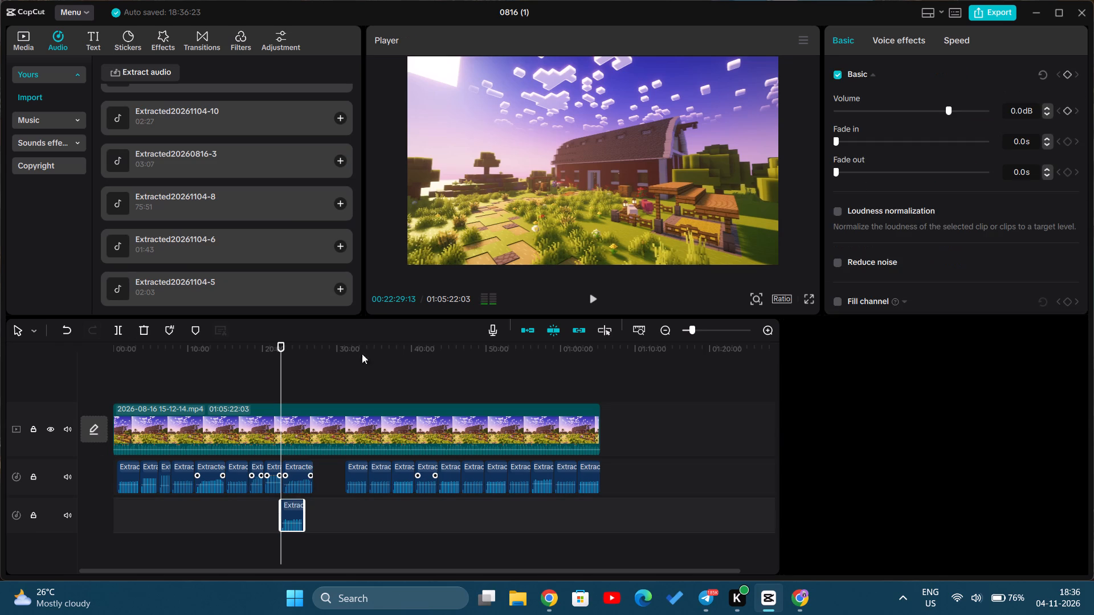
drag(290, 519, 322, 482)
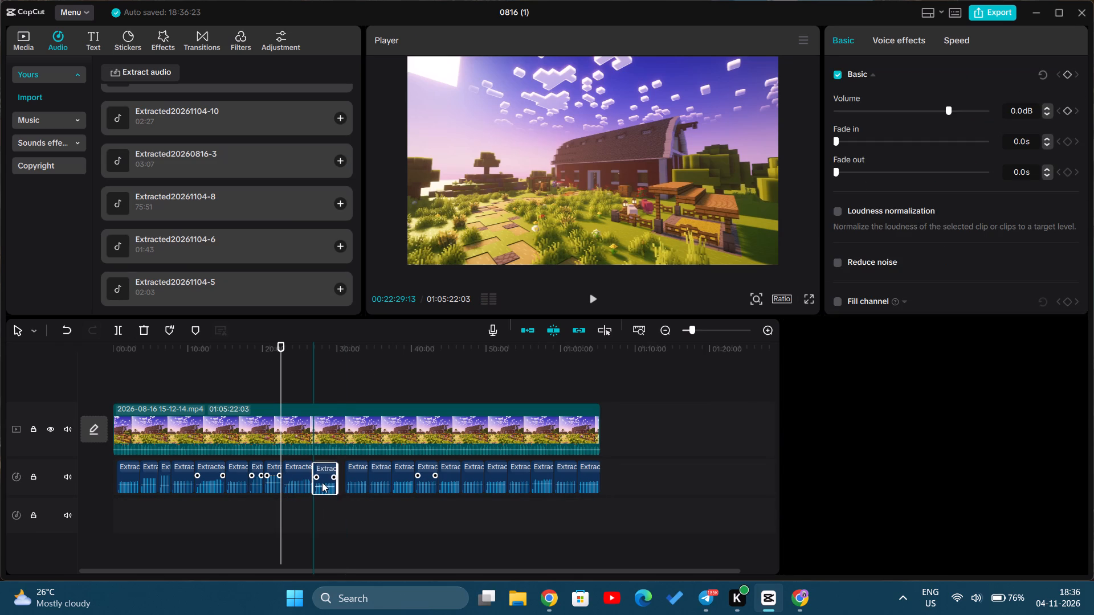
drag(322, 482, 322, 481)
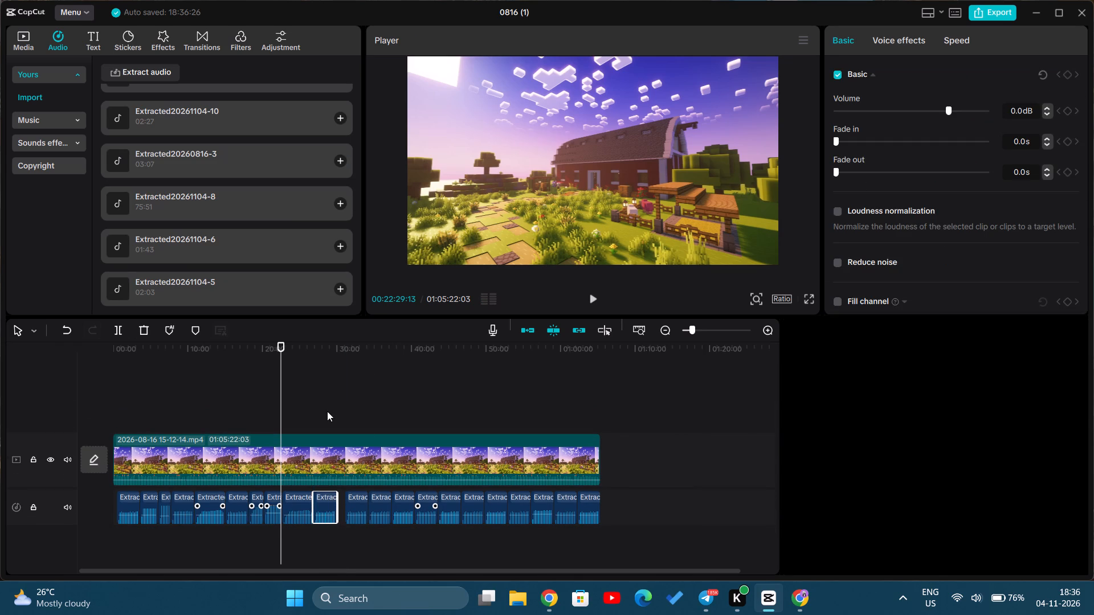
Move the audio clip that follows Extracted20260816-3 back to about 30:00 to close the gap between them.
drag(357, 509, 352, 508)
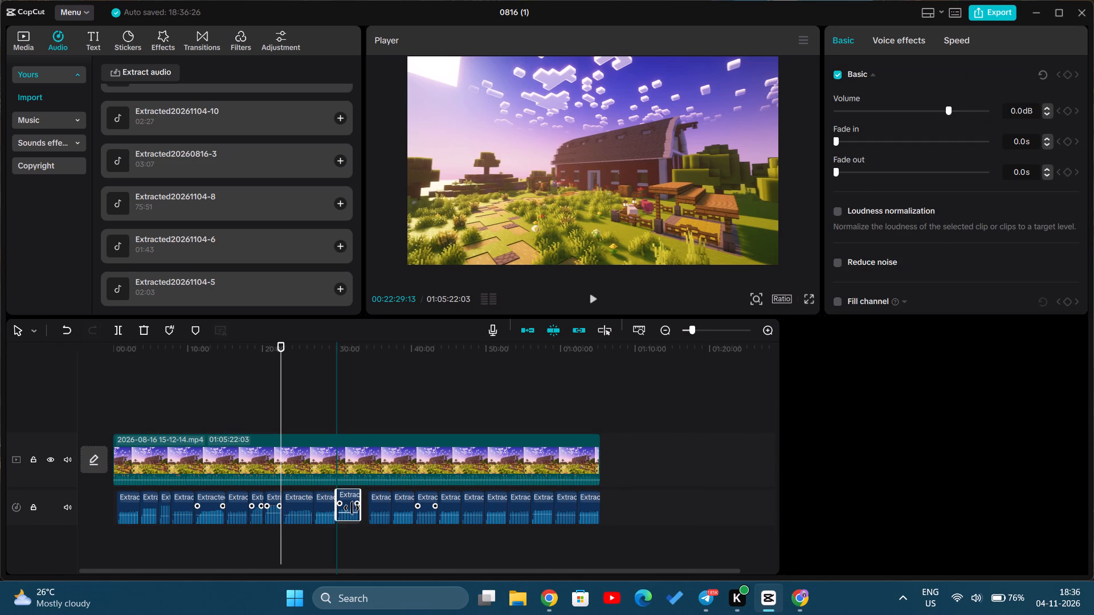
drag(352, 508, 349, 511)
Play back the audio from about 29:00 and from about 30:00 to check the transition out of Extracted20260816-3.
click(329, 413)
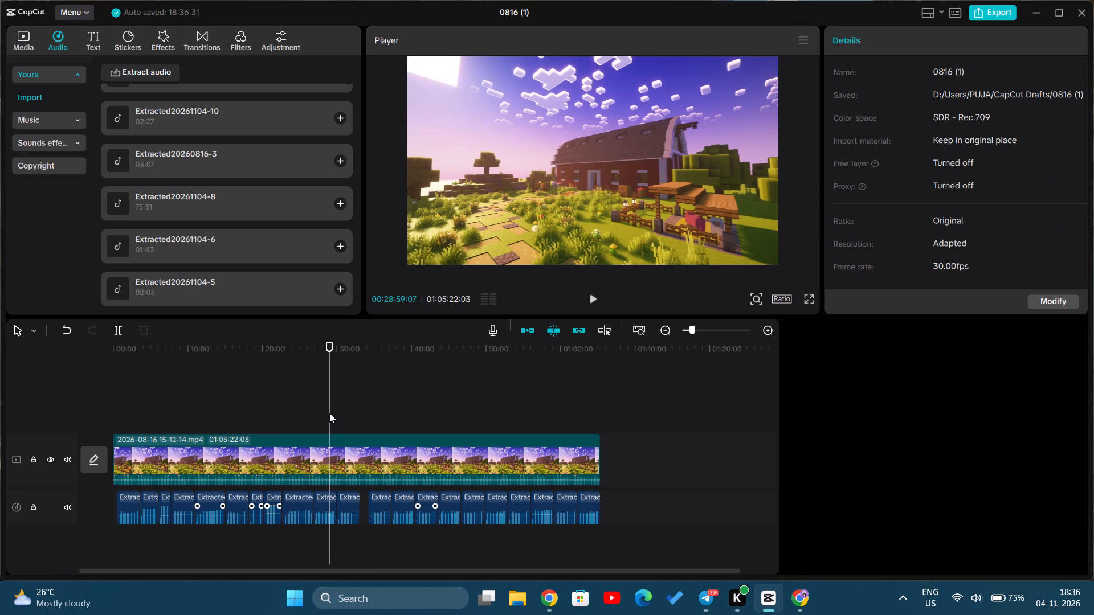
click(589, 297)
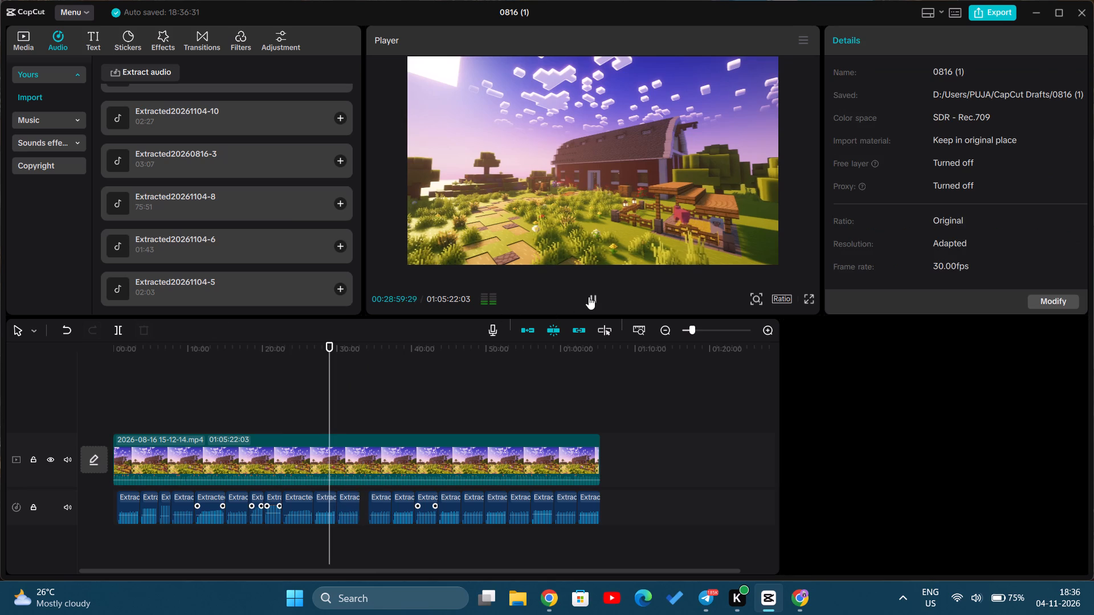
drag(331, 396, 333, 396)
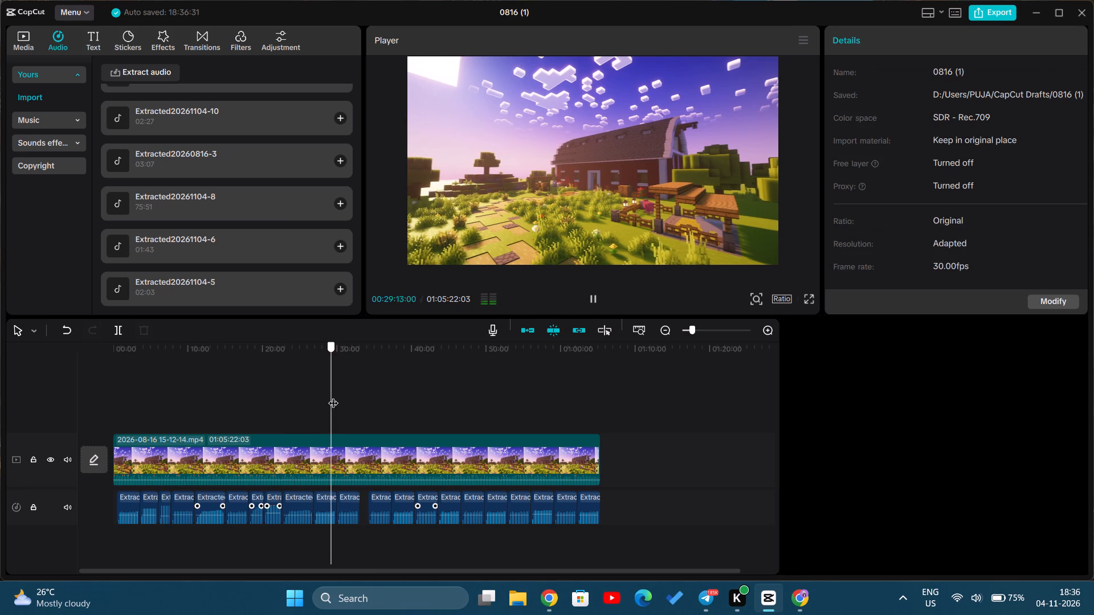
drag(333, 396, 338, 398)
click(593, 300)
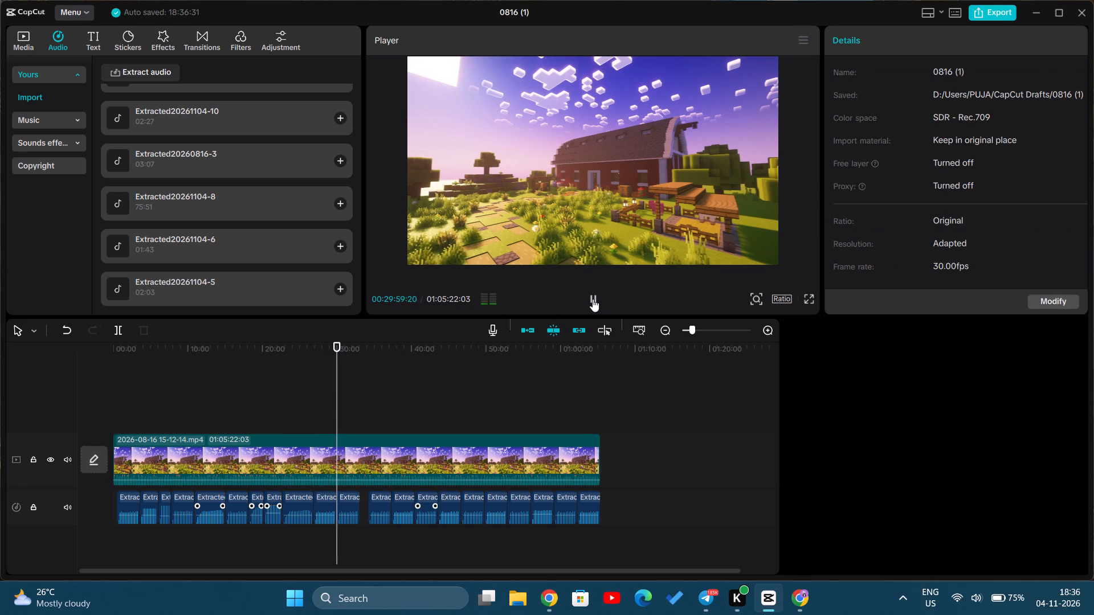
Delete the audio clip starting at about 30:00, directly after the newly placed Extracted20260816-3.
click(348, 514)
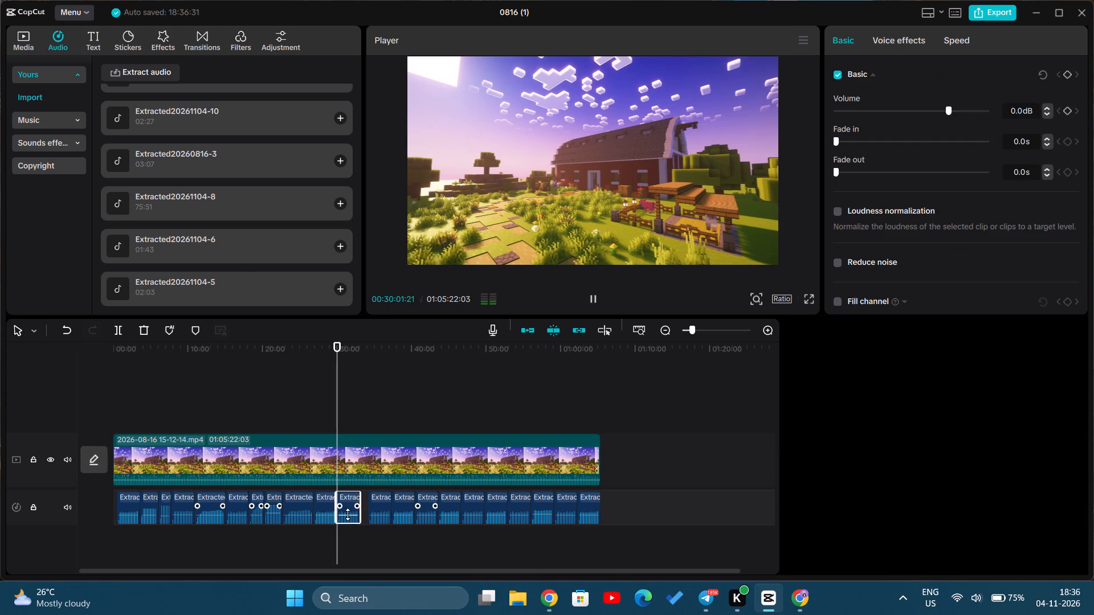
click(147, 329)
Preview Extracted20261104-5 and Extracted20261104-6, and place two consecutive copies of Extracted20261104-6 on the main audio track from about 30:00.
scroll(181, 269, down, 4)
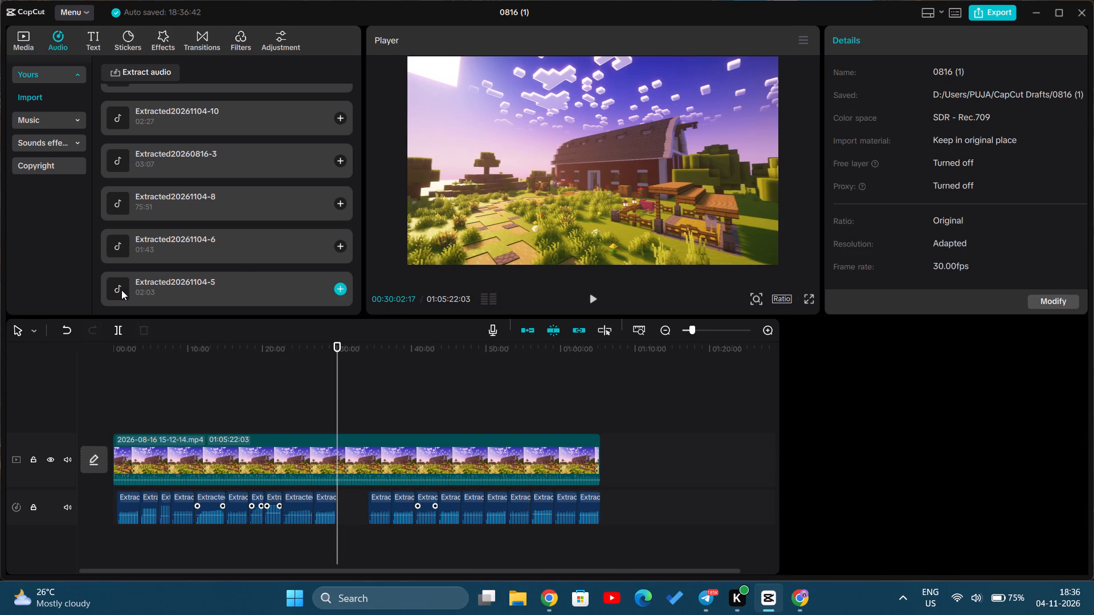
click(121, 290)
scroll(169, 240, down, 4)
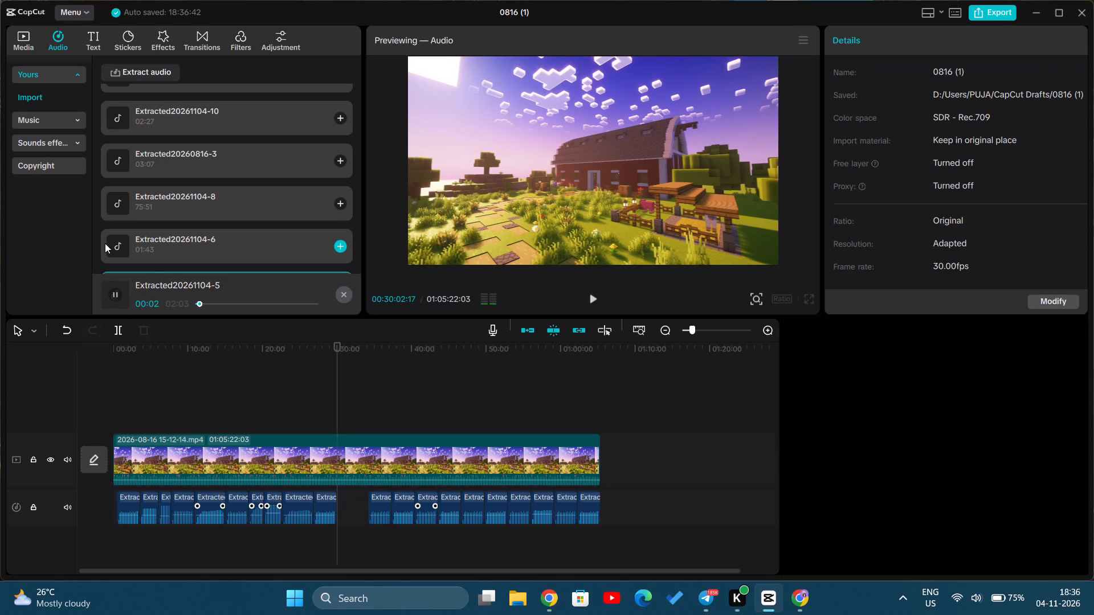
click(115, 249)
click(341, 245)
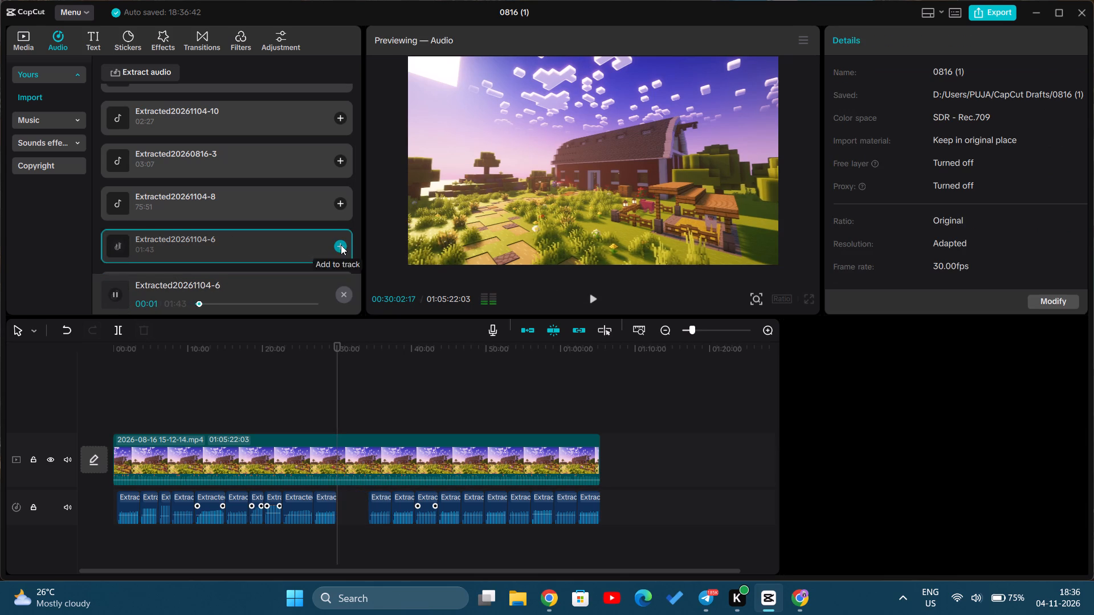
click(341, 245)
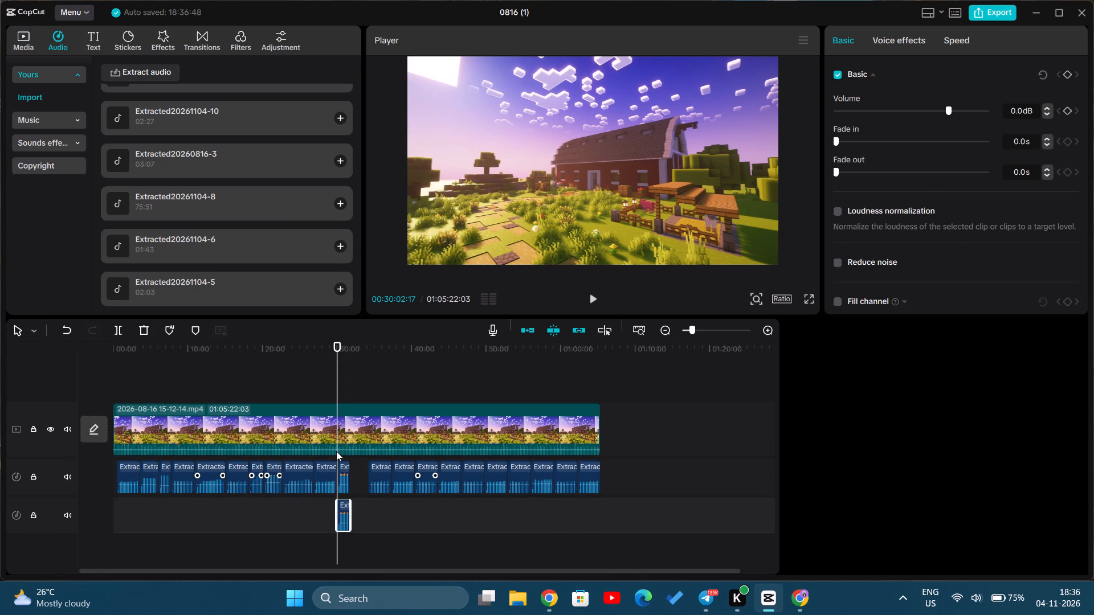
drag(343, 518, 358, 482)
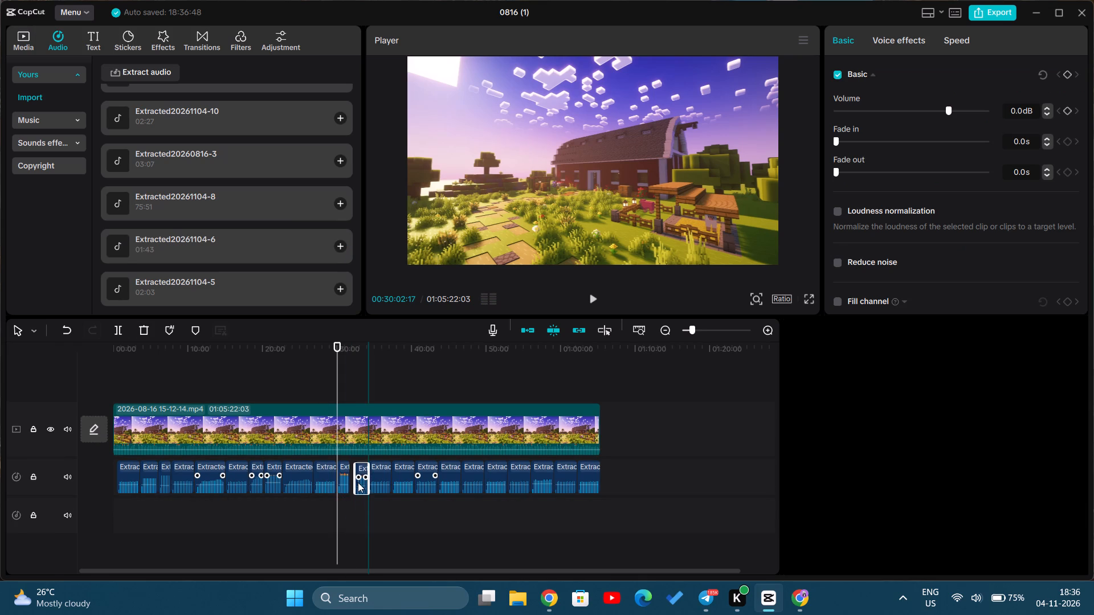
drag(358, 482, 356, 481)
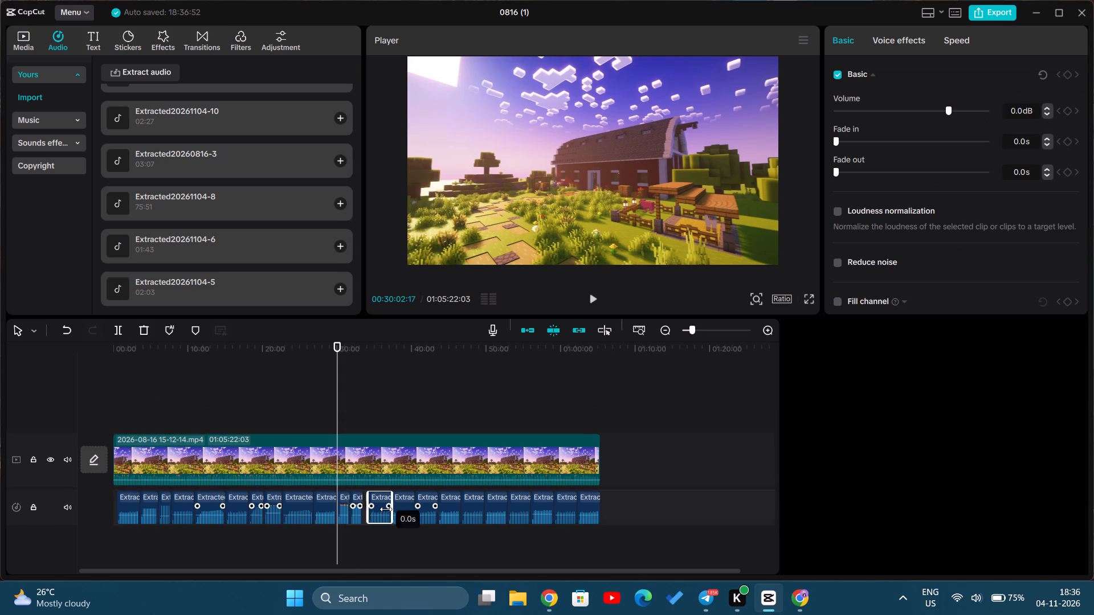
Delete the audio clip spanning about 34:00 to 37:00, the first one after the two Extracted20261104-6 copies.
click(386, 509)
click(143, 327)
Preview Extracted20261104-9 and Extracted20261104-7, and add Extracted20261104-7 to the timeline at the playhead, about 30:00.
scroll(133, 198, up, 3)
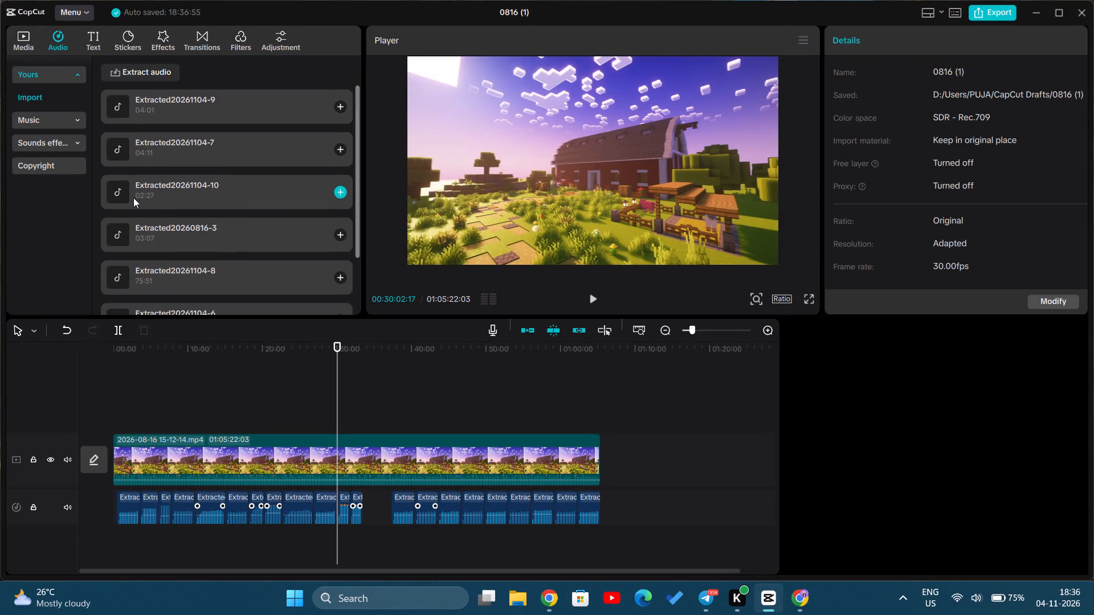
click(112, 112)
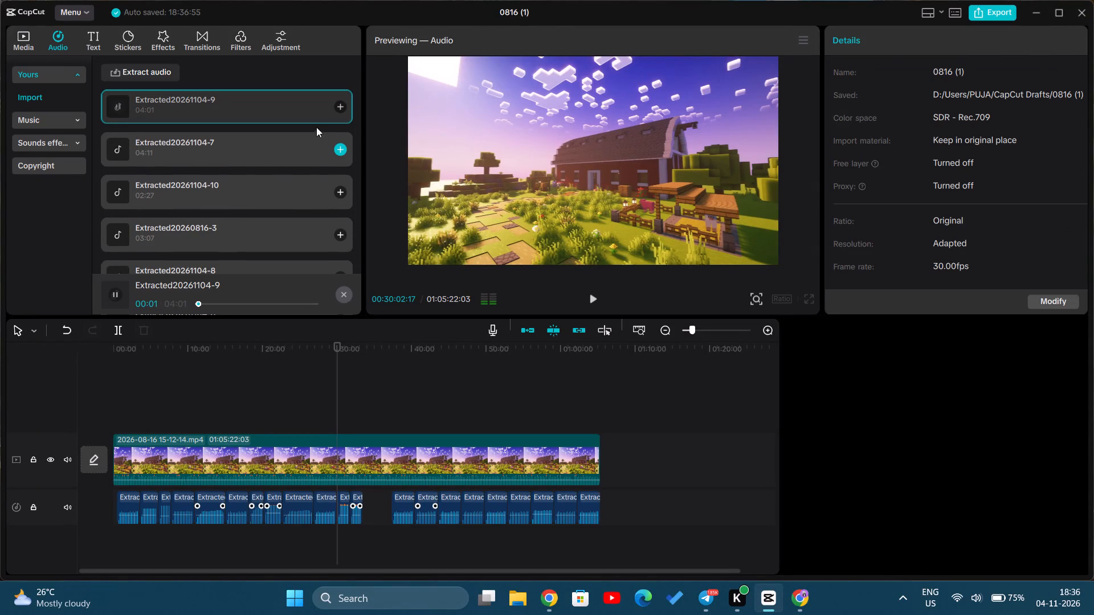
click(113, 150)
click(340, 150)
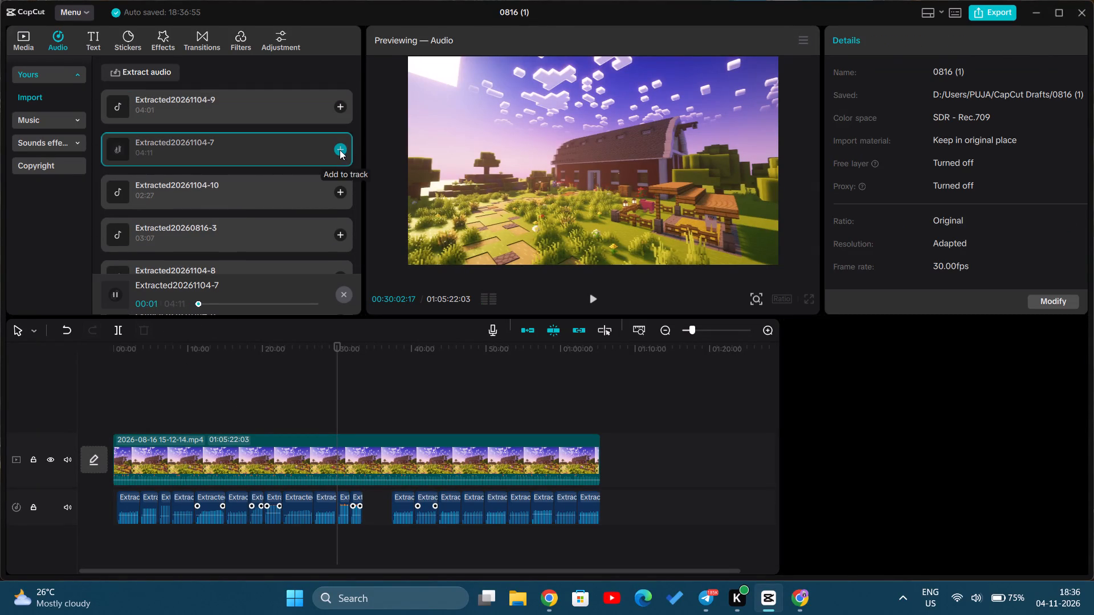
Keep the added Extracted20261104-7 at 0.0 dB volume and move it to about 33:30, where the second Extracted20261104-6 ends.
drag(349, 523, 377, 489)
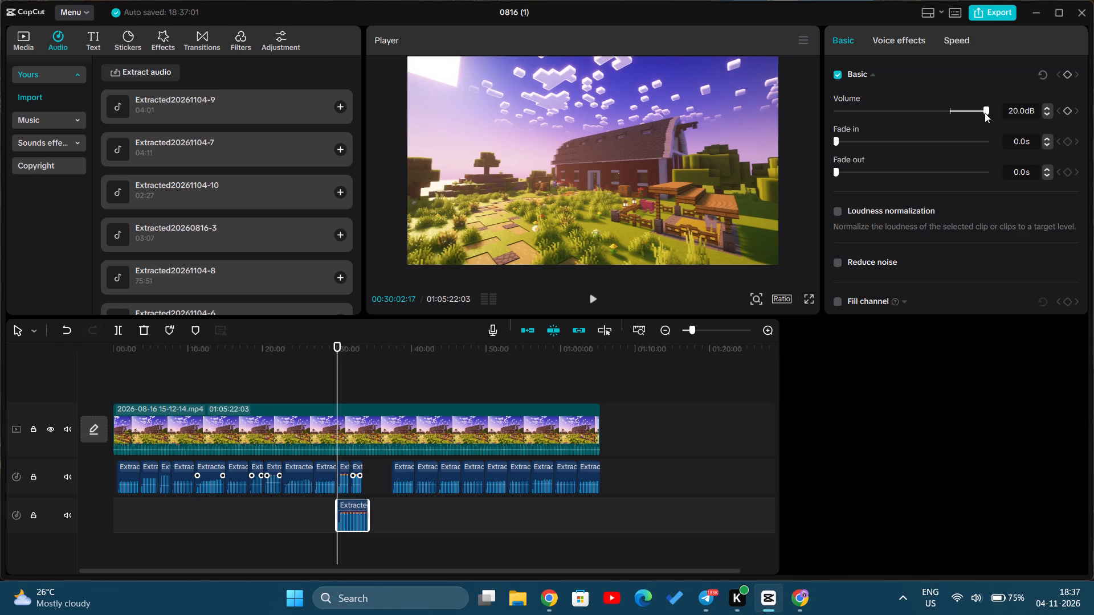
drag(986, 109, 948, 105)
click(356, 522)
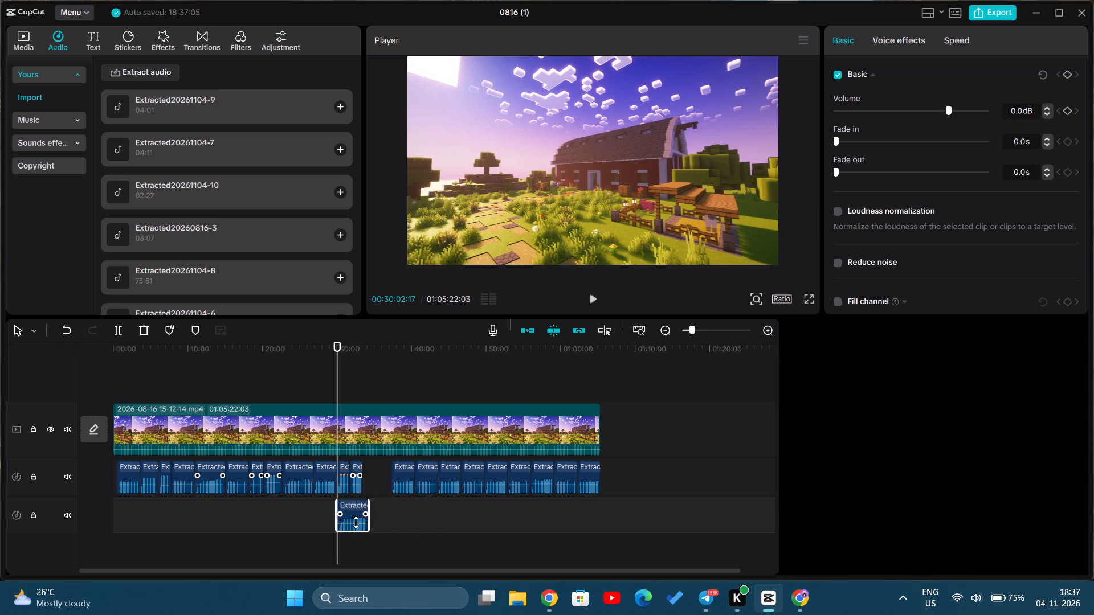
drag(350, 513, 379, 475)
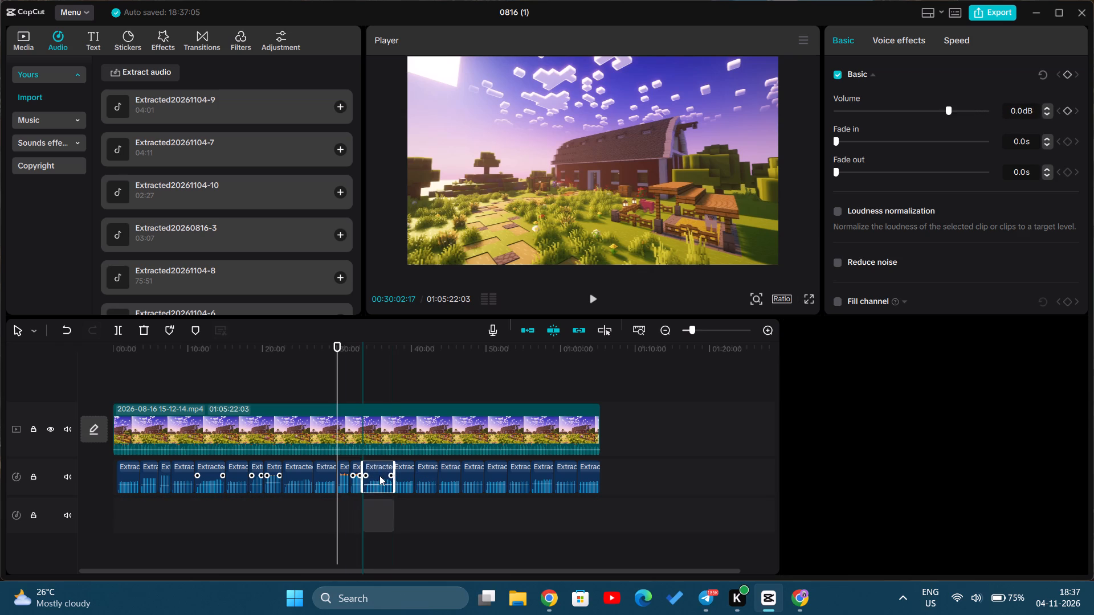
drag(379, 475, 380, 475)
Delete the main-track audio clip spanning about 37:30 to 40:30, which overlaps the end of Extracted20261104-7.
click(401, 481)
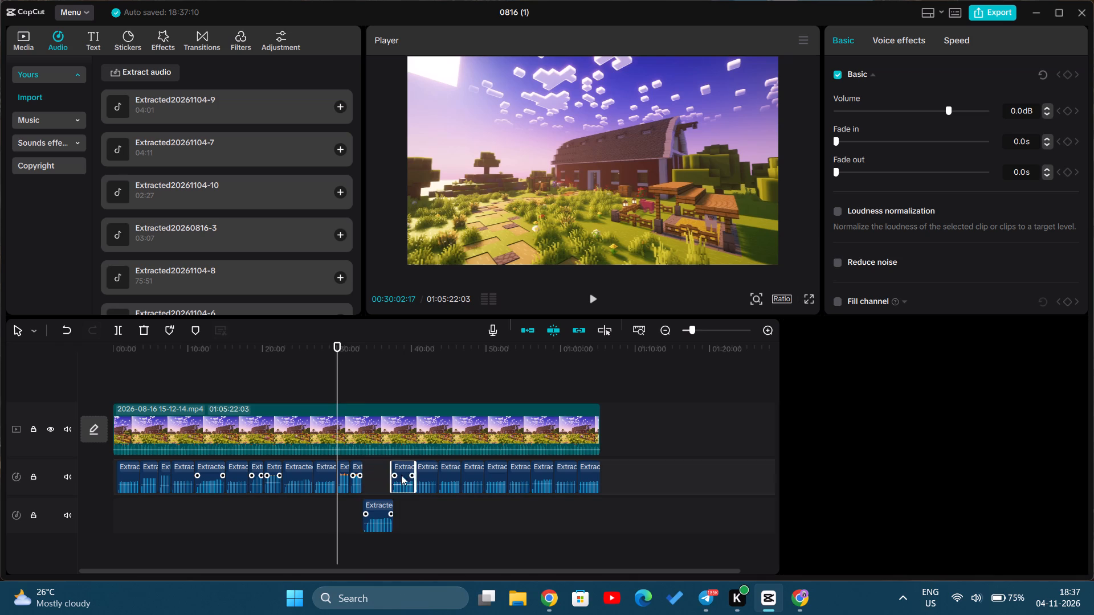
click(143, 324)
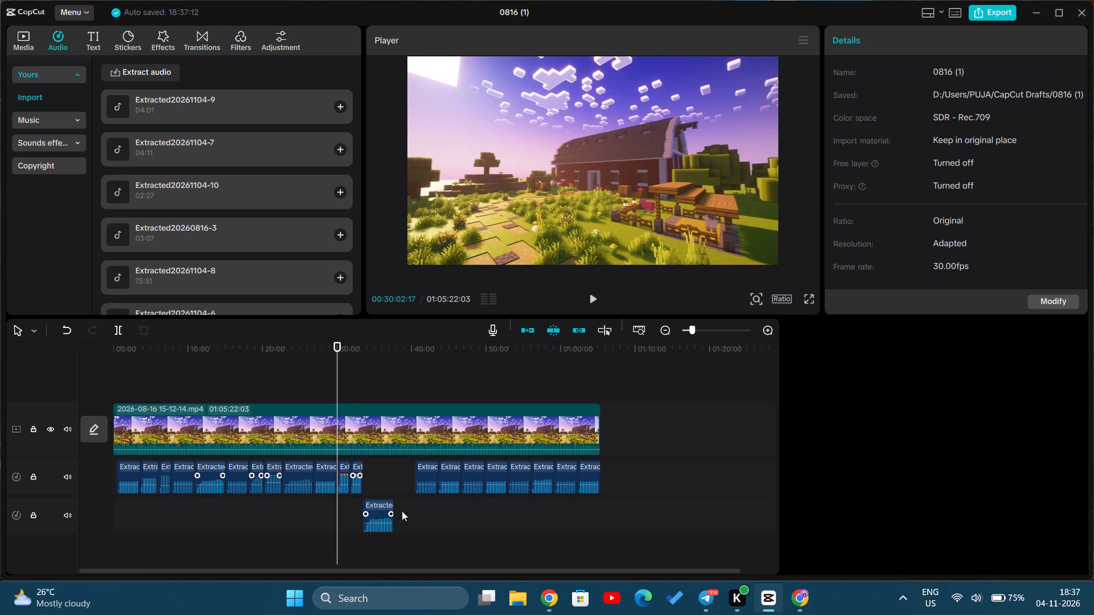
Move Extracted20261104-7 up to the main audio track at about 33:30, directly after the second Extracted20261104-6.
drag(378, 515, 384, 481)
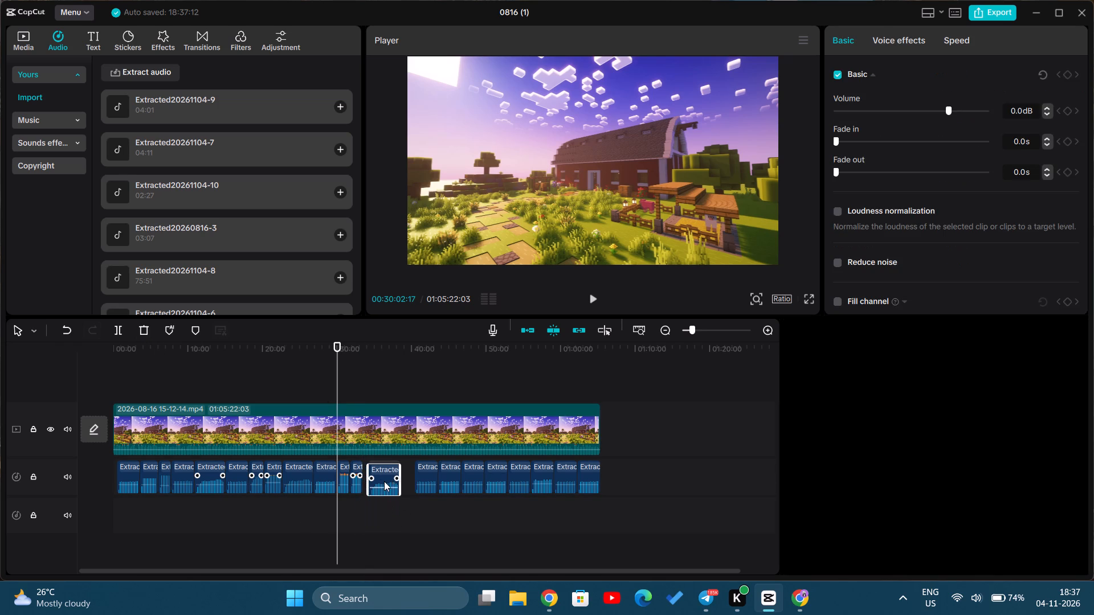
drag(384, 481, 381, 477)
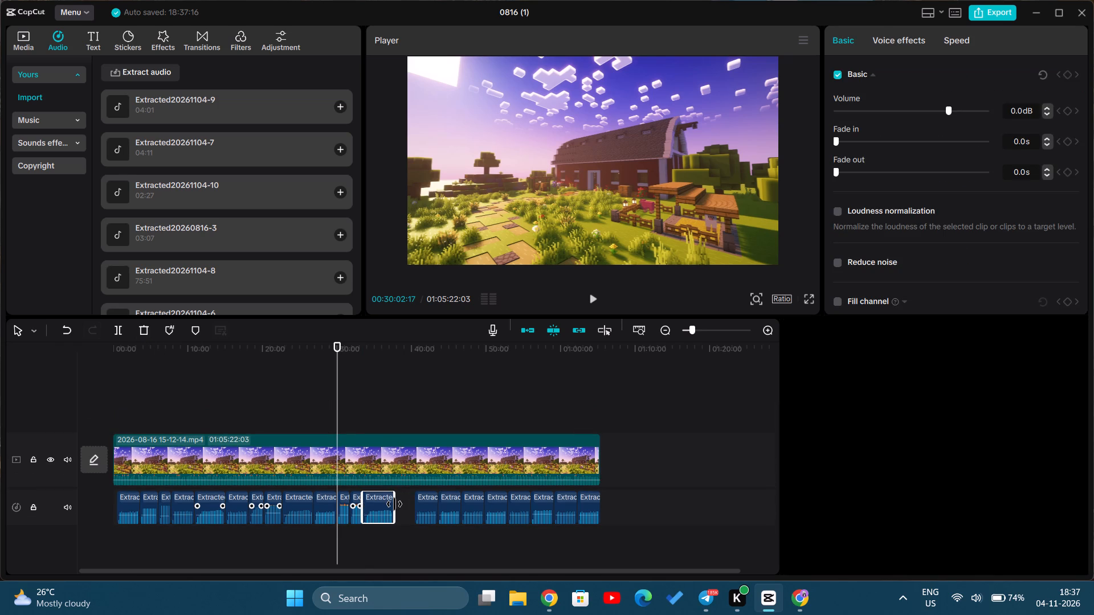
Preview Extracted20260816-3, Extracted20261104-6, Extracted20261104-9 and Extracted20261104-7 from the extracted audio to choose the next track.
click(119, 237)
scroll(194, 219, down, 1)
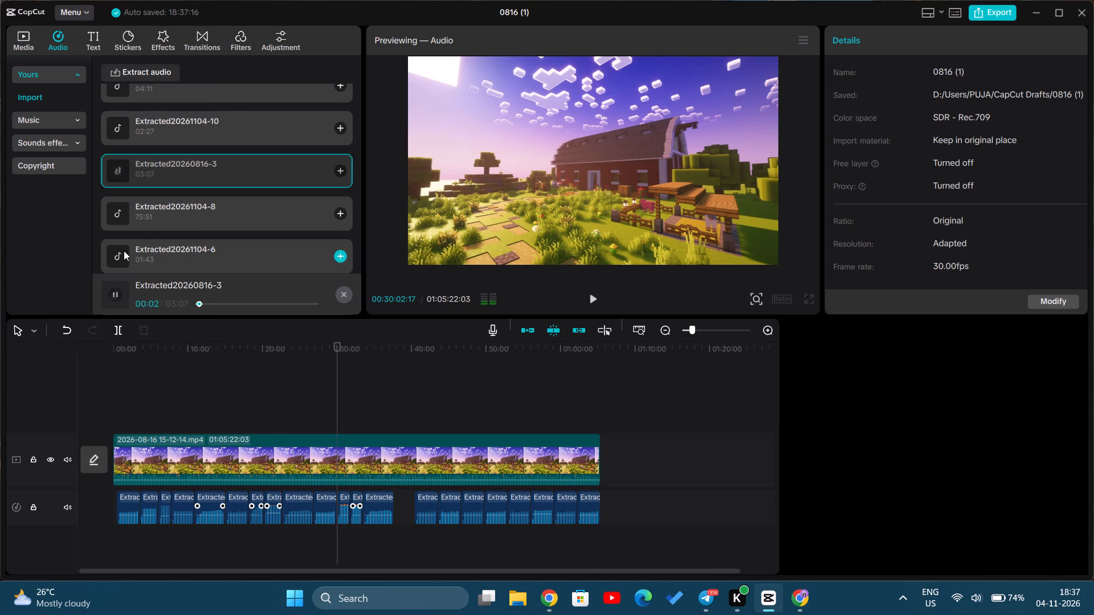
click(124, 251)
scroll(196, 205, down, 2)
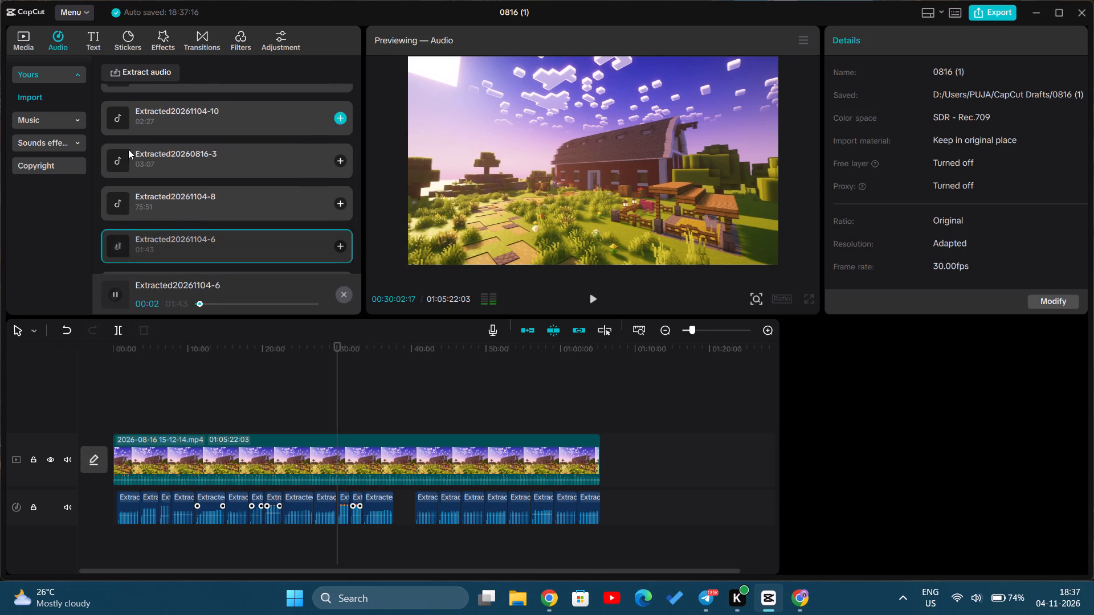
click(124, 170)
scroll(132, 171, up, 3)
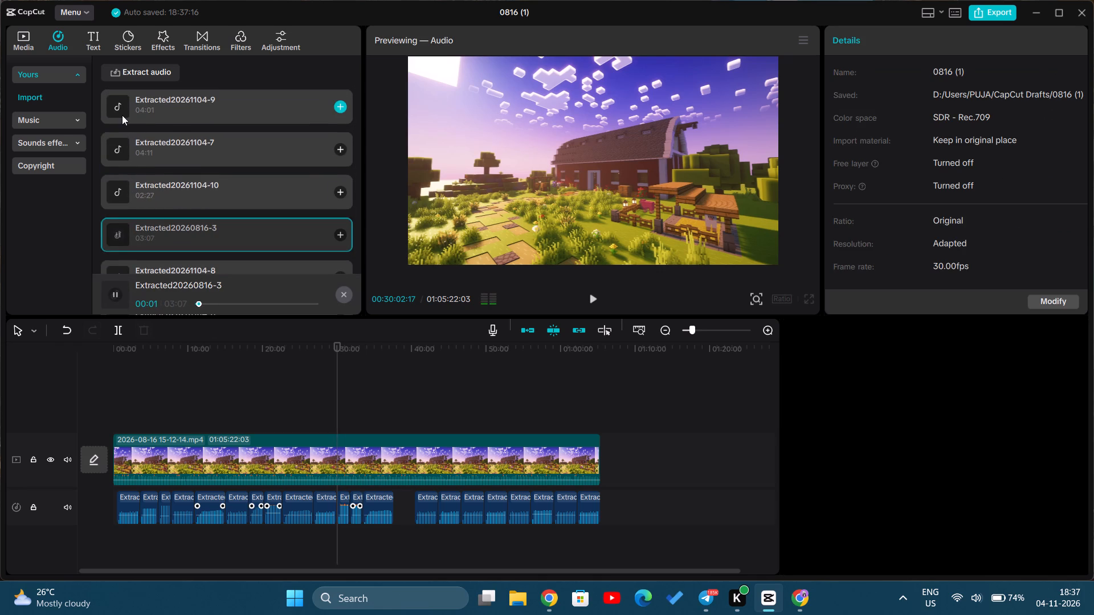
click(122, 115)
click(117, 153)
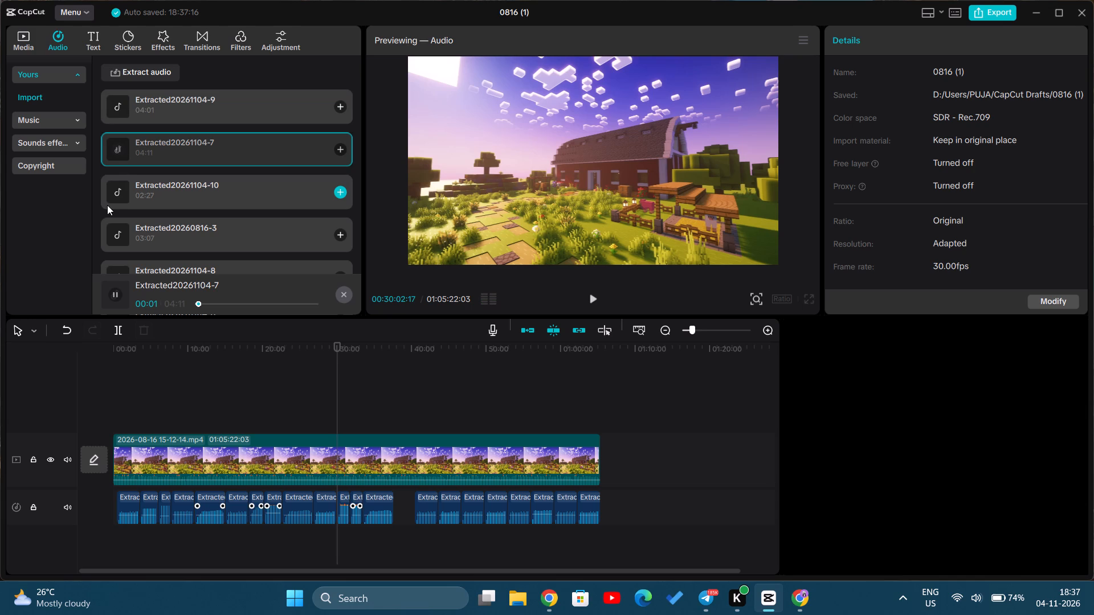
click(107, 205)
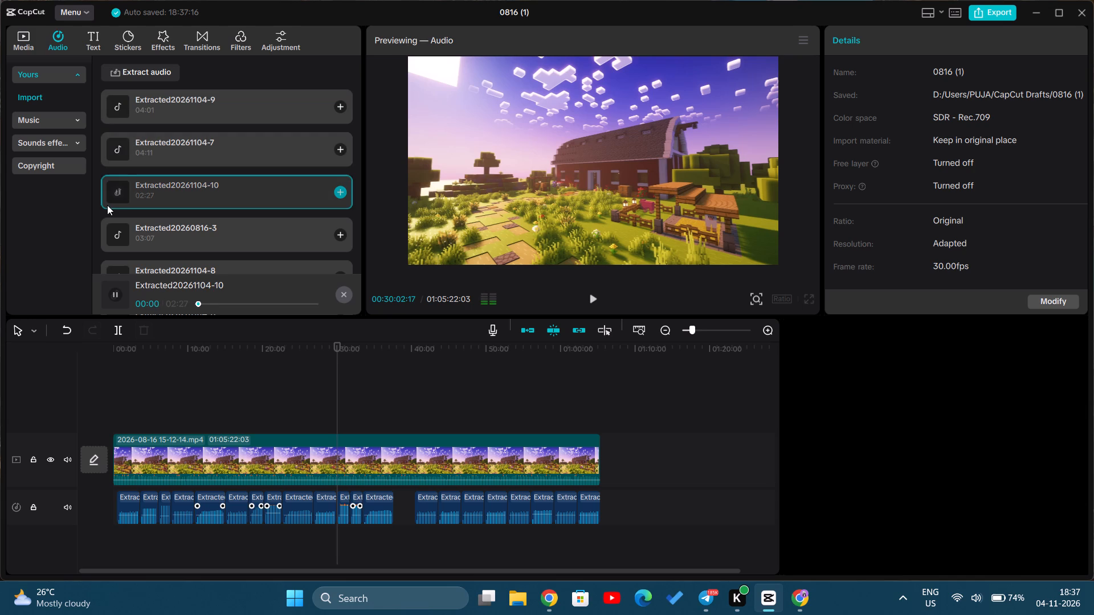
click(341, 196)
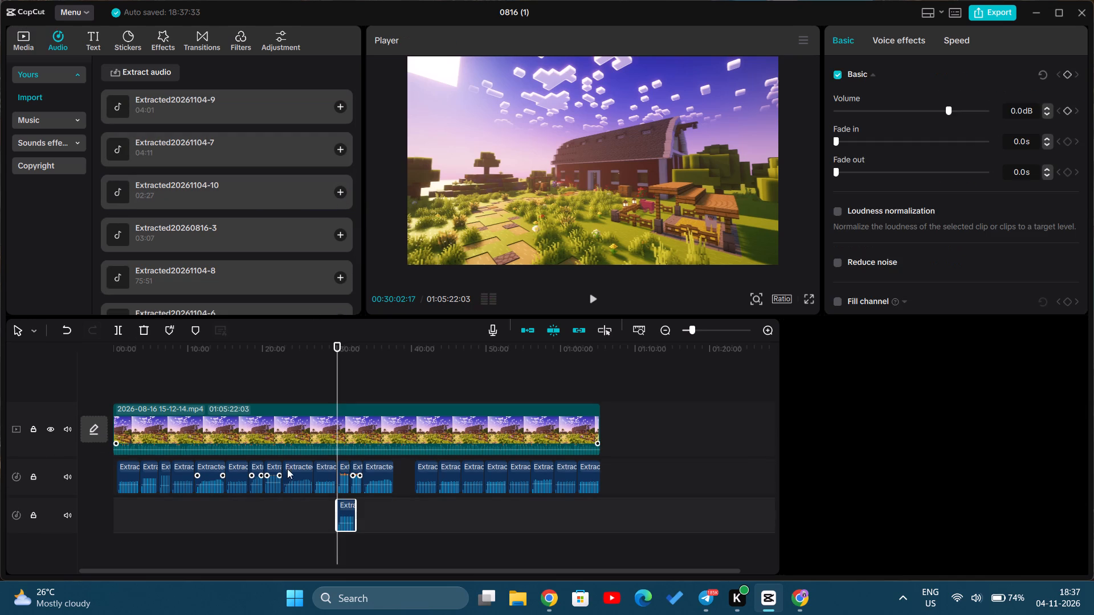
drag(346, 509, 372, 501)
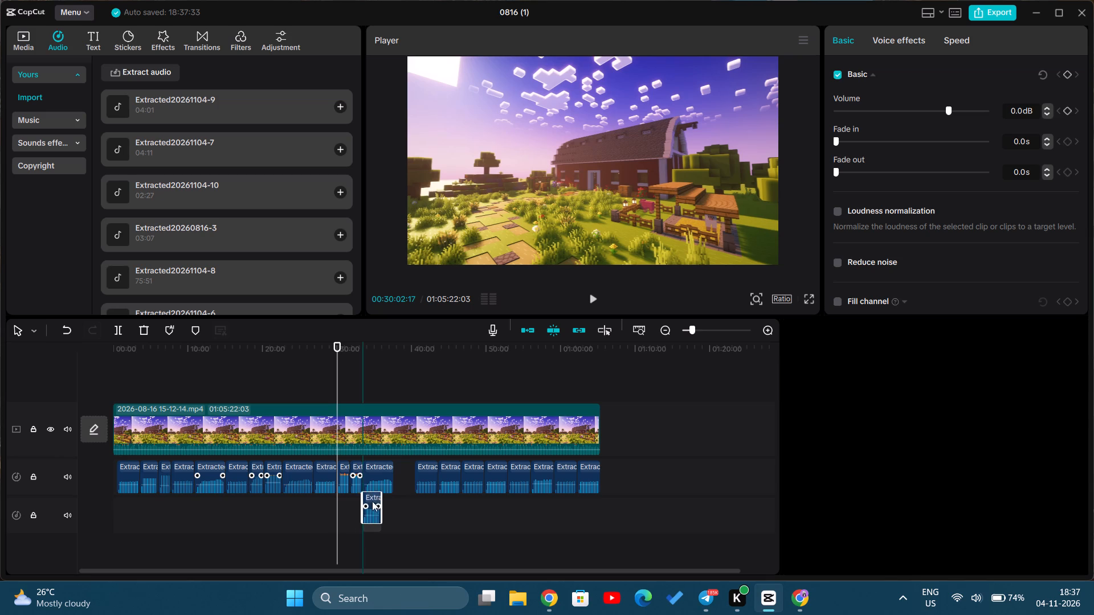
drag(372, 501, 400, 470)
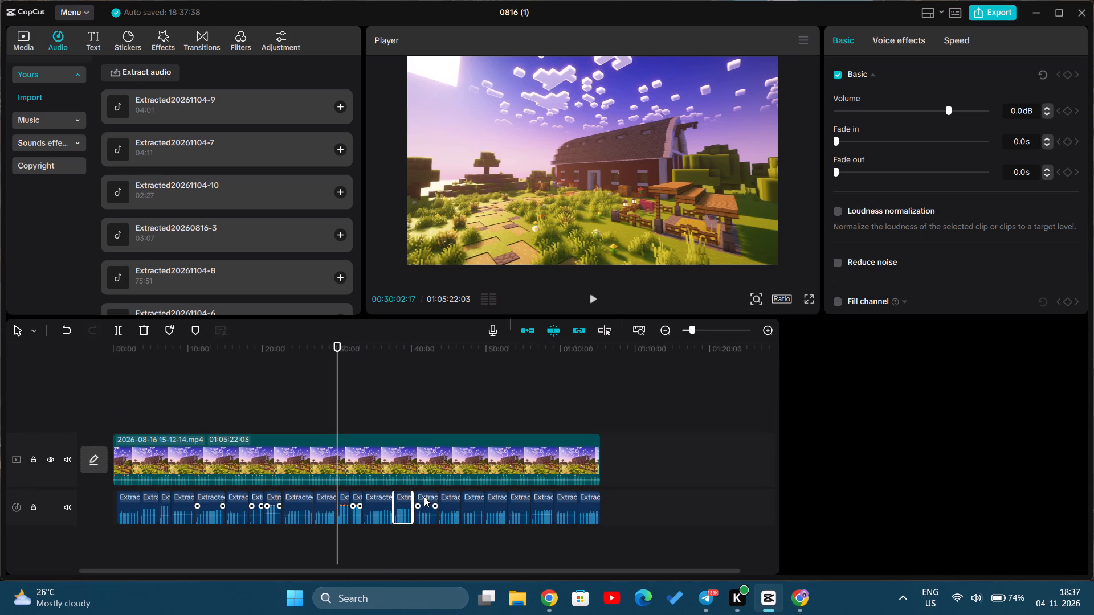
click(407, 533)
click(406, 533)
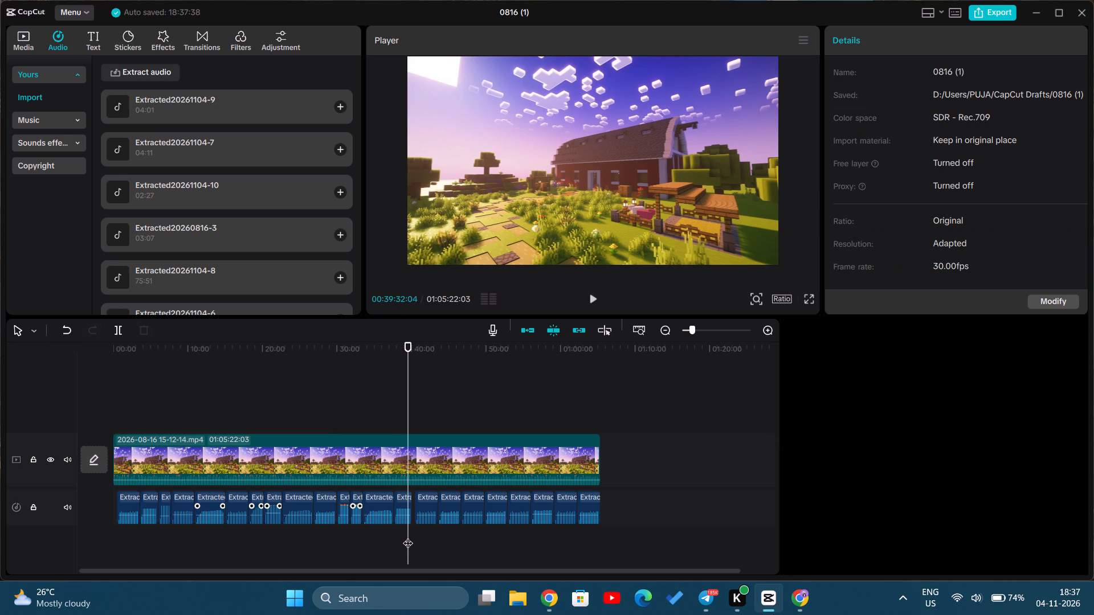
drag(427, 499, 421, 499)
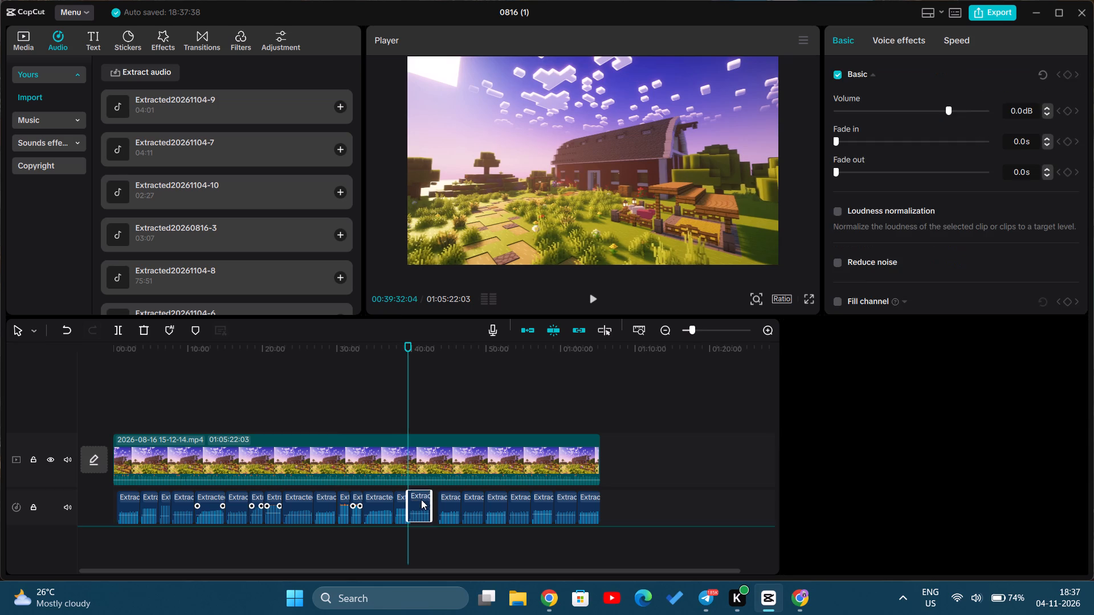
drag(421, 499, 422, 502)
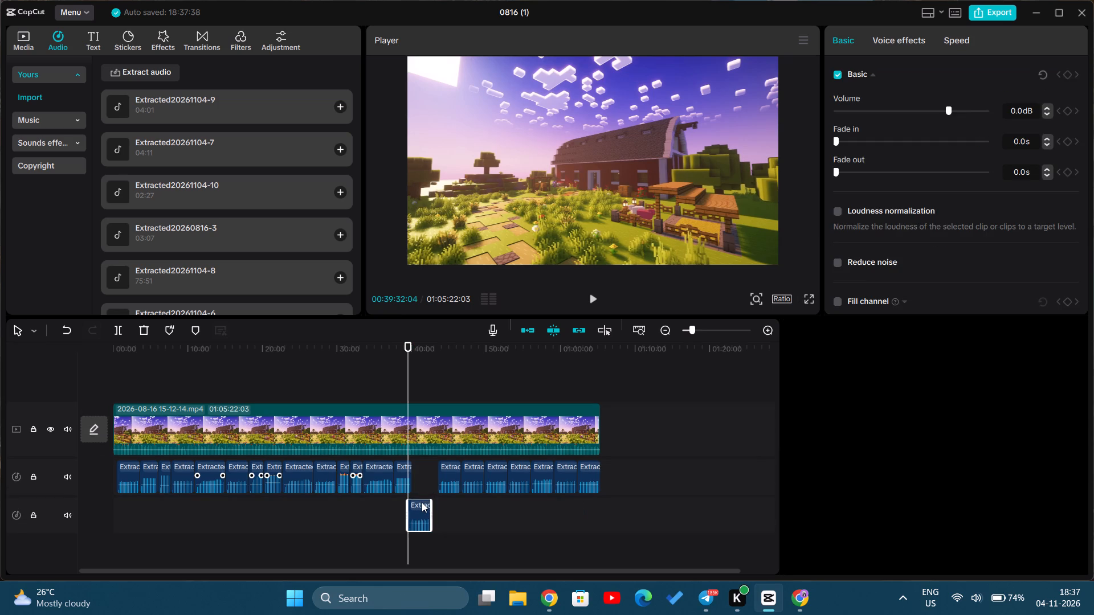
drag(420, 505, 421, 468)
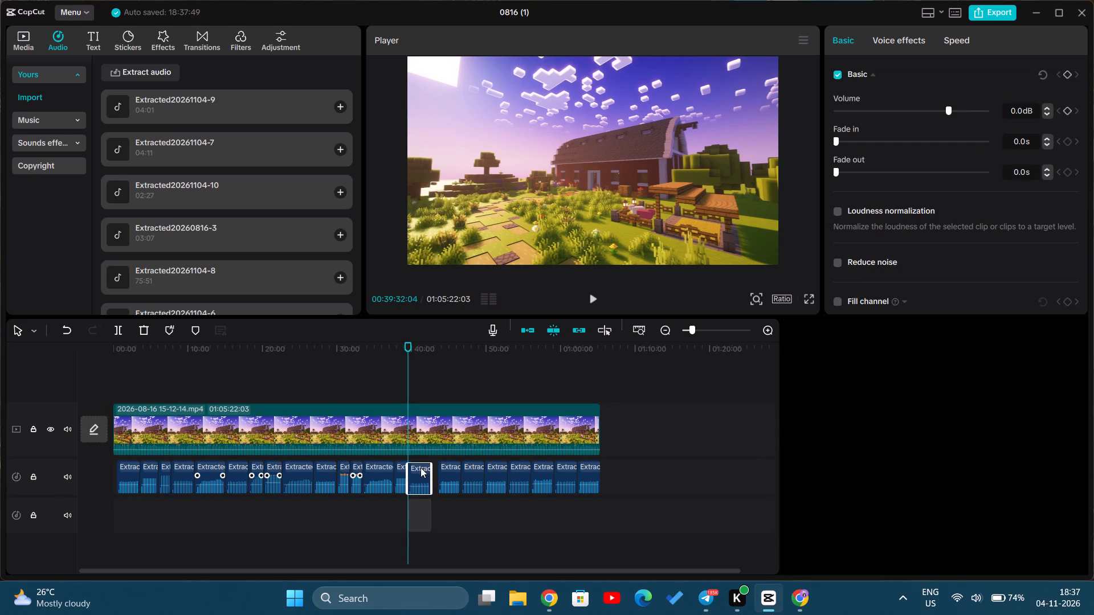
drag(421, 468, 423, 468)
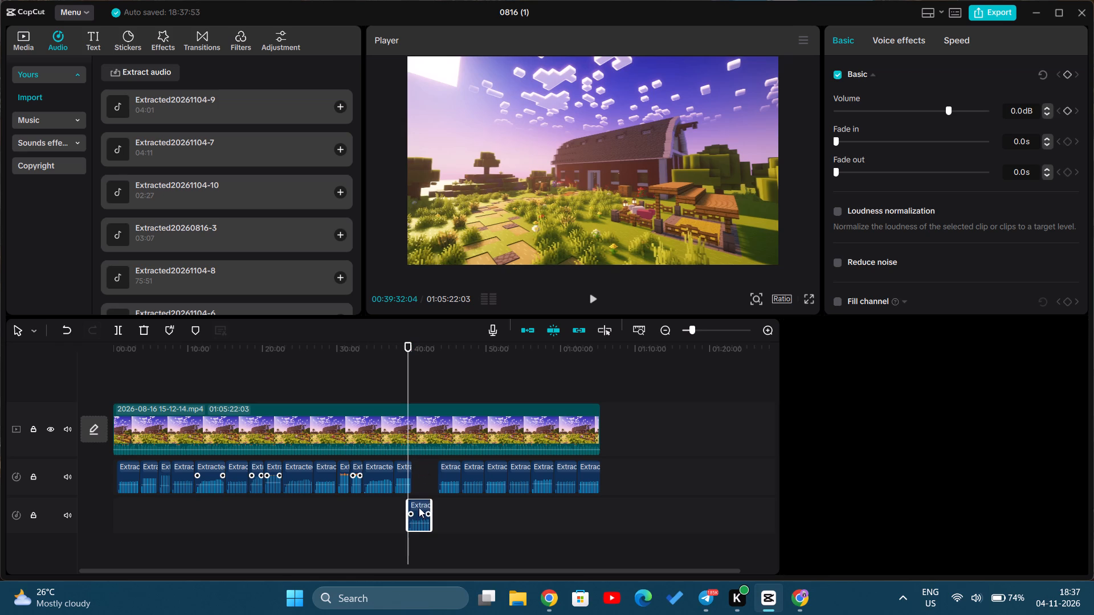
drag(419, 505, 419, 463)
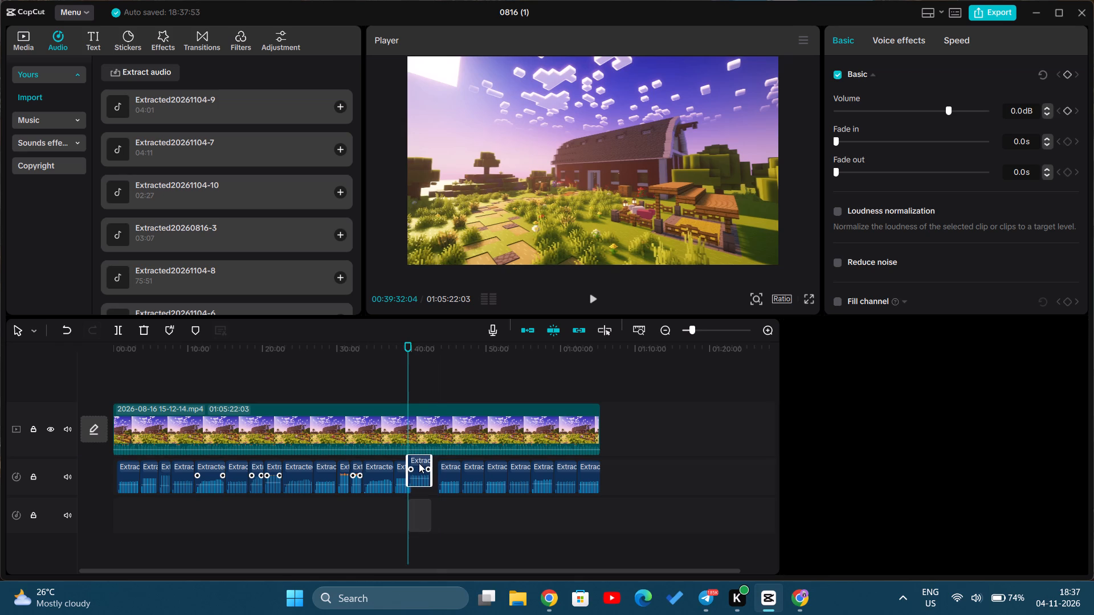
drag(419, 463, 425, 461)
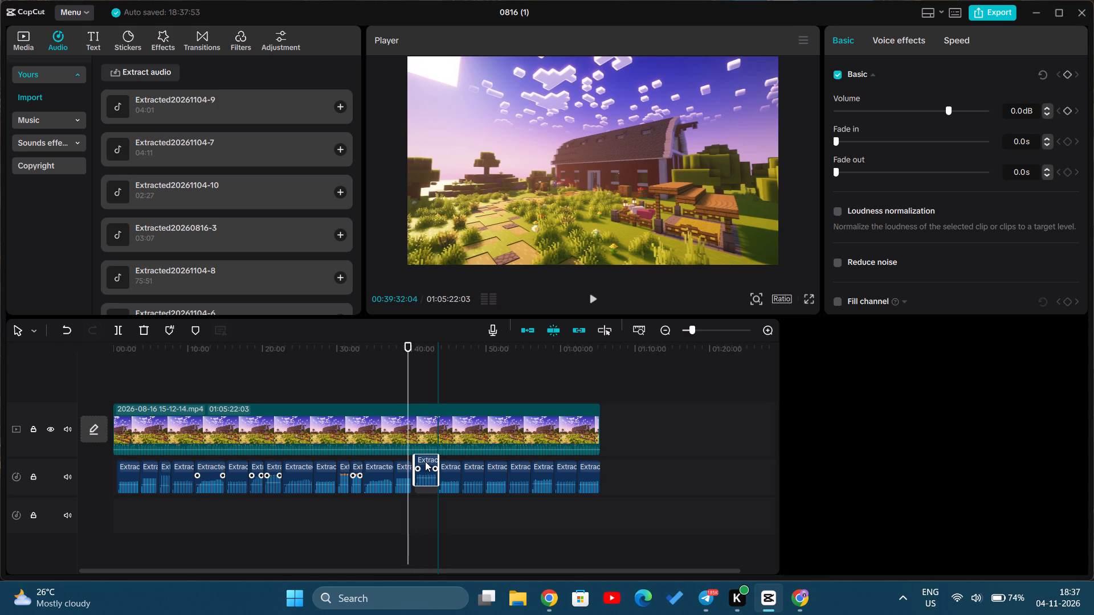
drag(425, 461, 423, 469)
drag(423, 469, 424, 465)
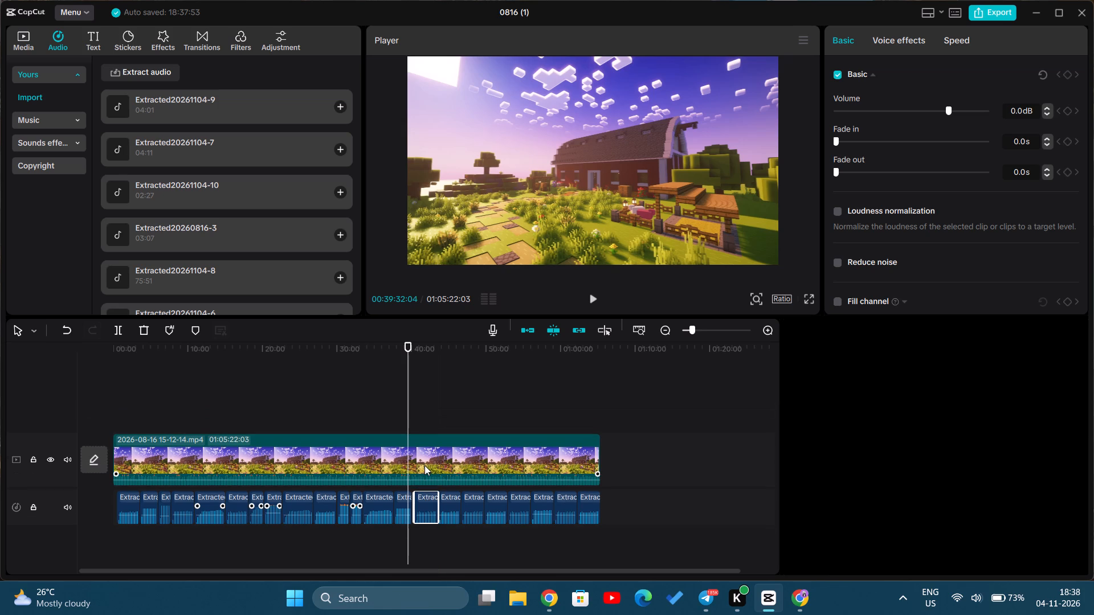
click(425, 498)
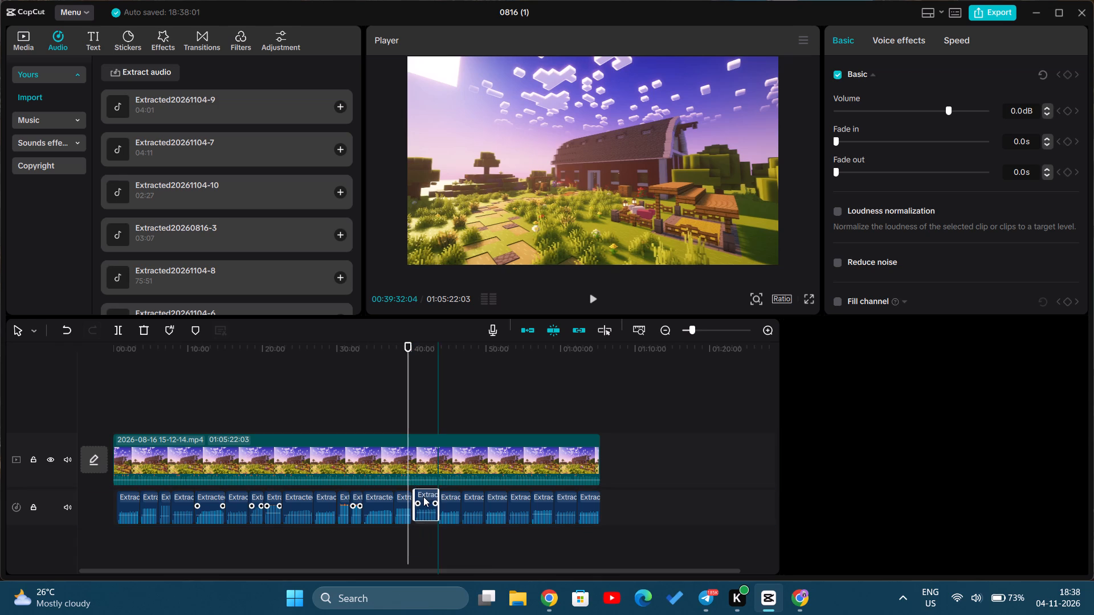
click(406, 427)
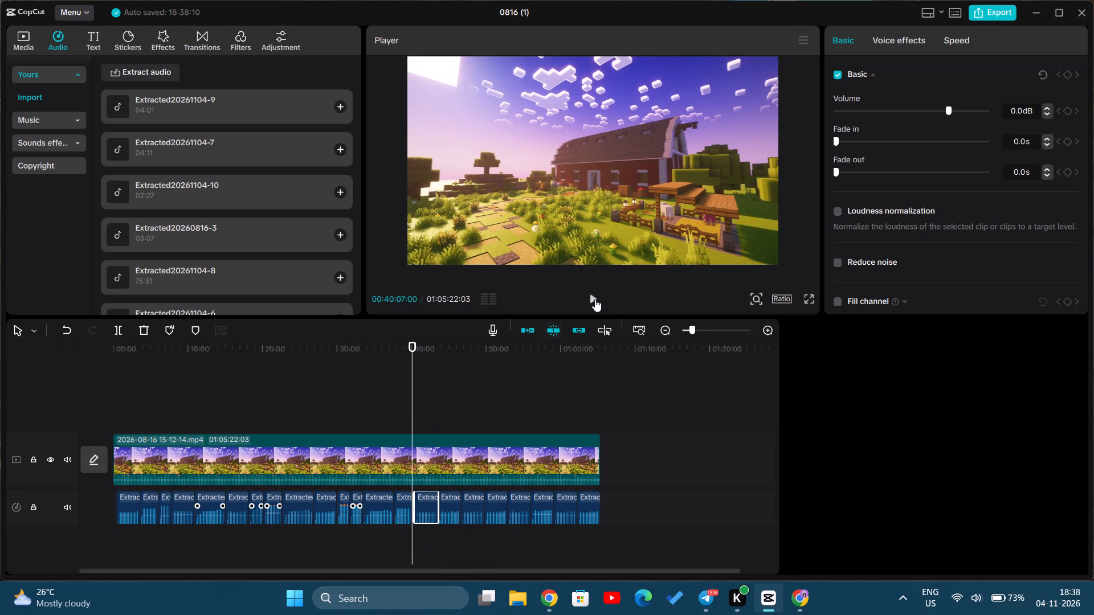
click(595, 299)
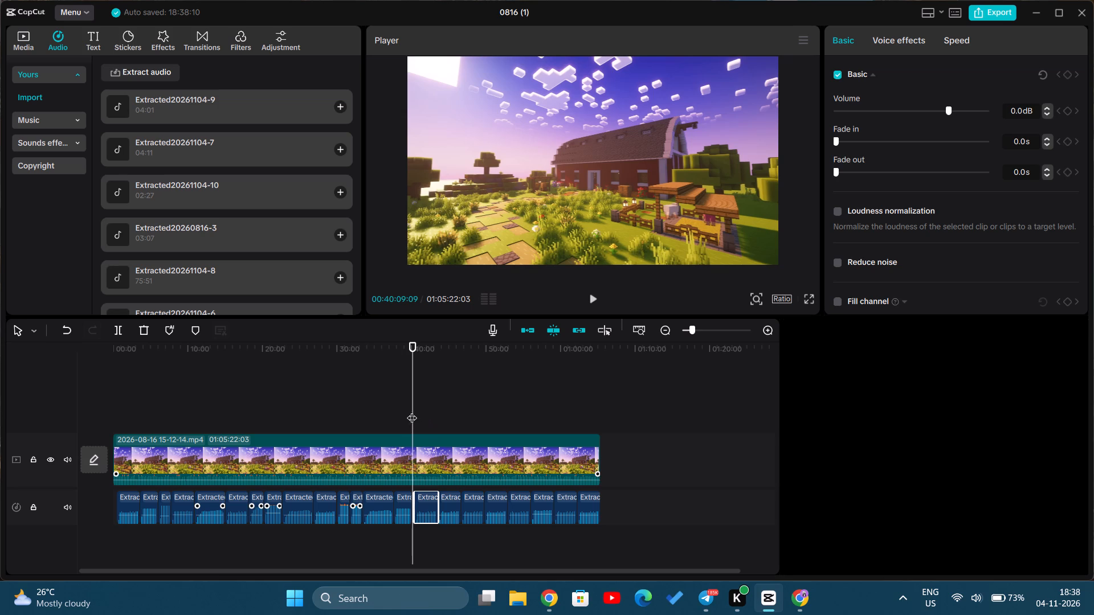
drag(412, 411, 399, 410)
click(426, 550)
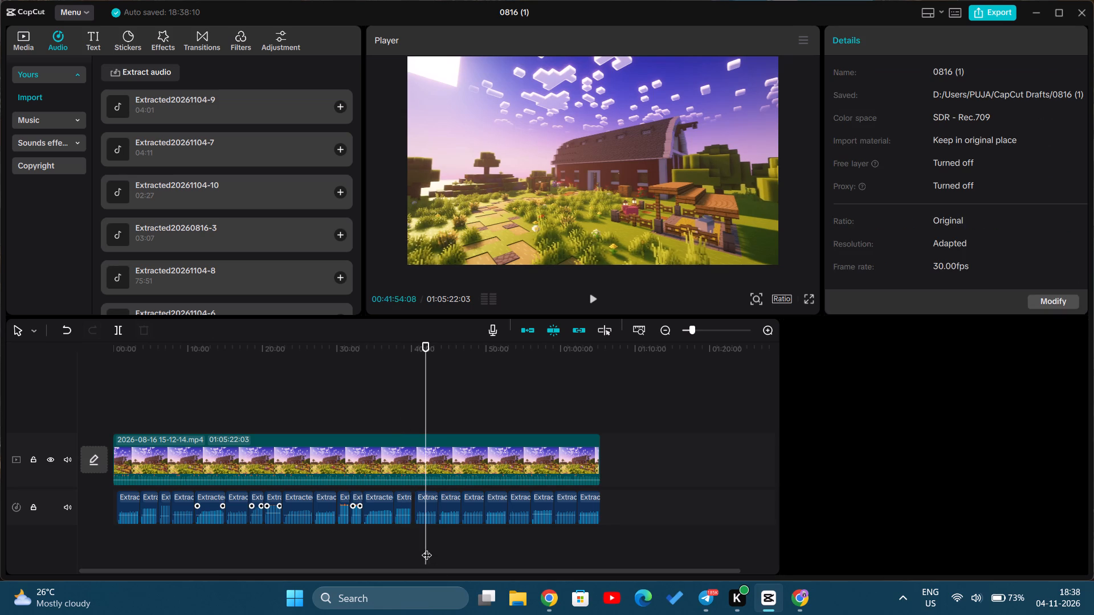
drag(426, 499, 426, 499)
drag(426, 499, 419, 497)
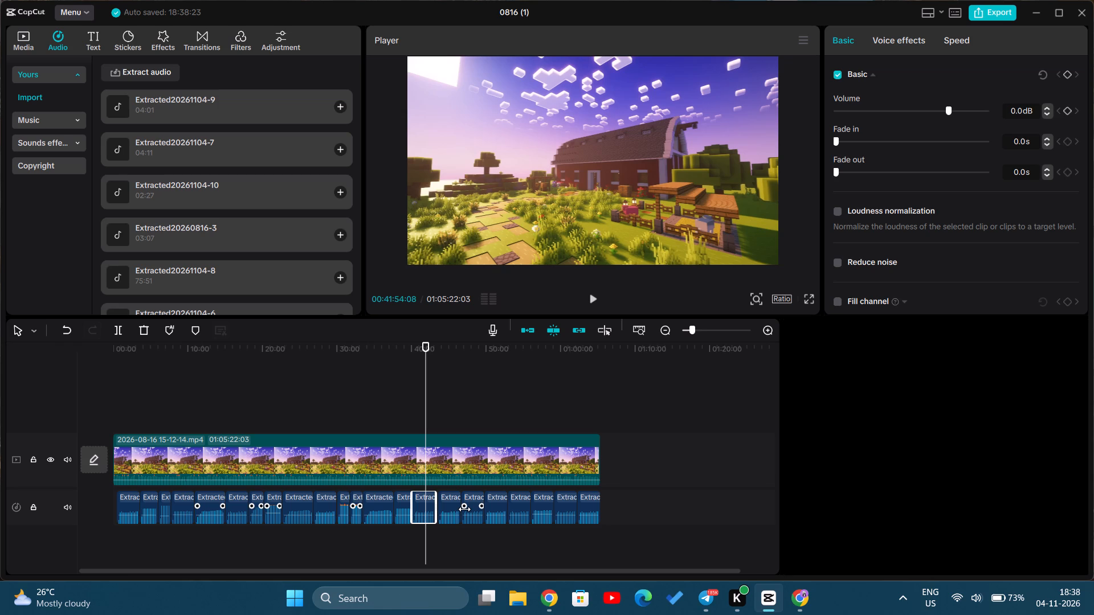
Delete the two consecutive main-track audio clips spanning about 43:40 to 50:00.
click(448, 497)
click(143, 326)
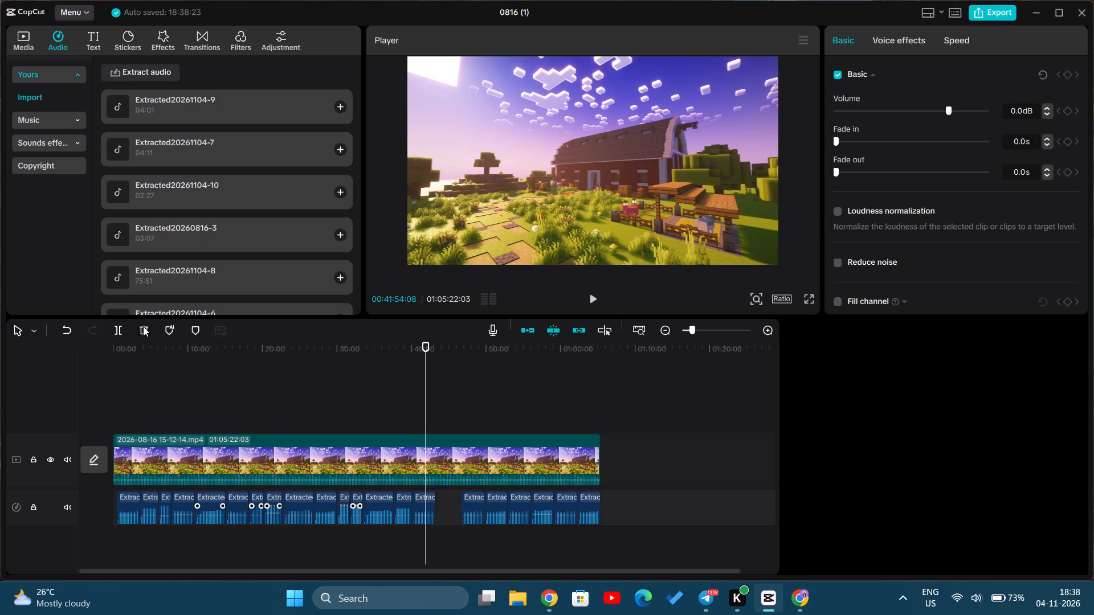
click(475, 505)
click(142, 332)
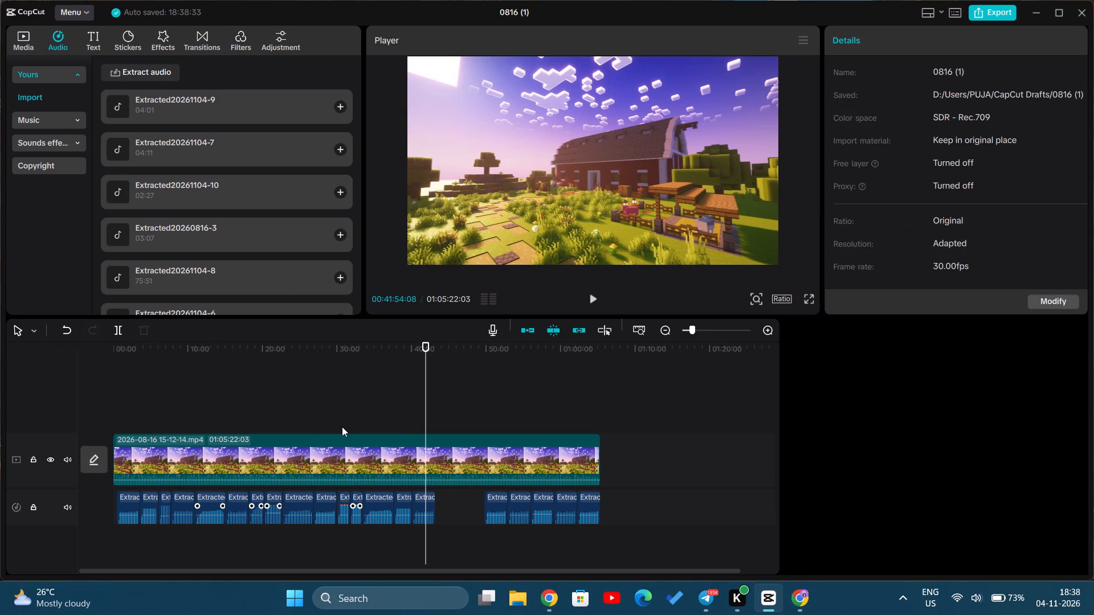
Preview Extracted20261104-5, add it, and place it in the main audio track's gap at about 43:20, directly after the preceding clip.
scroll(223, 265, down, 5)
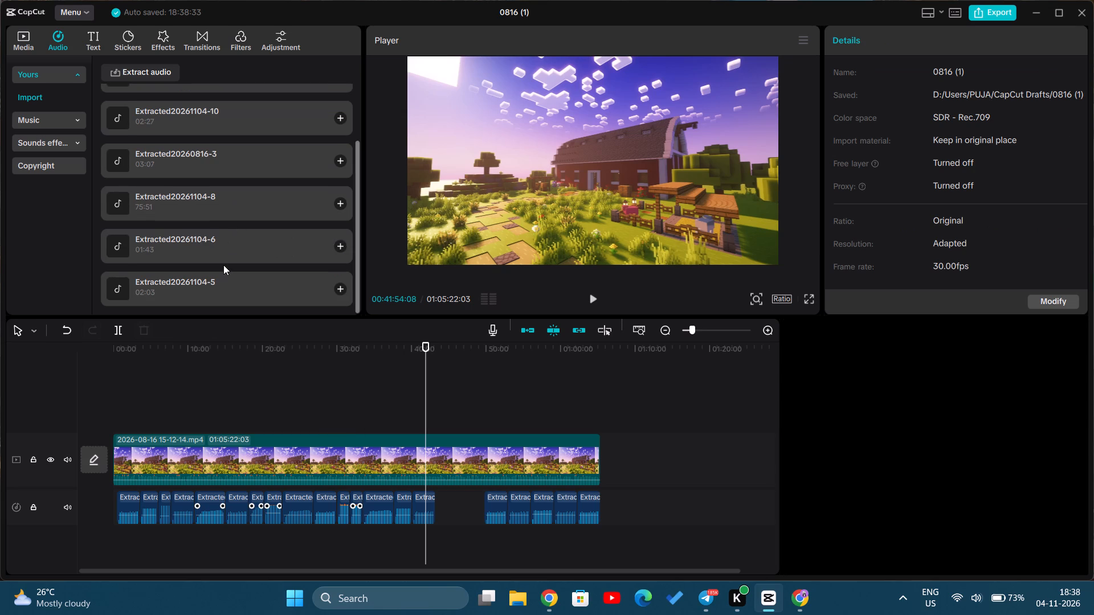
click(124, 288)
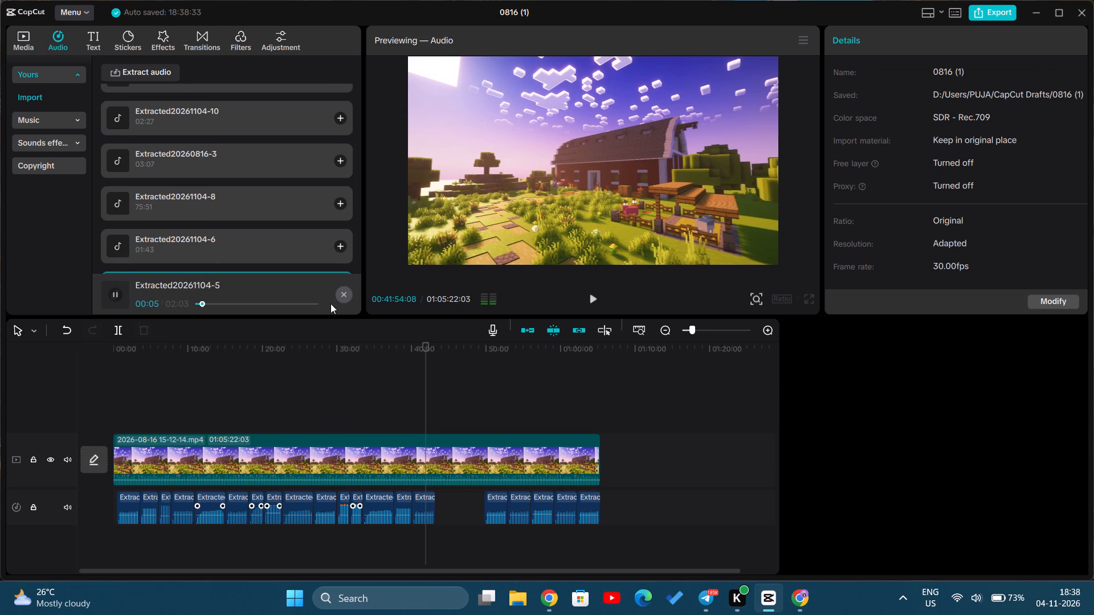
click(352, 288)
click(340, 289)
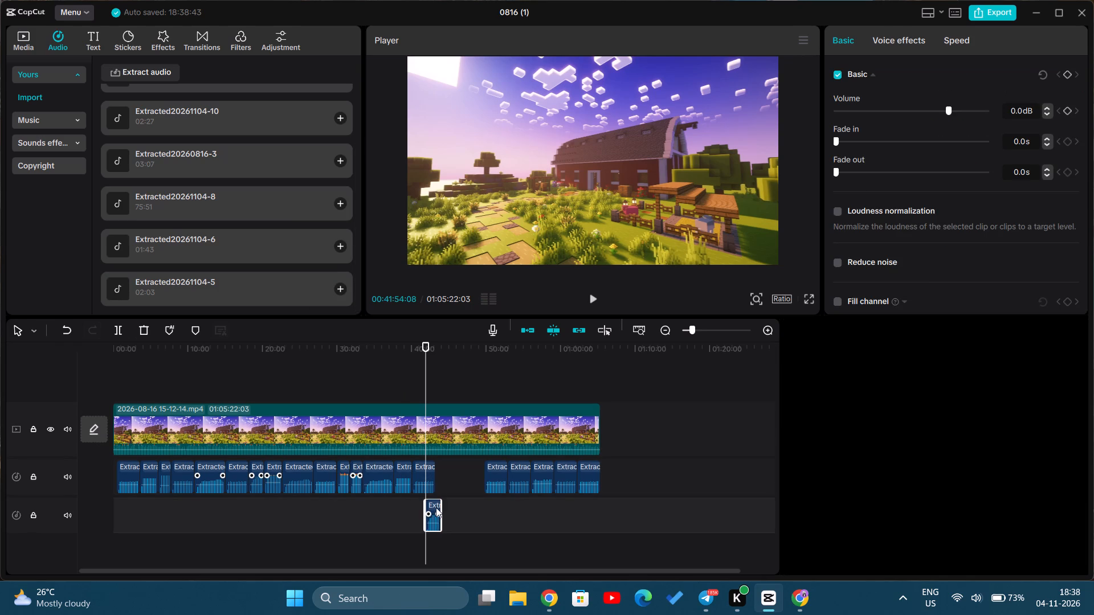
drag(434, 505, 446, 467)
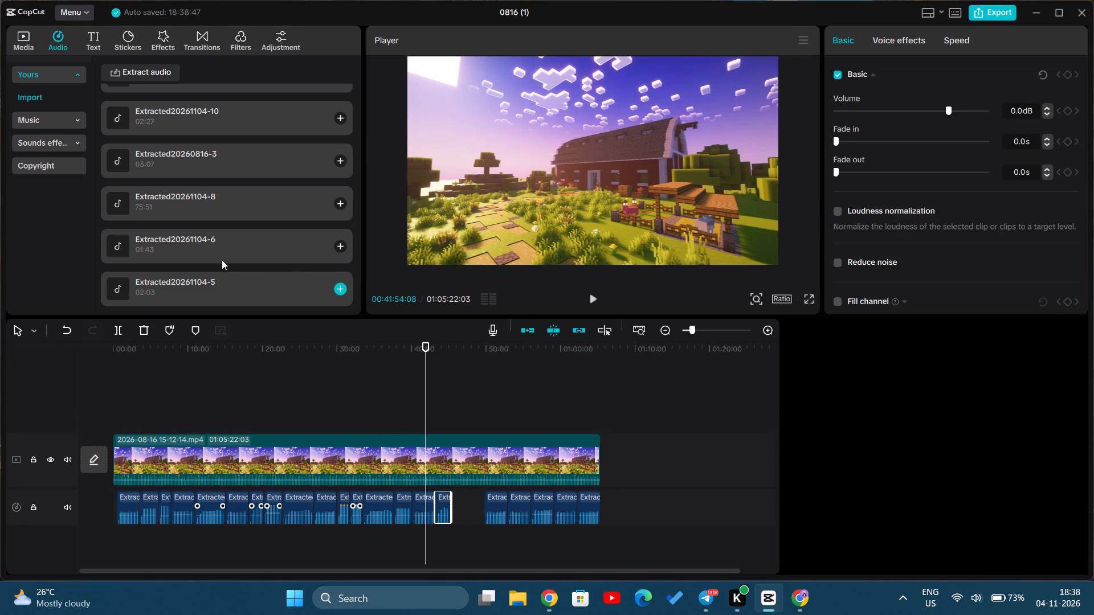
click(119, 244)
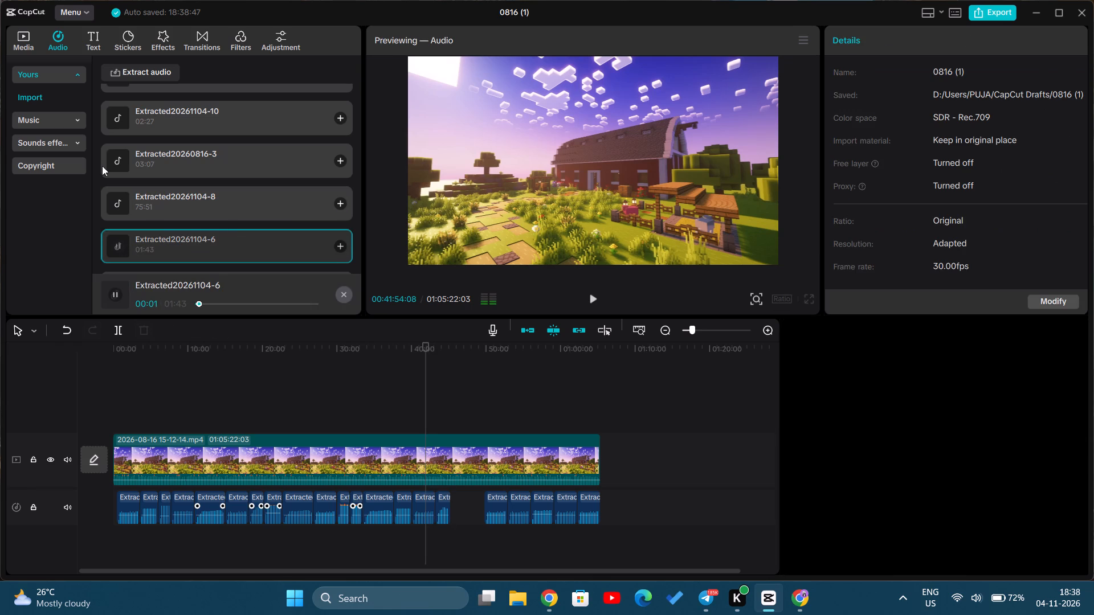
click(117, 157)
scroll(156, 225, up, 2)
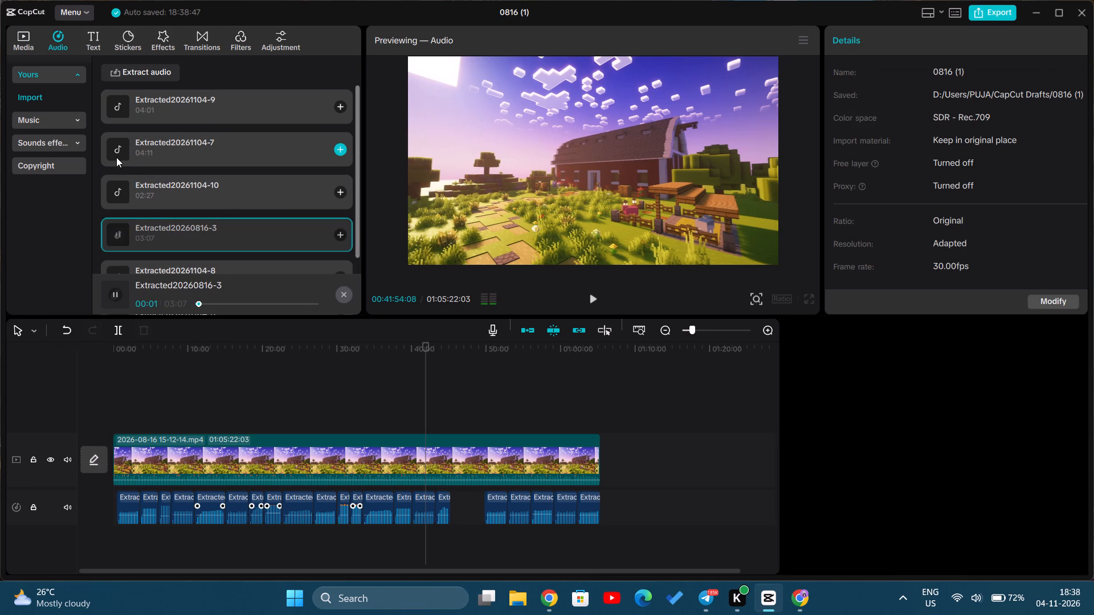
click(120, 157)
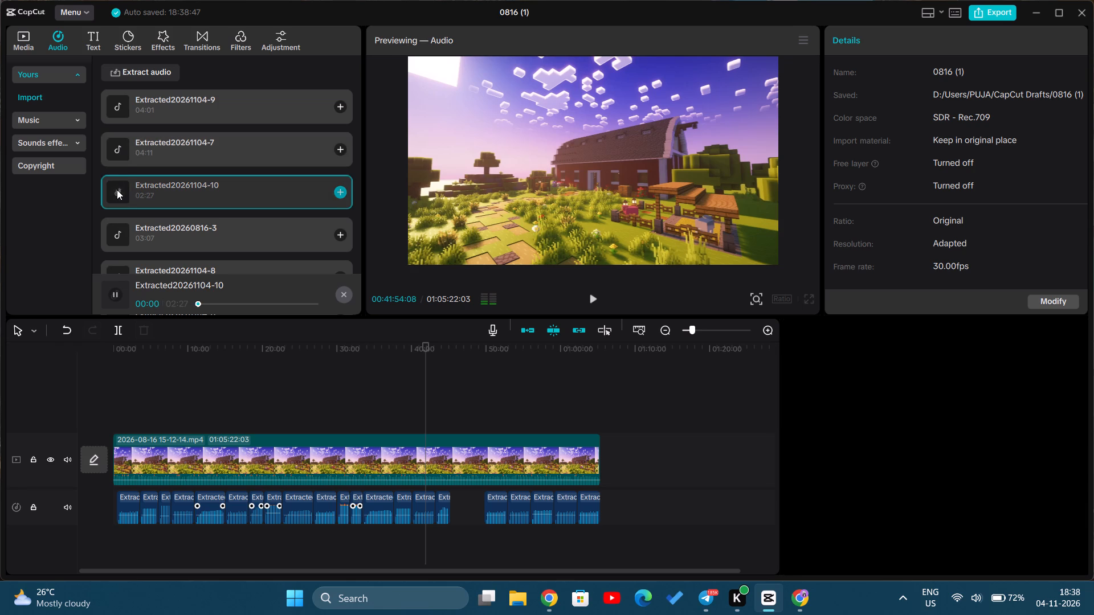
click(337, 154)
drag(438, 517, 442, 514)
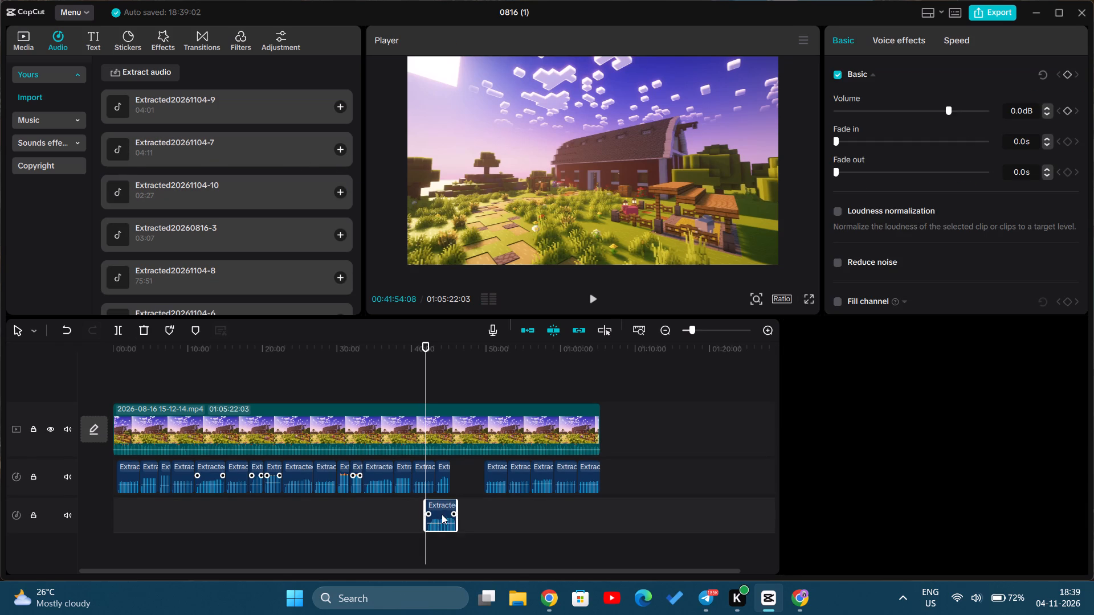
drag(442, 514, 459, 477)
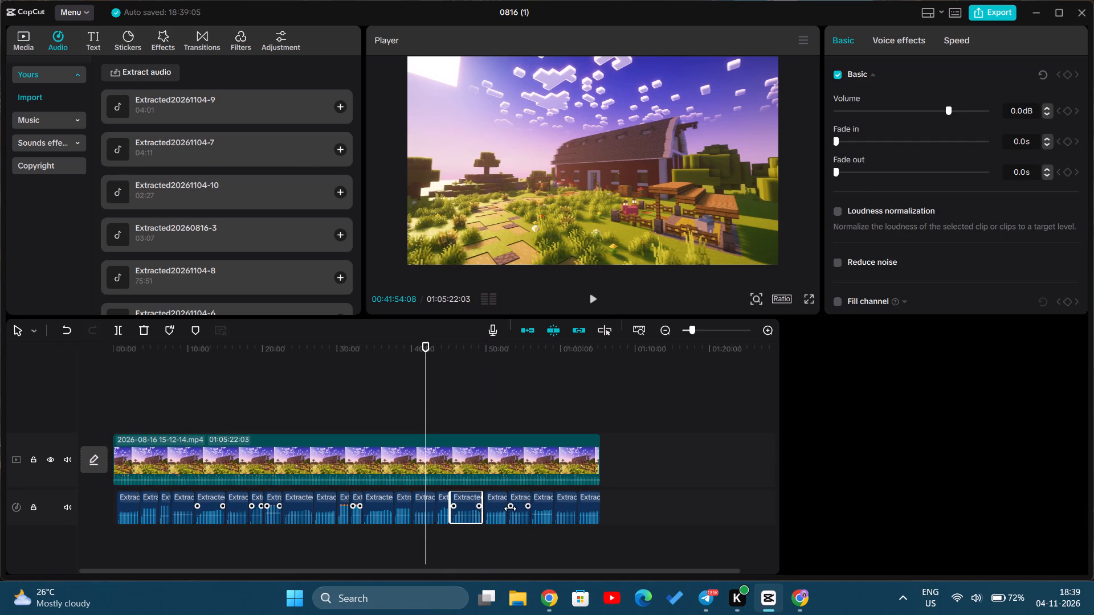
Delete the main-track audio clip spanning about 50:00 to 53:00, after Extracted20261104-7.
click(494, 510)
click(139, 327)
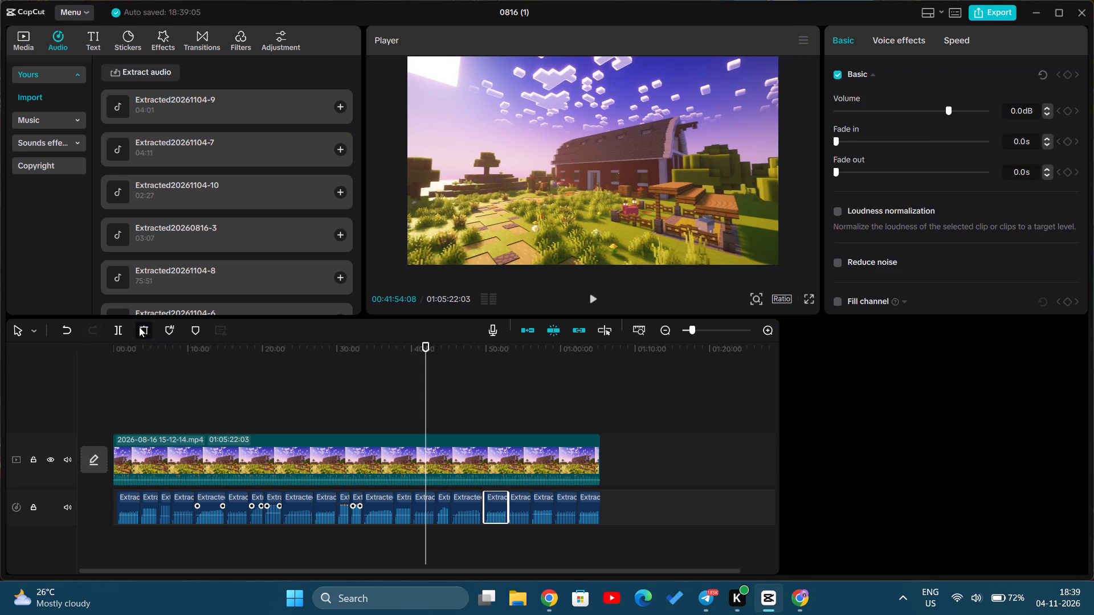
click(342, 196)
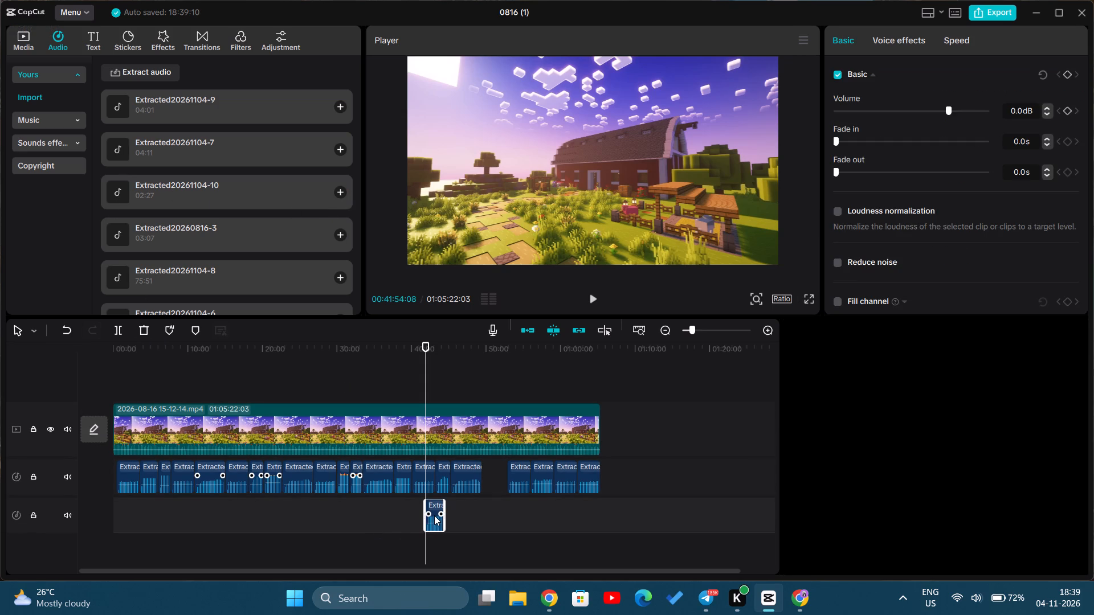
drag(433, 515, 488, 478)
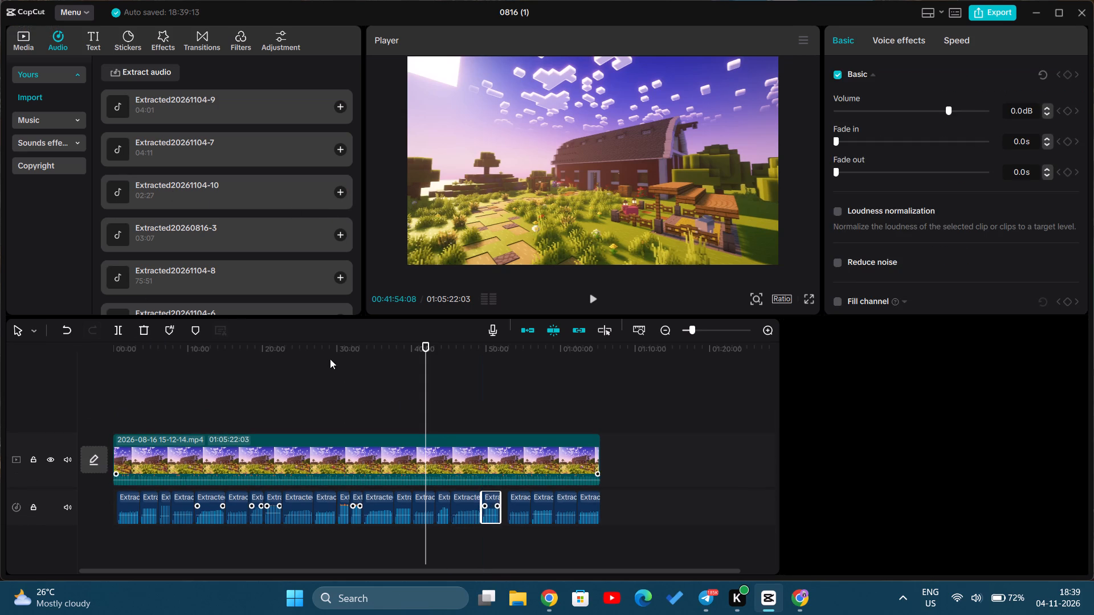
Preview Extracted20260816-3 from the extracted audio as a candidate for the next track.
click(121, 231)
scroll(198, 206, down, 3)
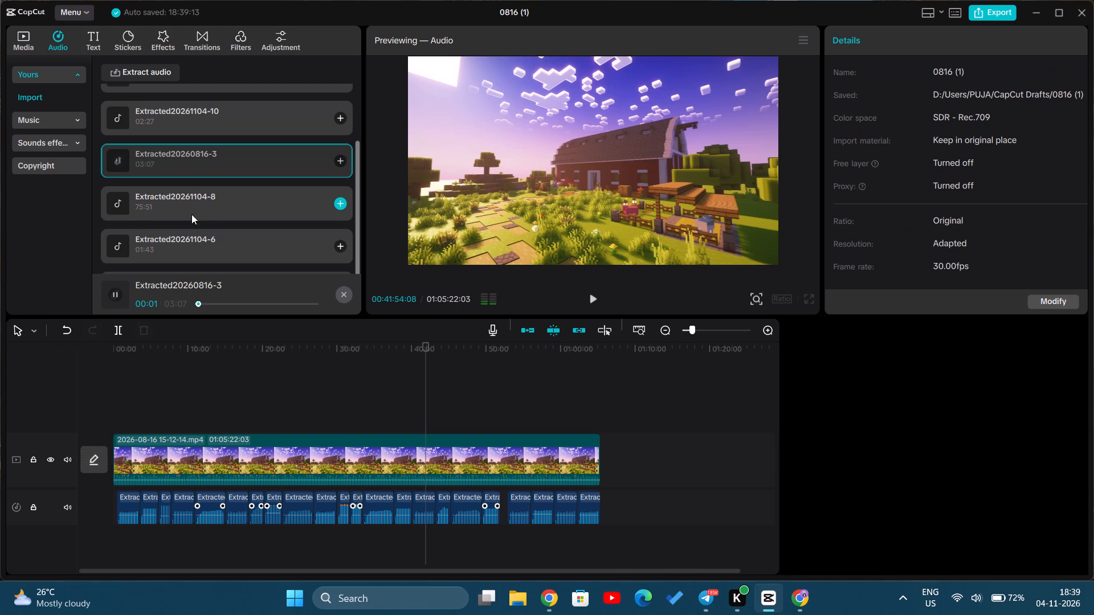
scroll(179, 230, down, 3)
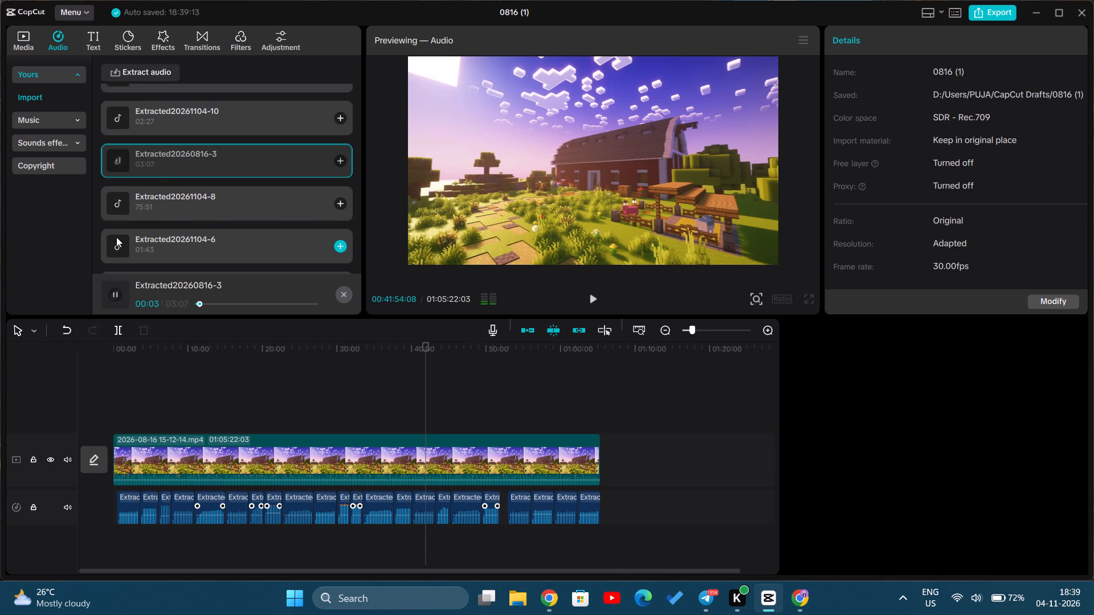
click(515, 514)
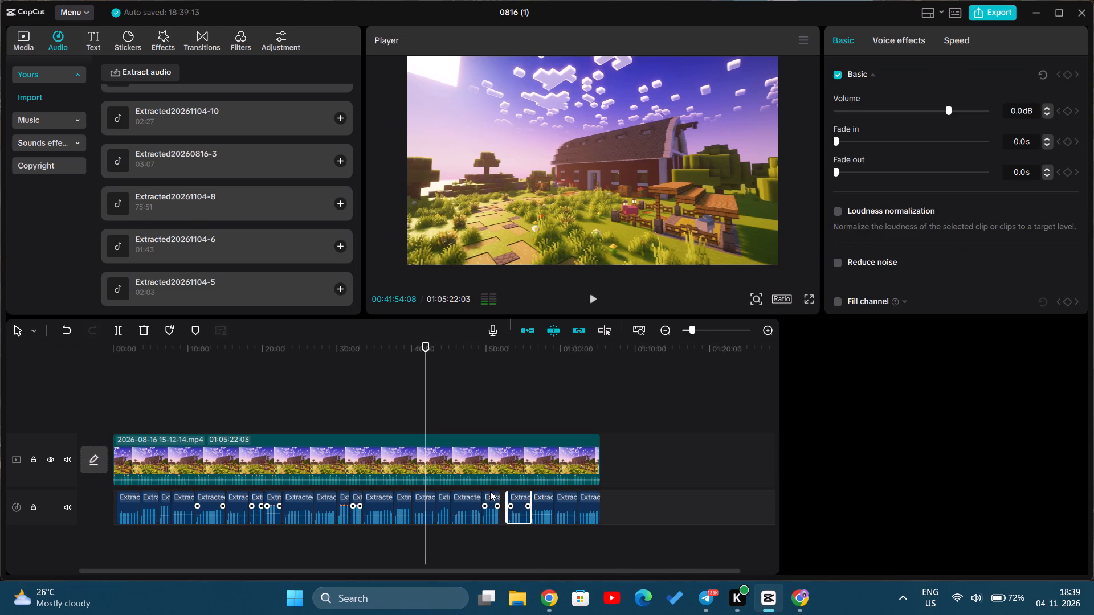
click(146, 331)
scroll(197, 232, down, 4)
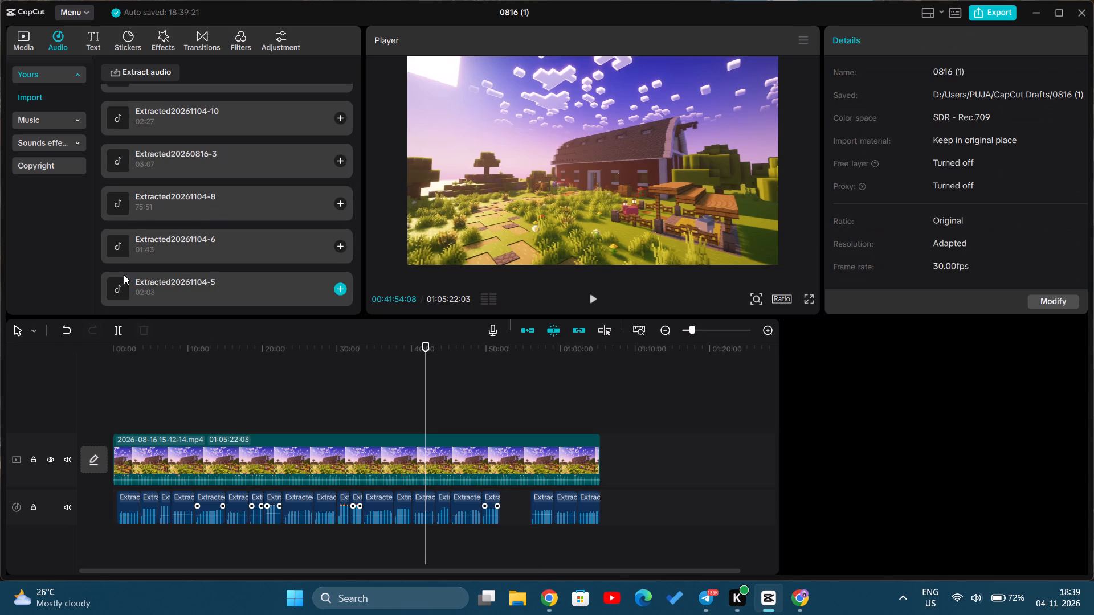
click(124, 277)
click(119, 170)
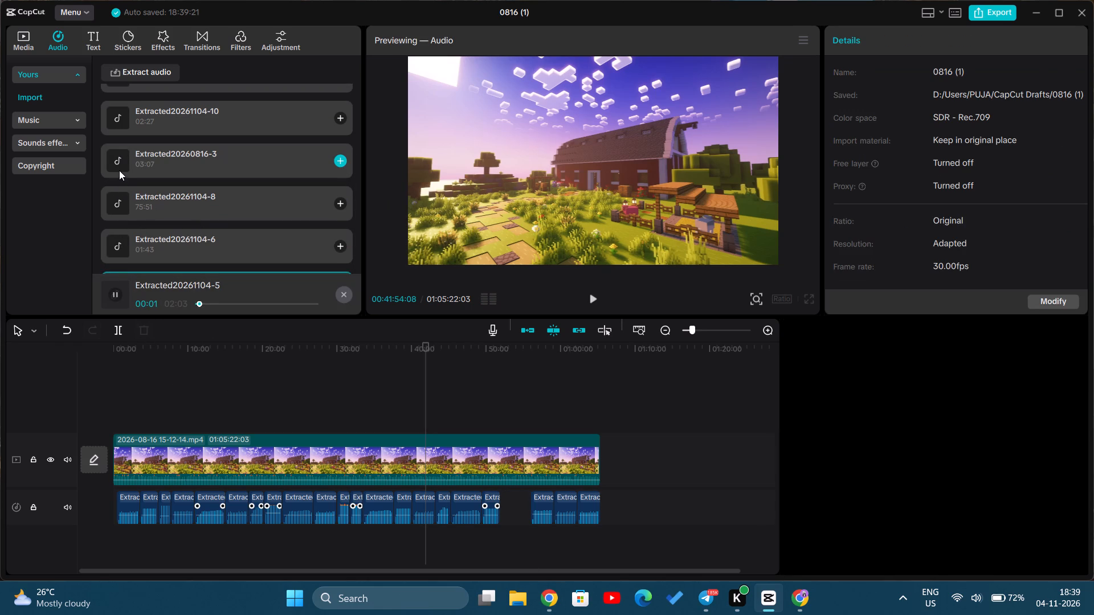
click(336, 162)
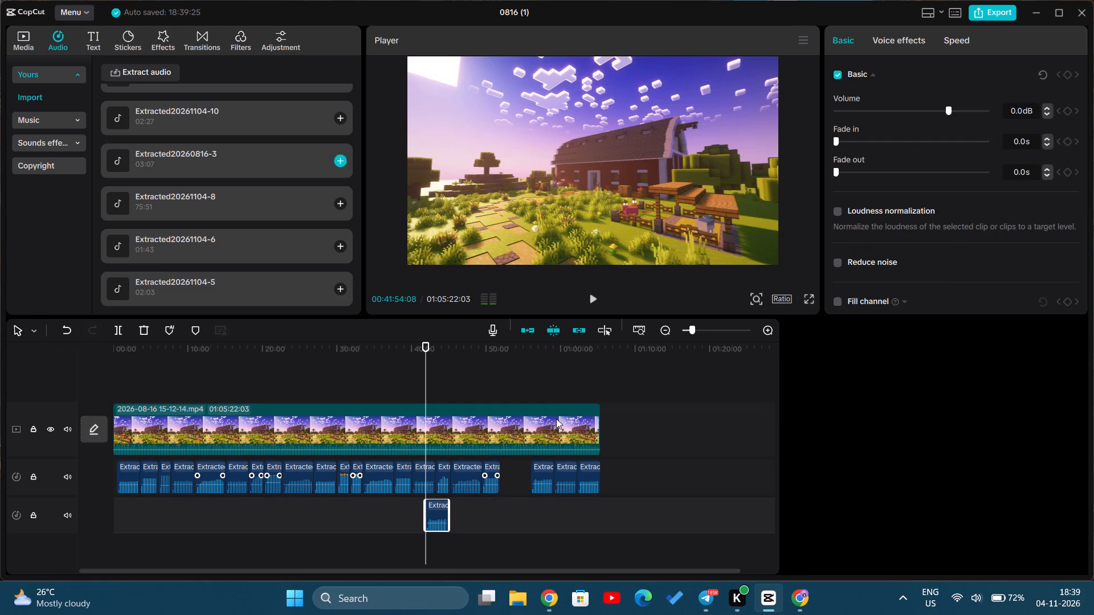
drag(440, 513, 525, 470)
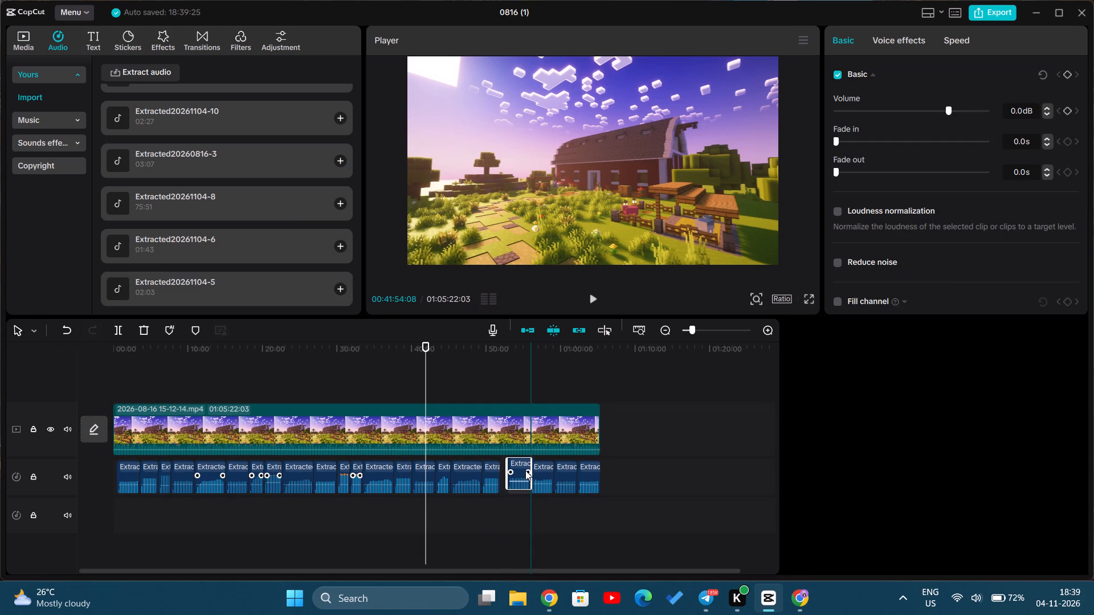
drag(525, 470, 515, 470)
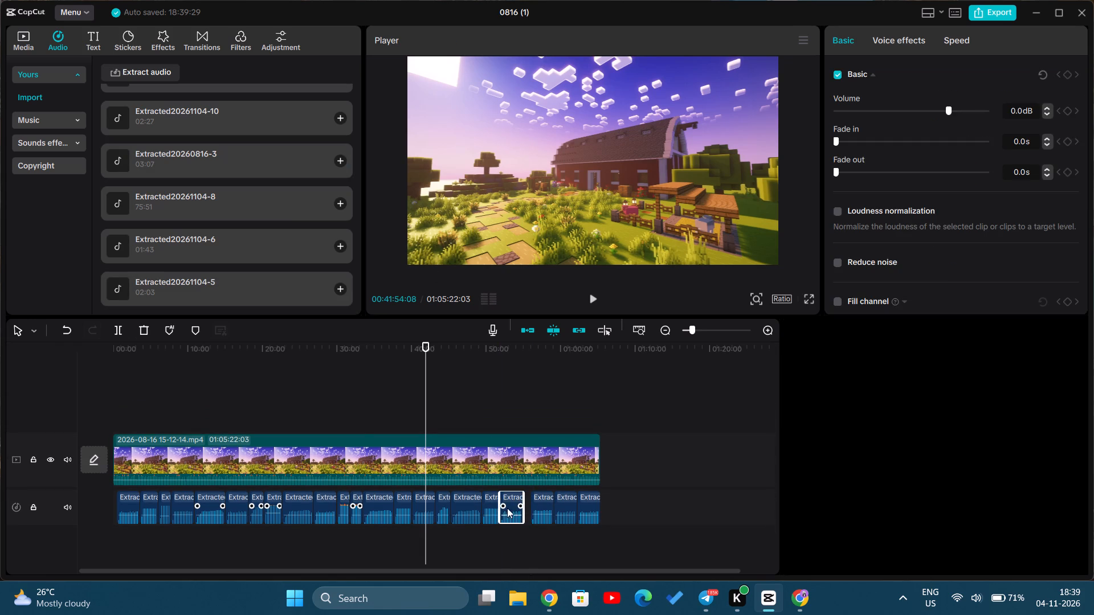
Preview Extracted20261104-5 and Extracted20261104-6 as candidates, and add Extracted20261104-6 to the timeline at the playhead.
scroll(262, 295, down, 4)
click(117, 282)
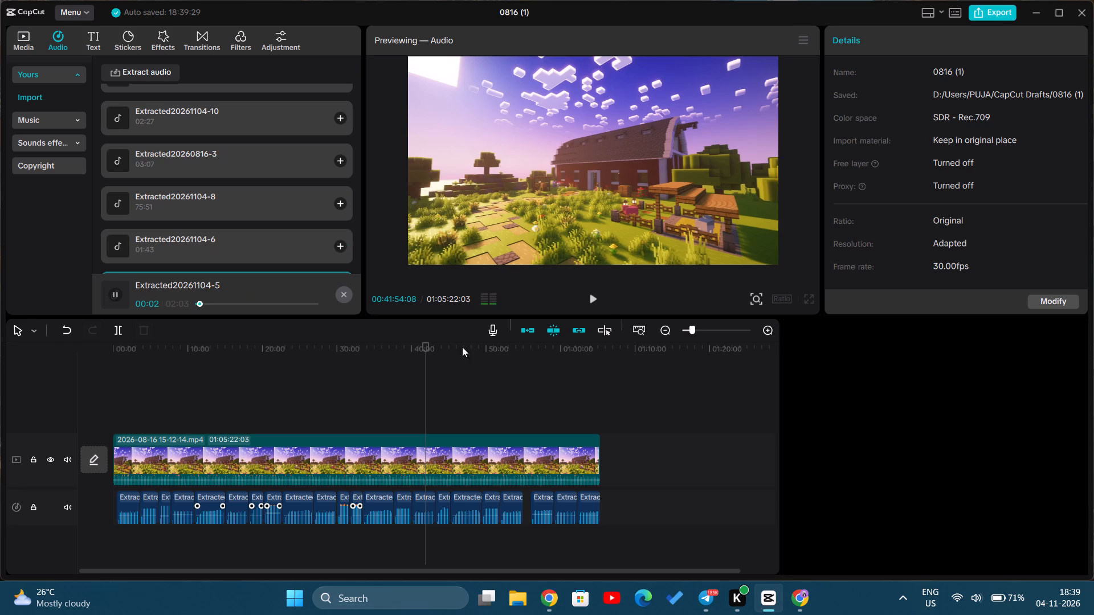
click(113, 249)
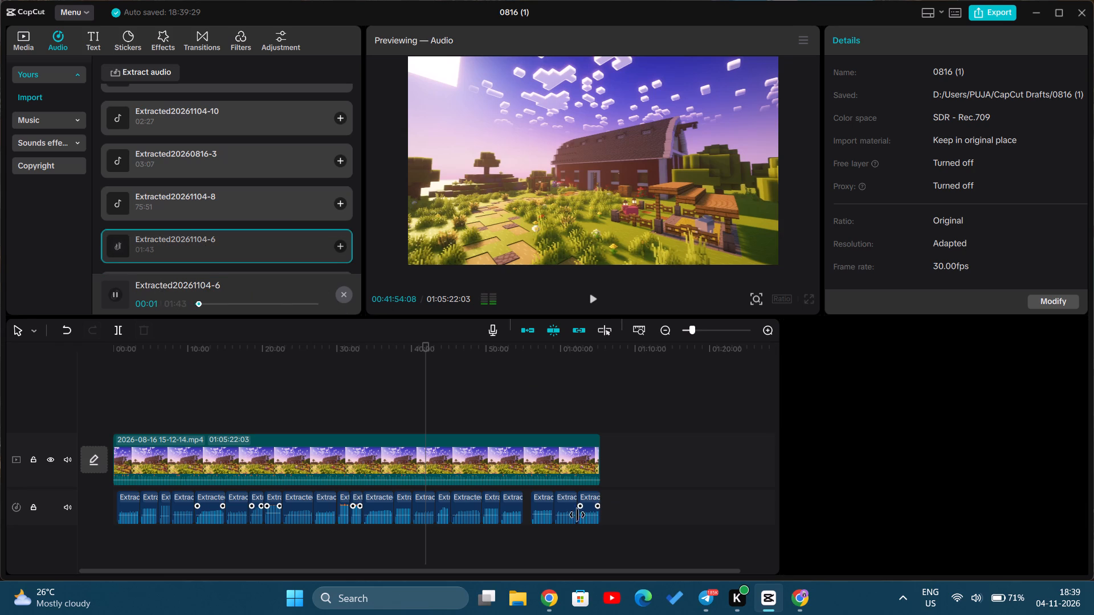
click(342, 246)
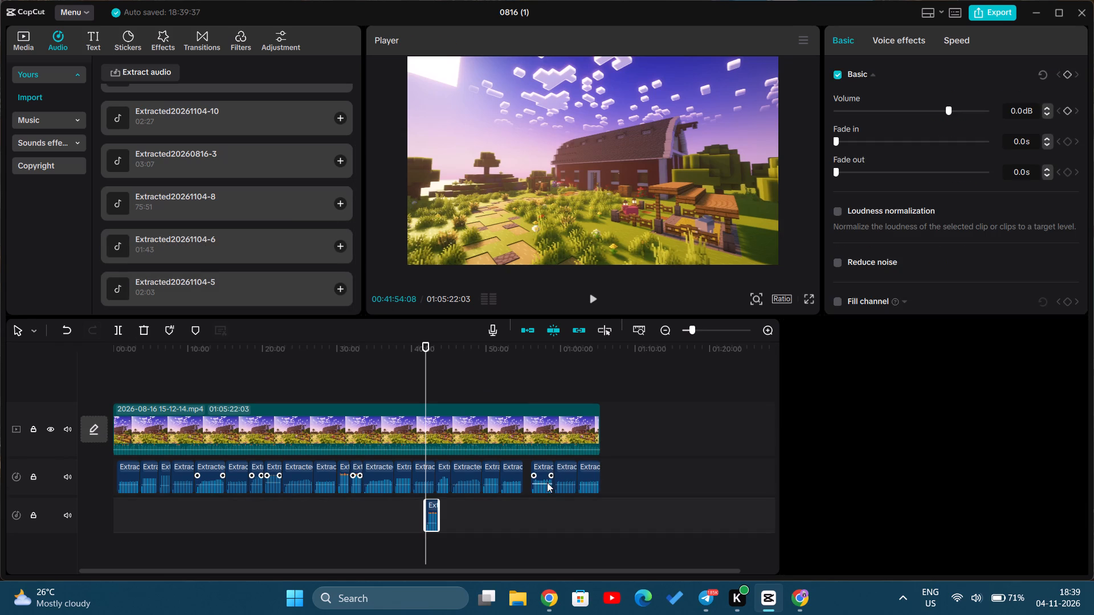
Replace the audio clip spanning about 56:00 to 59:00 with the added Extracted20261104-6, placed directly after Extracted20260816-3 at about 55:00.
click(542, 479)
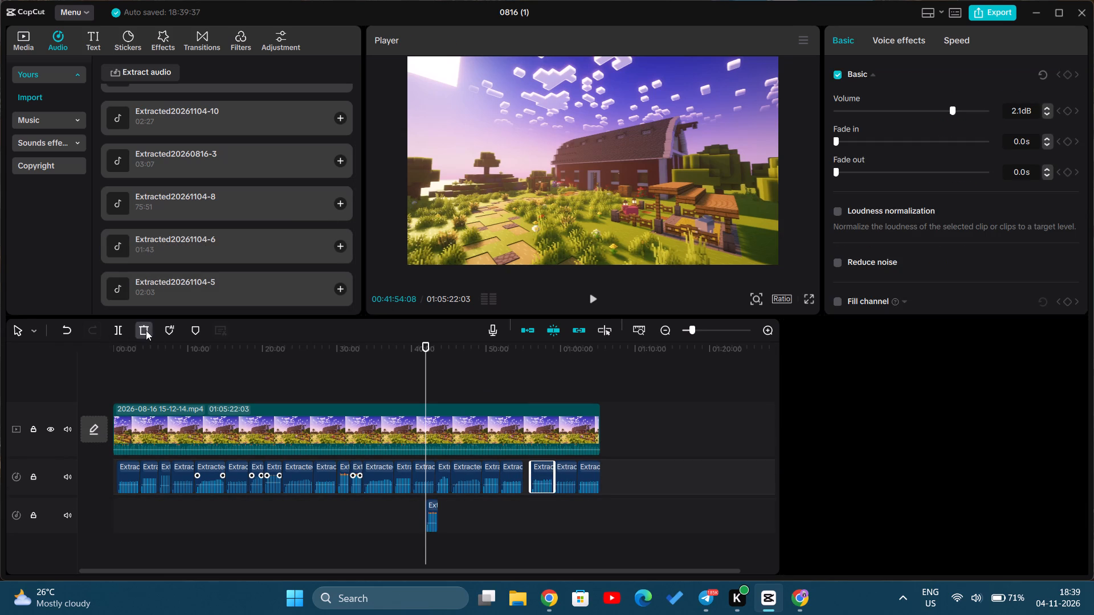
click(146, 330)
drag(431, 520, 532, 482)
scroll(138, 251, up, 3)
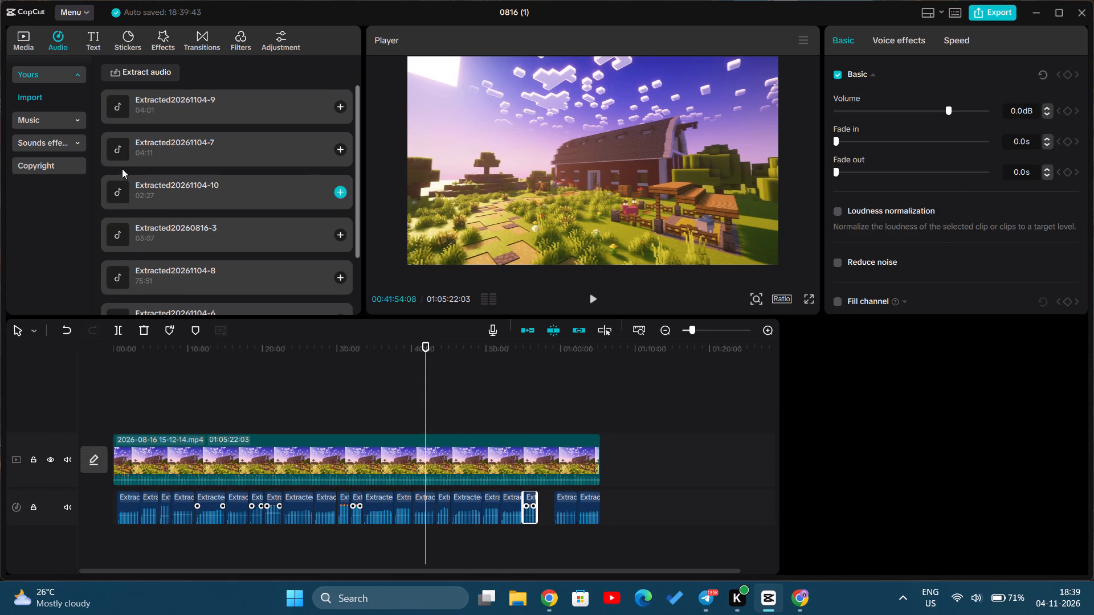
click(114, 193)
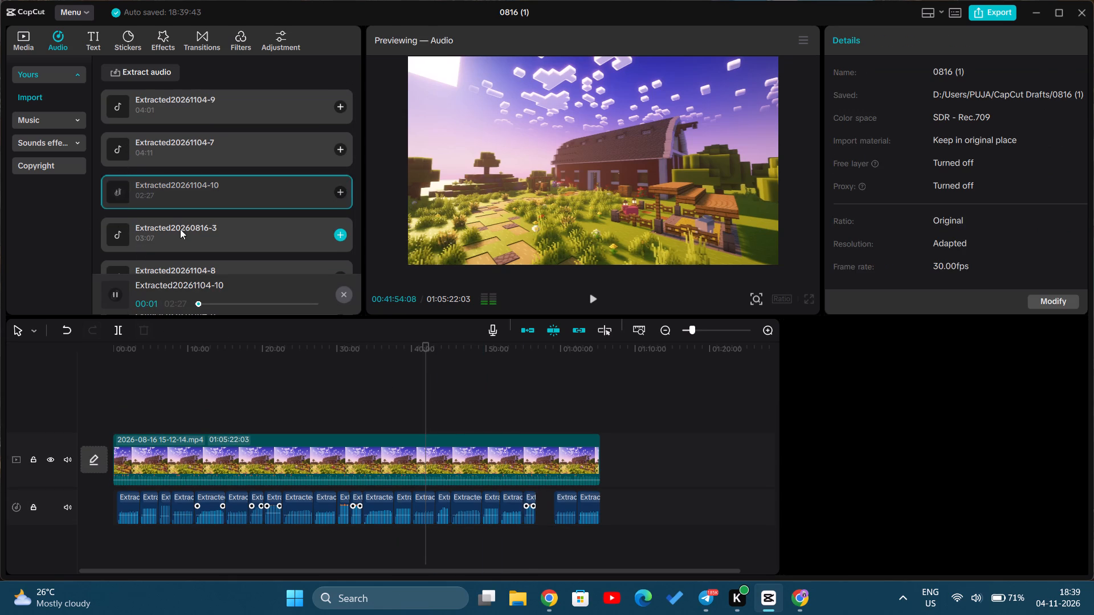
click(344, 190)
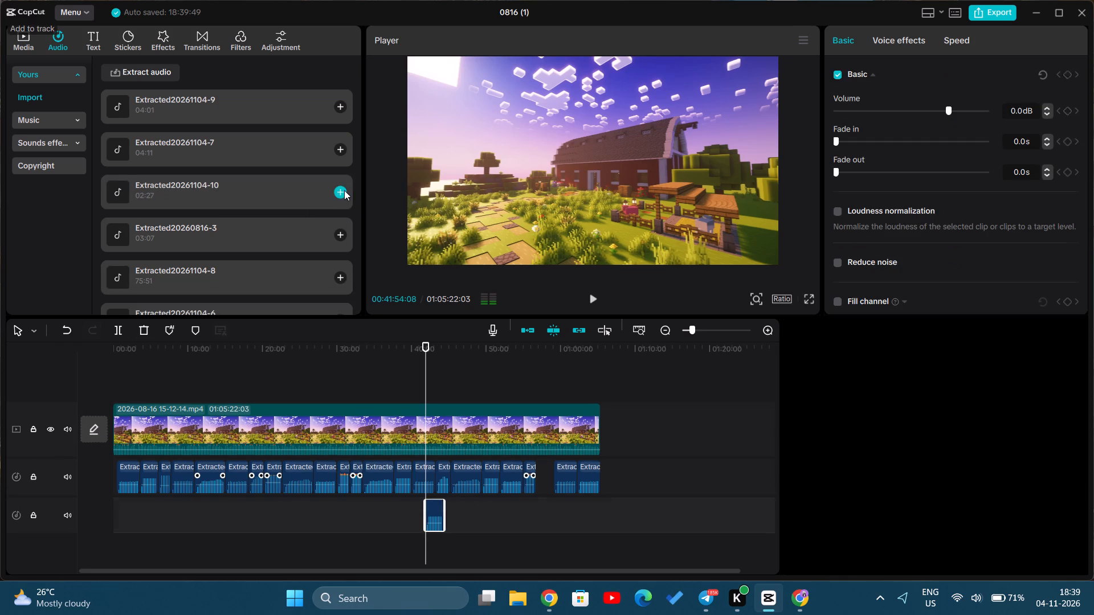
drag(434, 518, 507, 502)
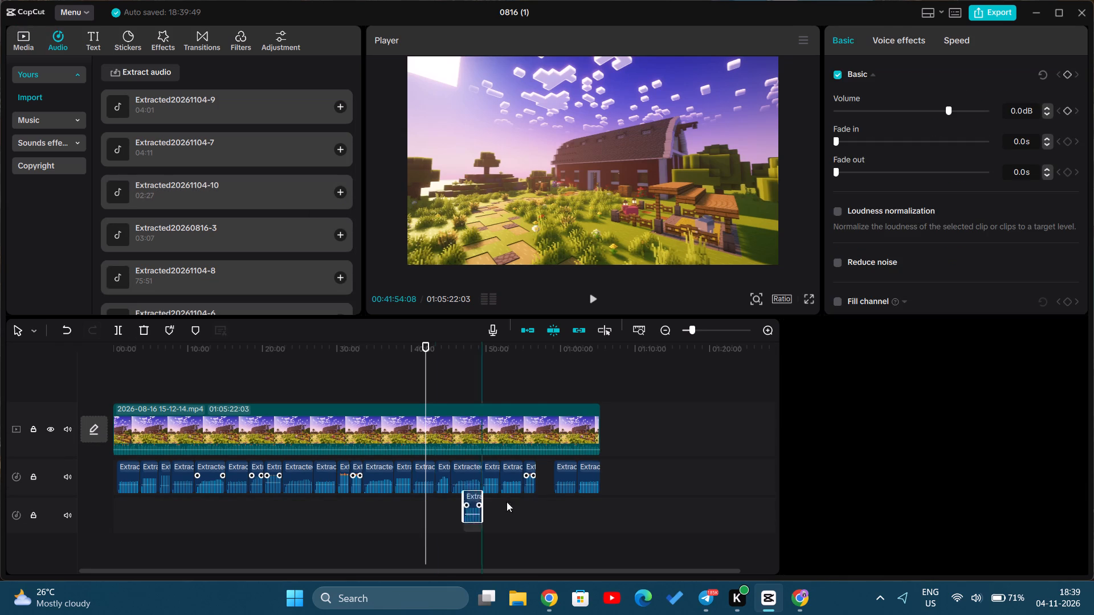
drag(507, 502, 546, 478)
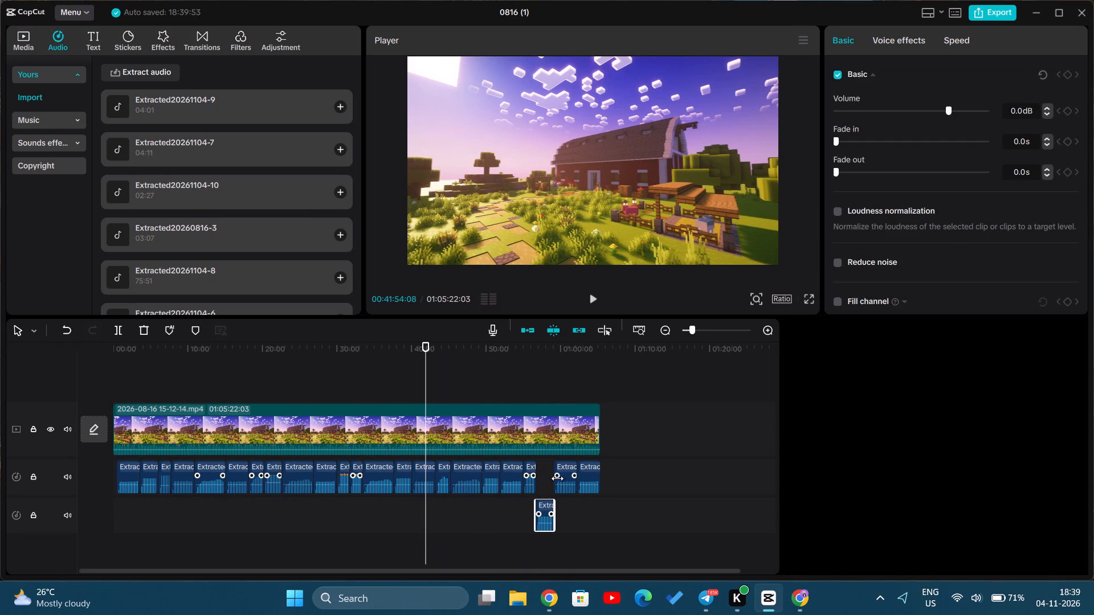
click(561, 483)
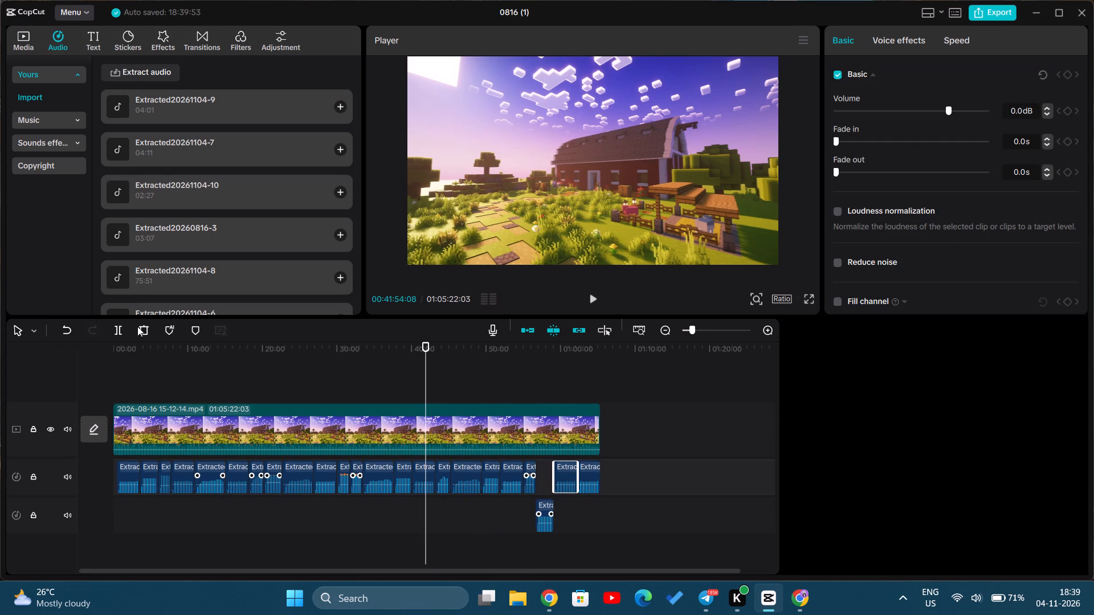
click(140, 327)
drag(544, 526, 544, 485)
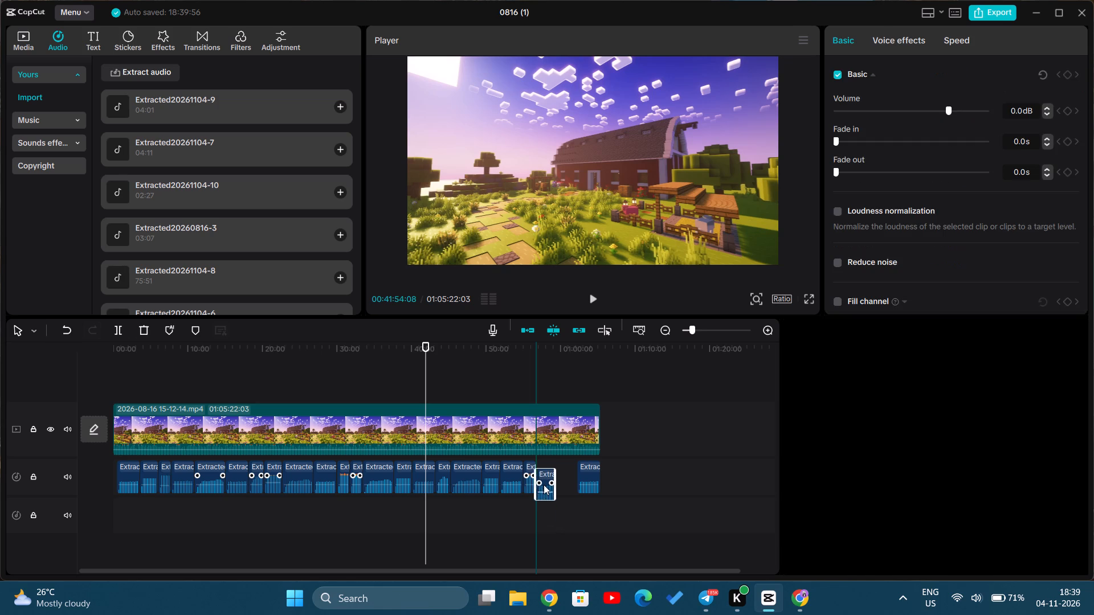
drag(544, 485, 542, 486)
drag(592, 509, 573, 507)
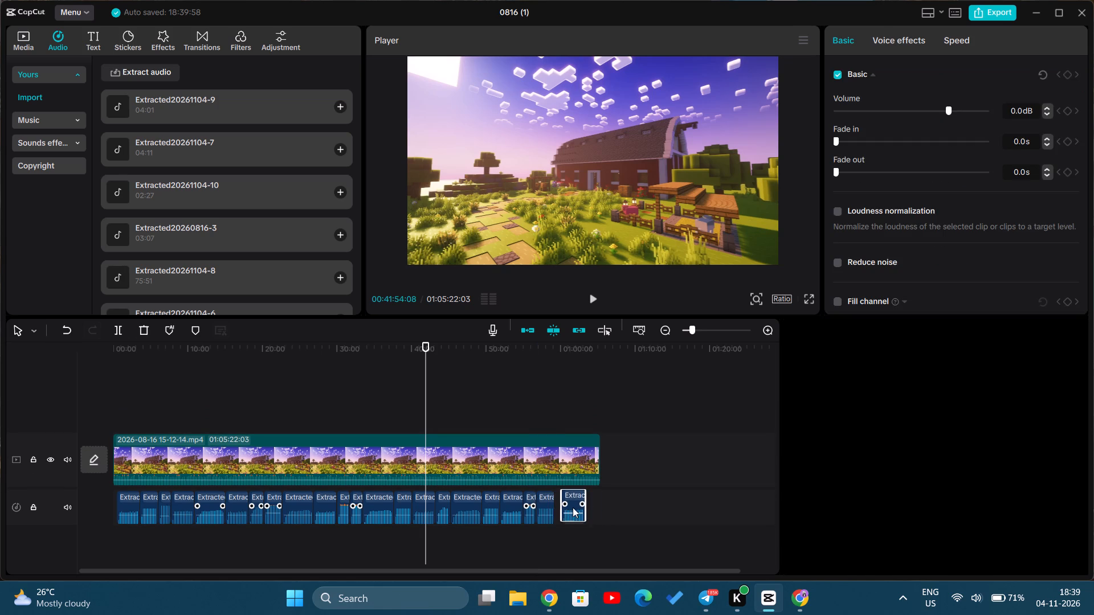
drag(573, 507, 568, 507)
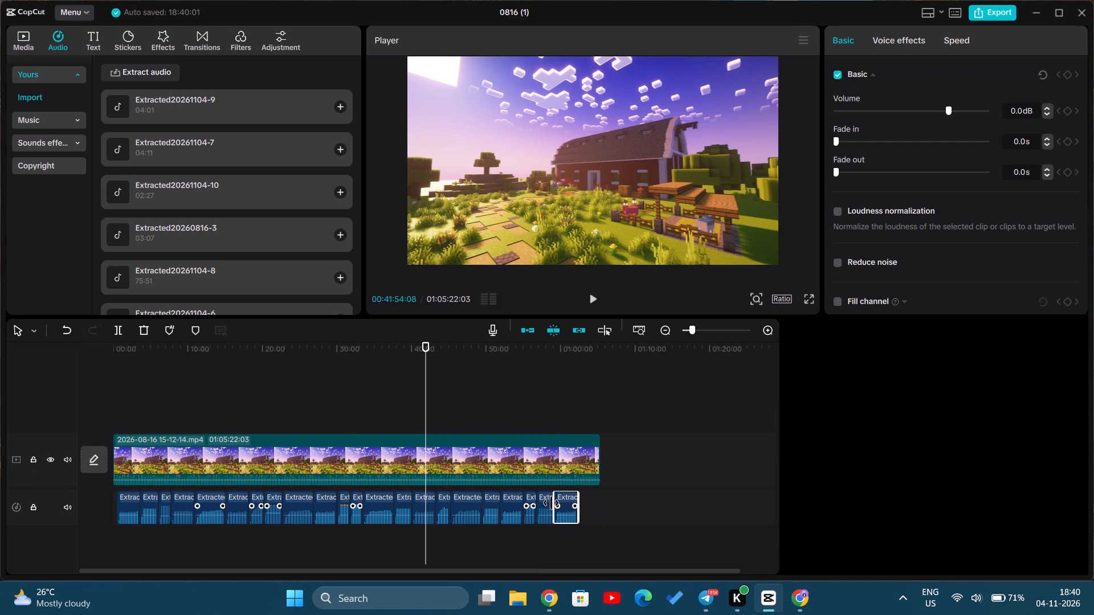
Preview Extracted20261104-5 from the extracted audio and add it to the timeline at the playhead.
scroll(218, 242, down, 4)
click(127, 294)
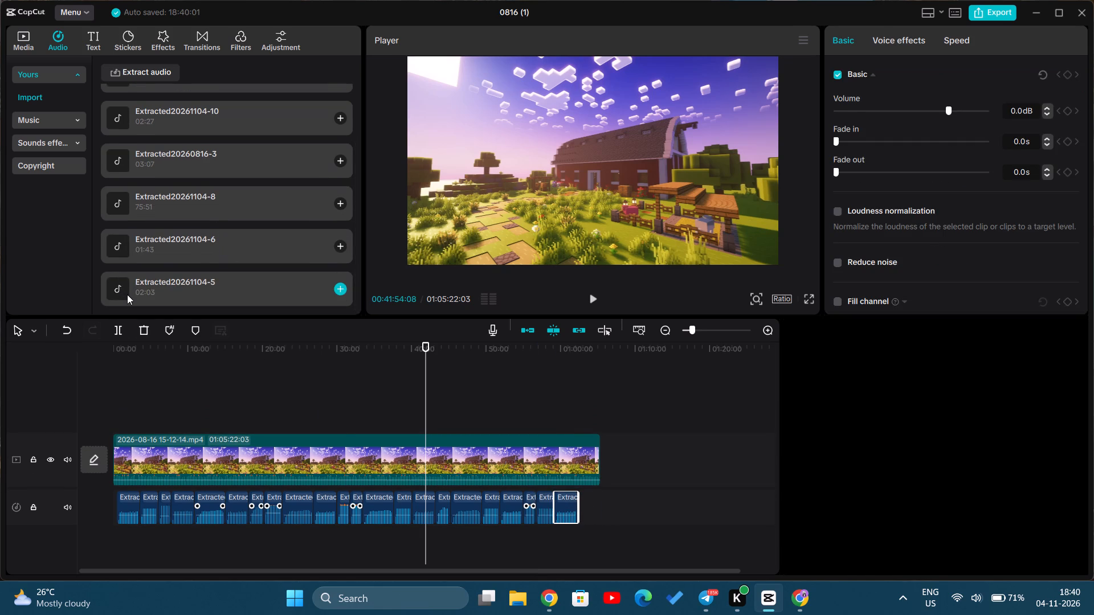
scroll(211, 249, down, 3)
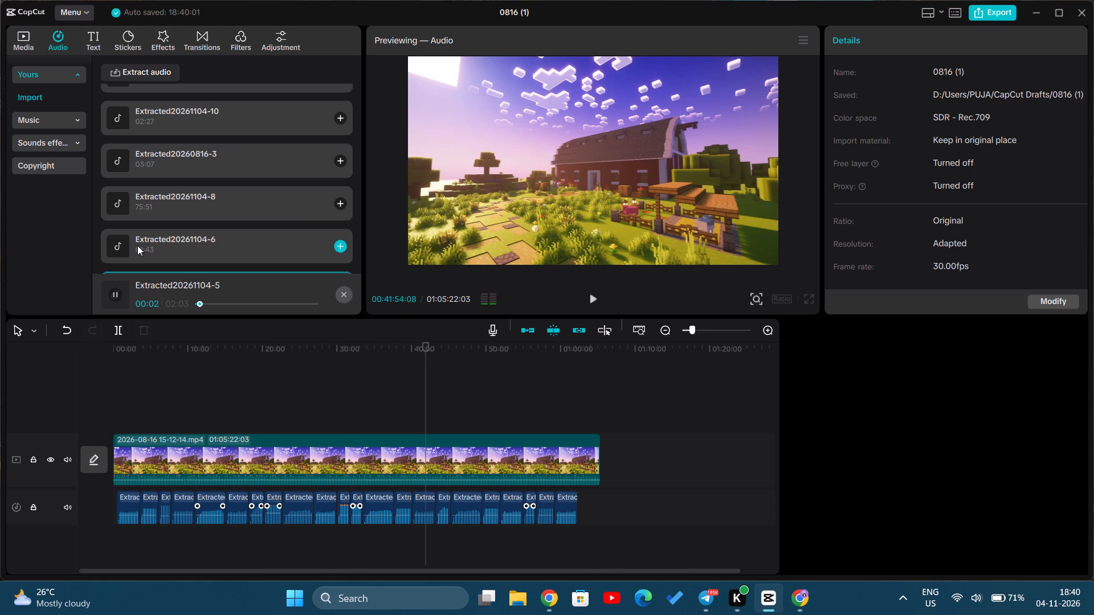
click(117, 295)
click(349, 297)
click(343, 284)
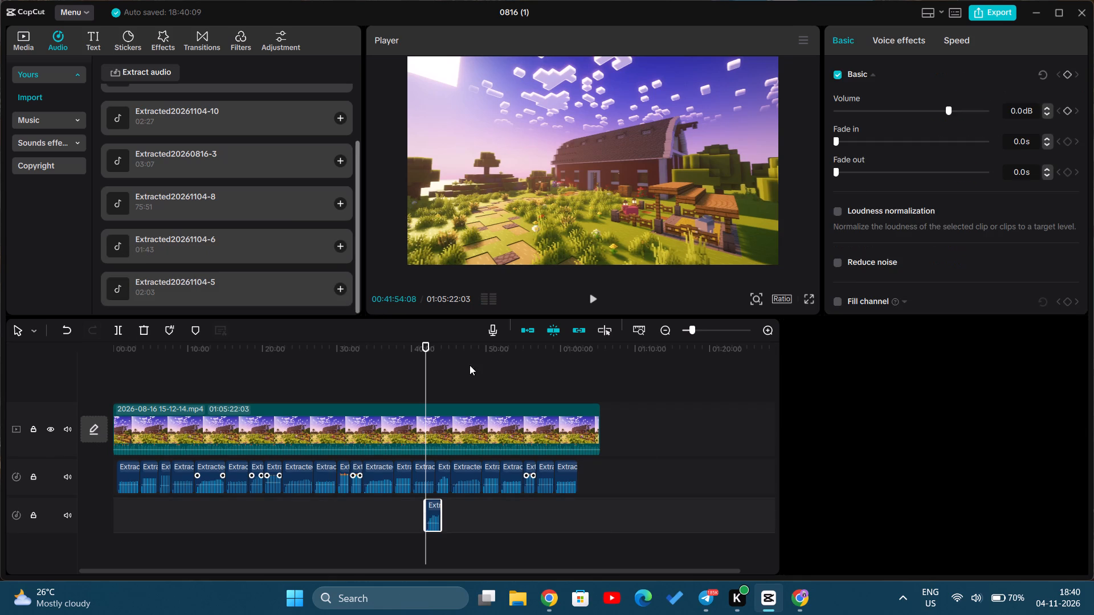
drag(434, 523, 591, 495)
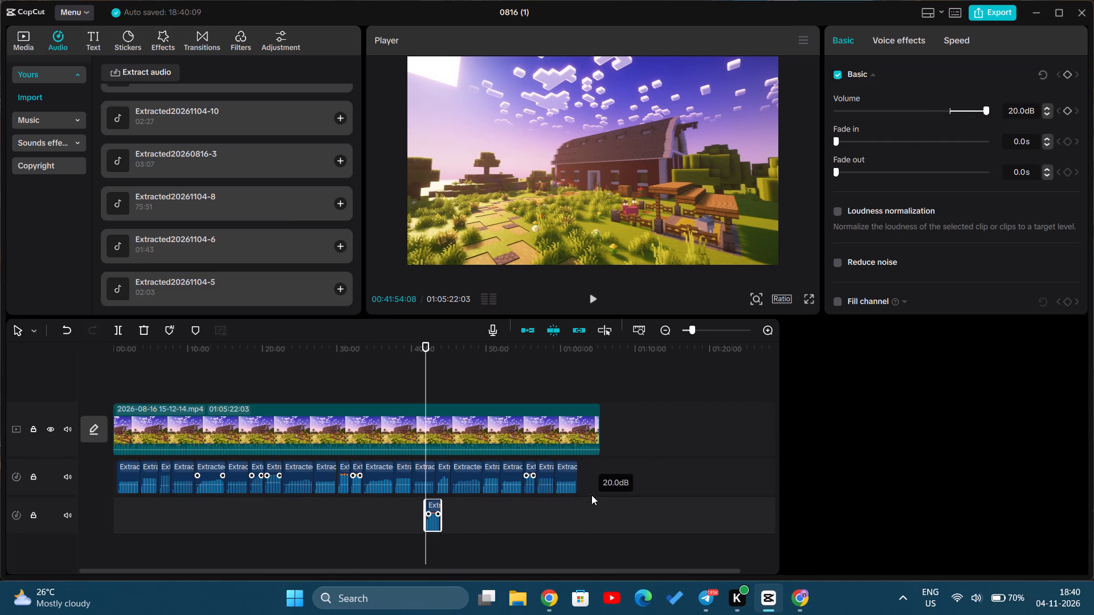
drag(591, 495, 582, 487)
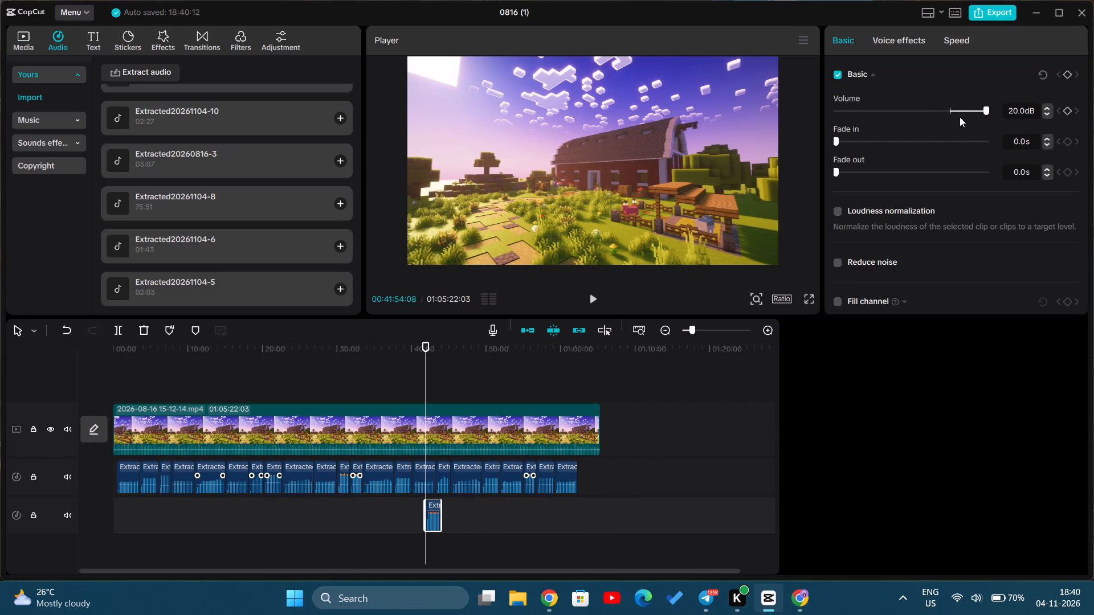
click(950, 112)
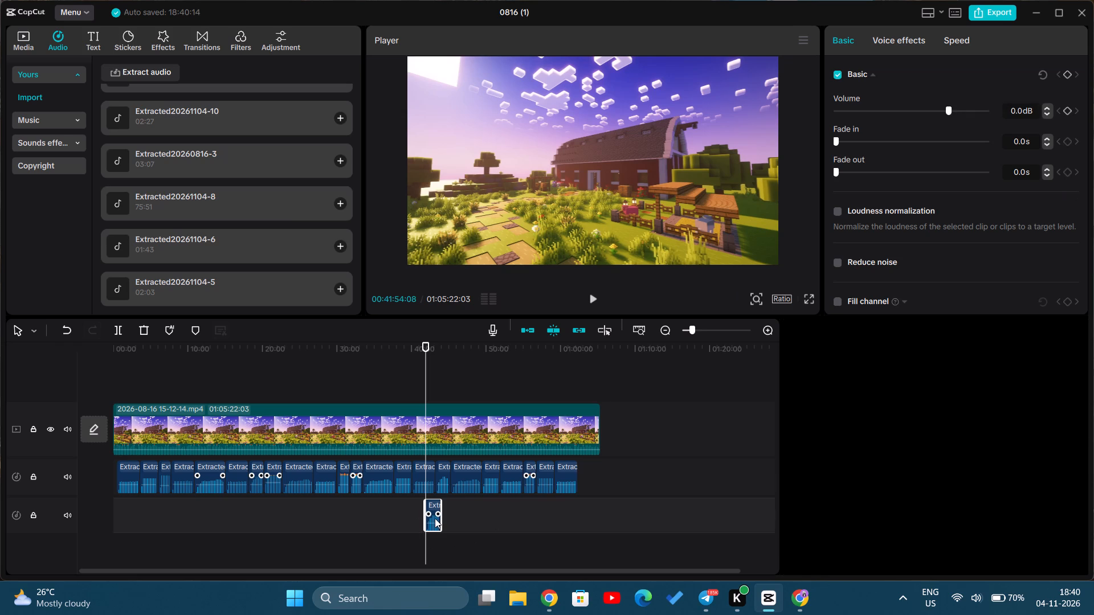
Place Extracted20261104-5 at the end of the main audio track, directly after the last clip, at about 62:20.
drag(435, 518, 583, 473)
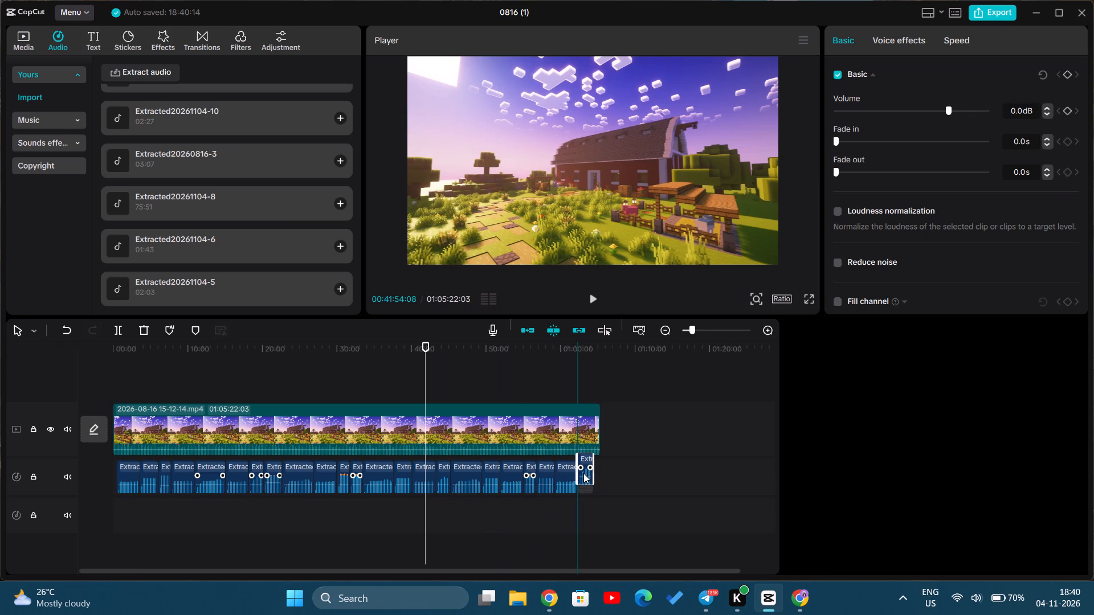
drag(583, 473, 583, 478)
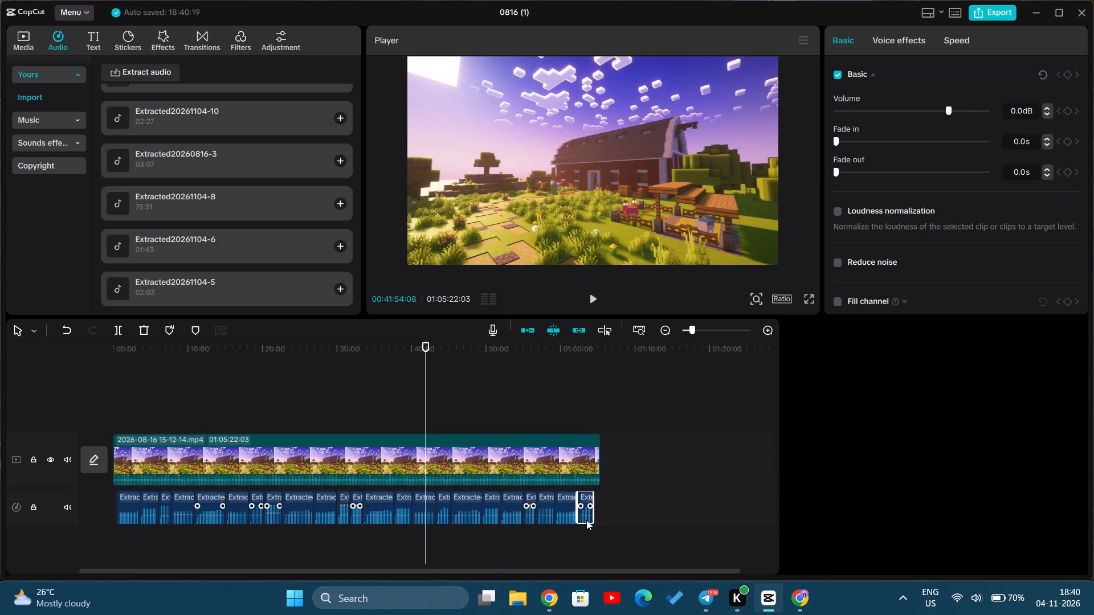
Check the clips along the audio track one by one, from the end of the sequence back to the first clip.
click(570, 509)
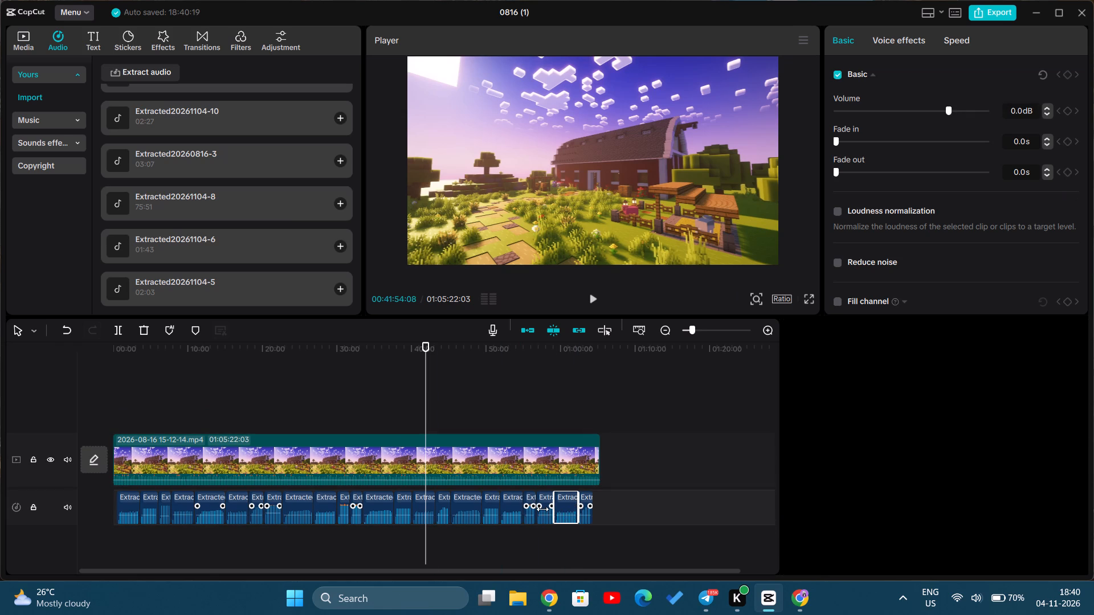
click(542, 509)
click(524, 515)
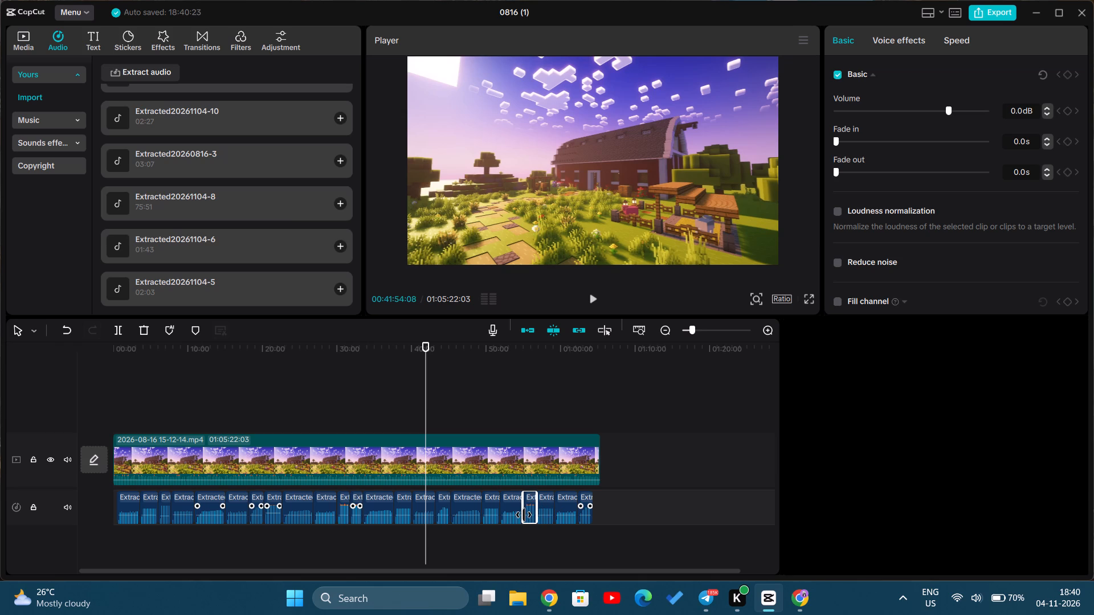
click(513, 520)
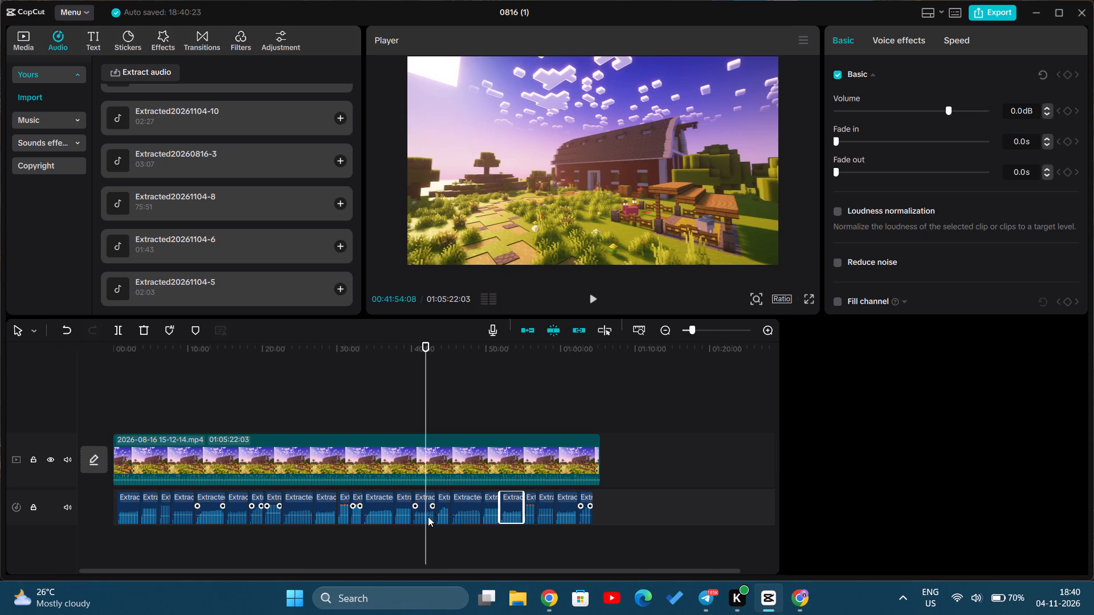
click(420, 516)
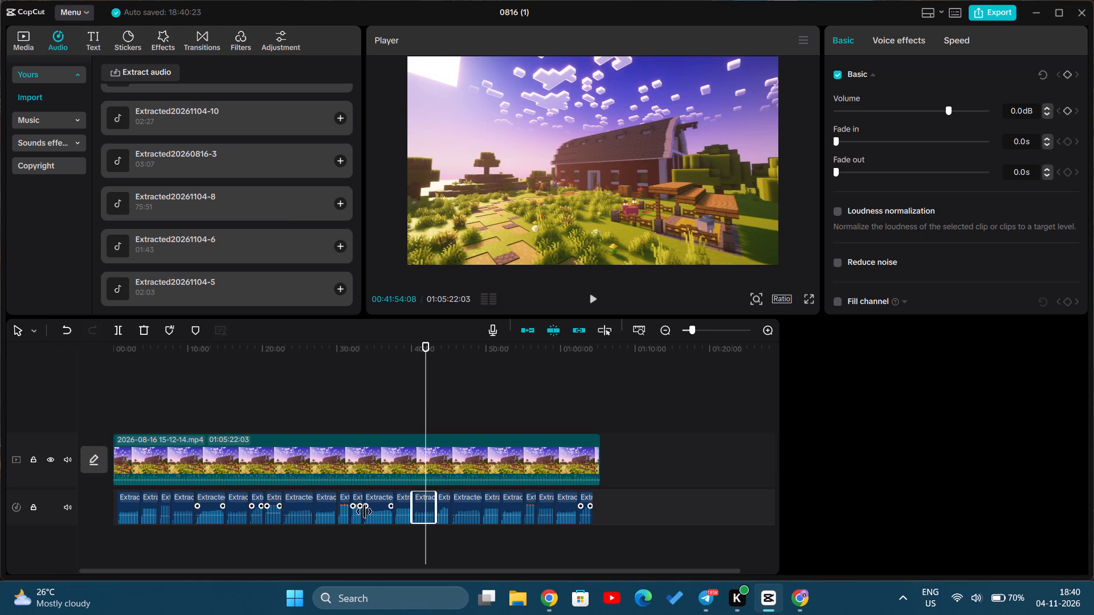
click(356, 514)
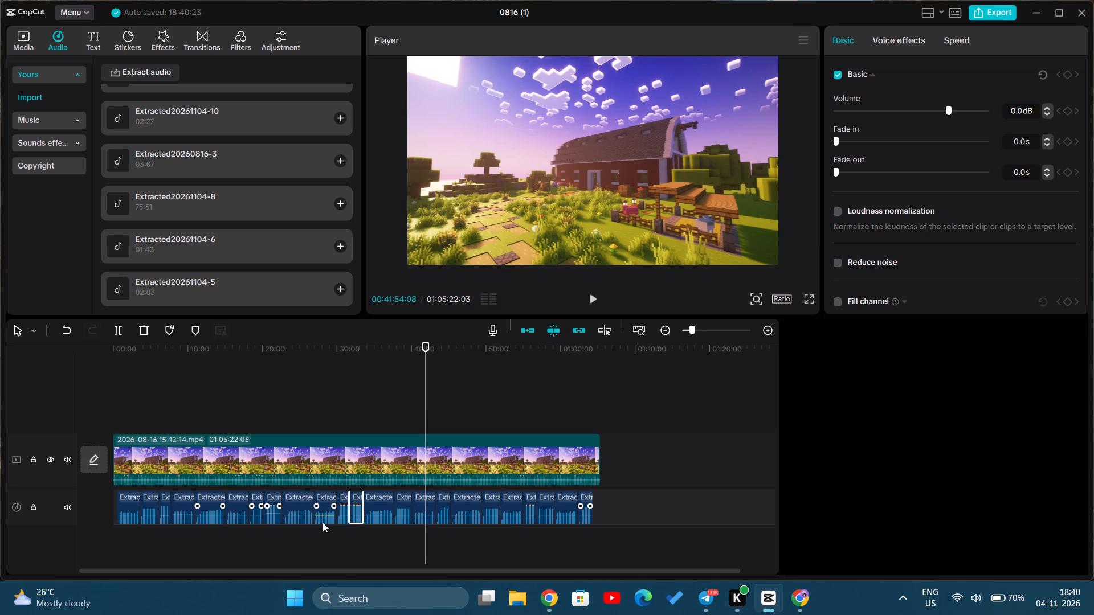
click(326, 518)
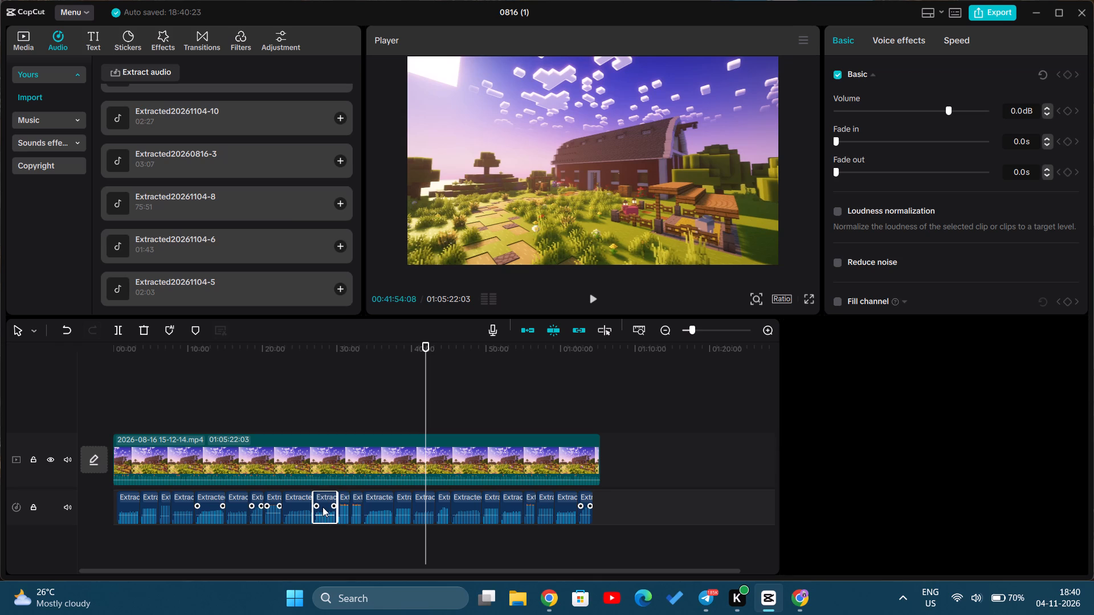
click(323, 507)
click(297, 506)
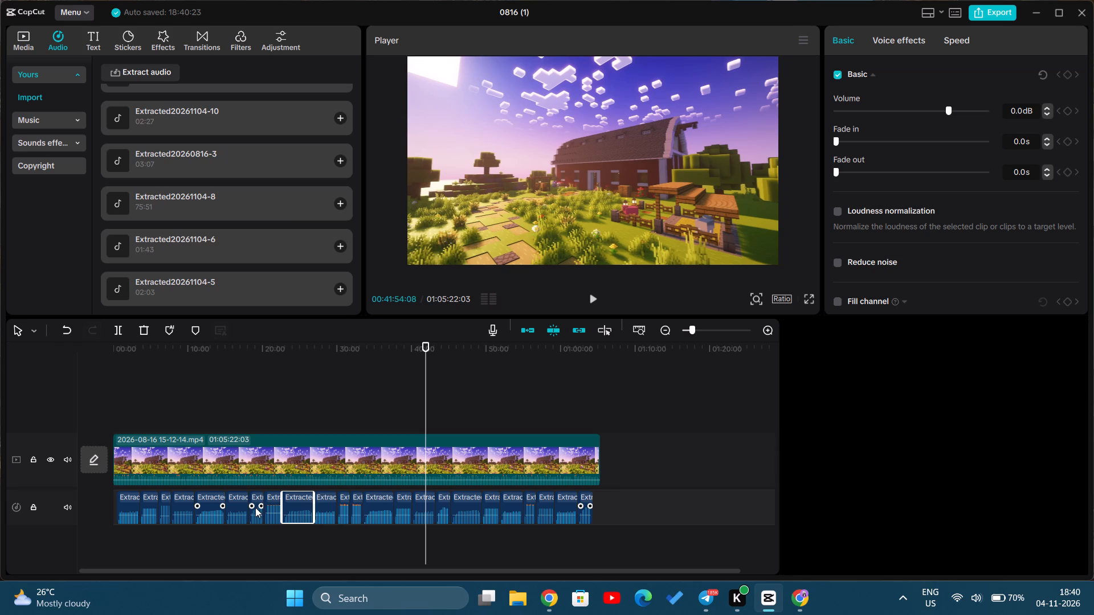
click(255, 507)
click(212, 513)
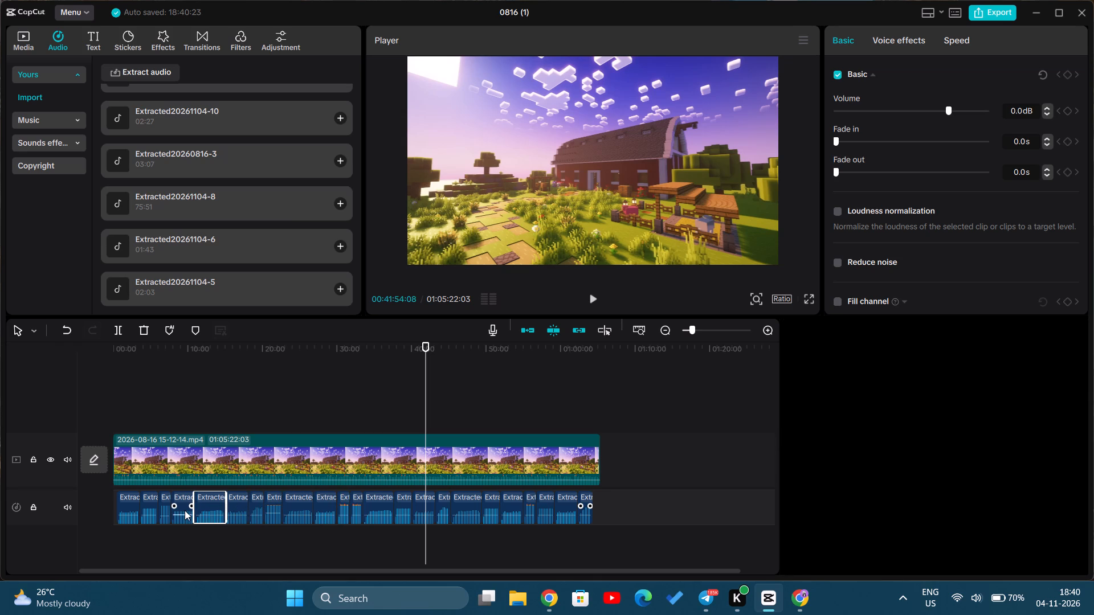
click(183, 510)
click(149, 511)
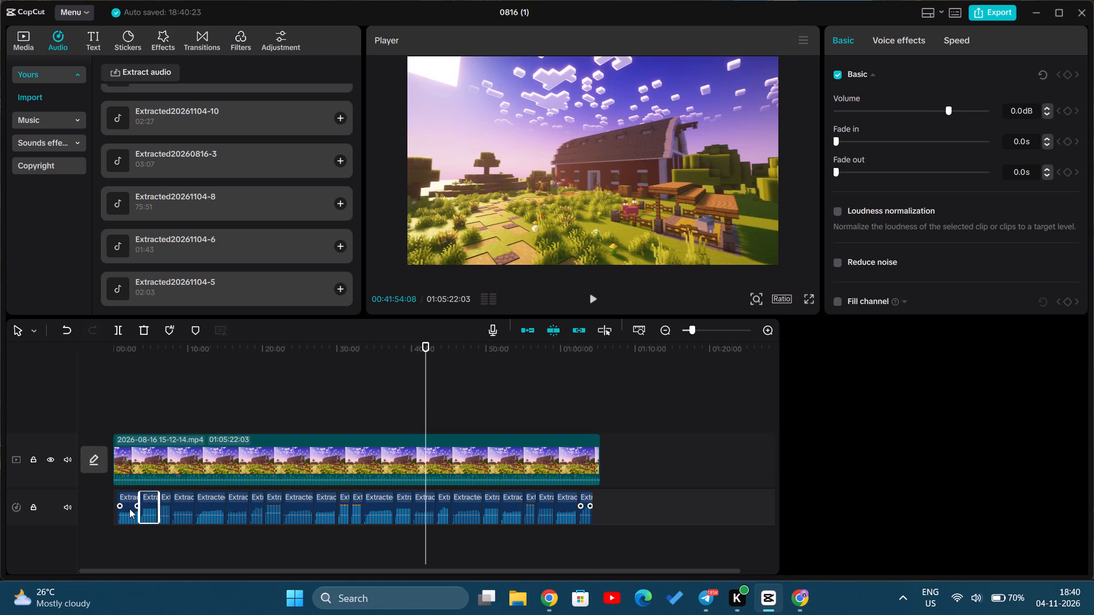
click(129, 509)
Trim the end of the video clip to the end of the last audio clip, at 01:04:21:23.
click(597, 468)
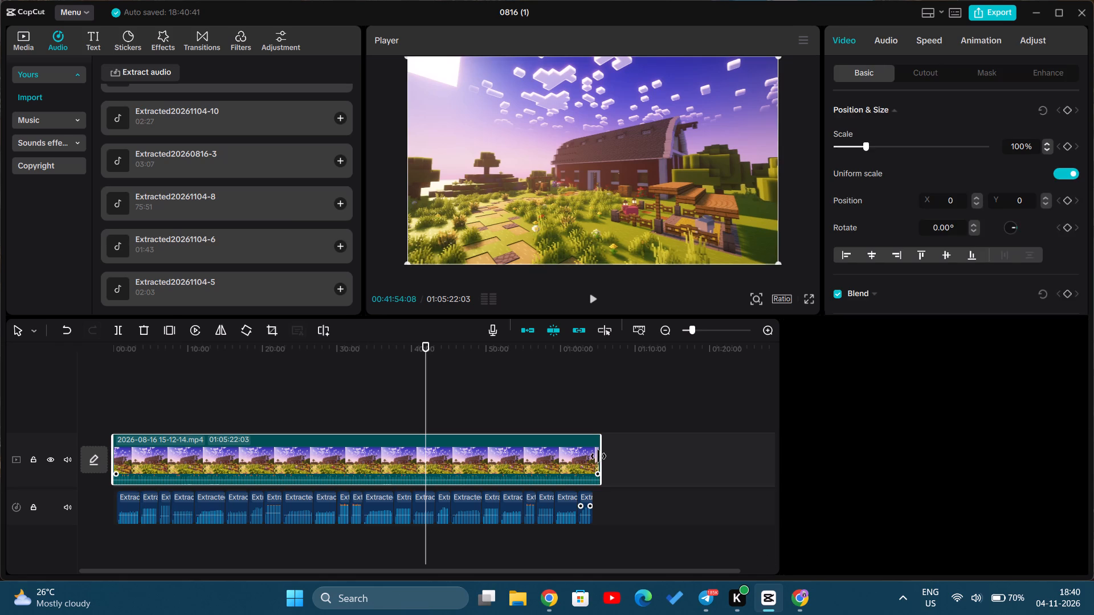
click(598, 457)
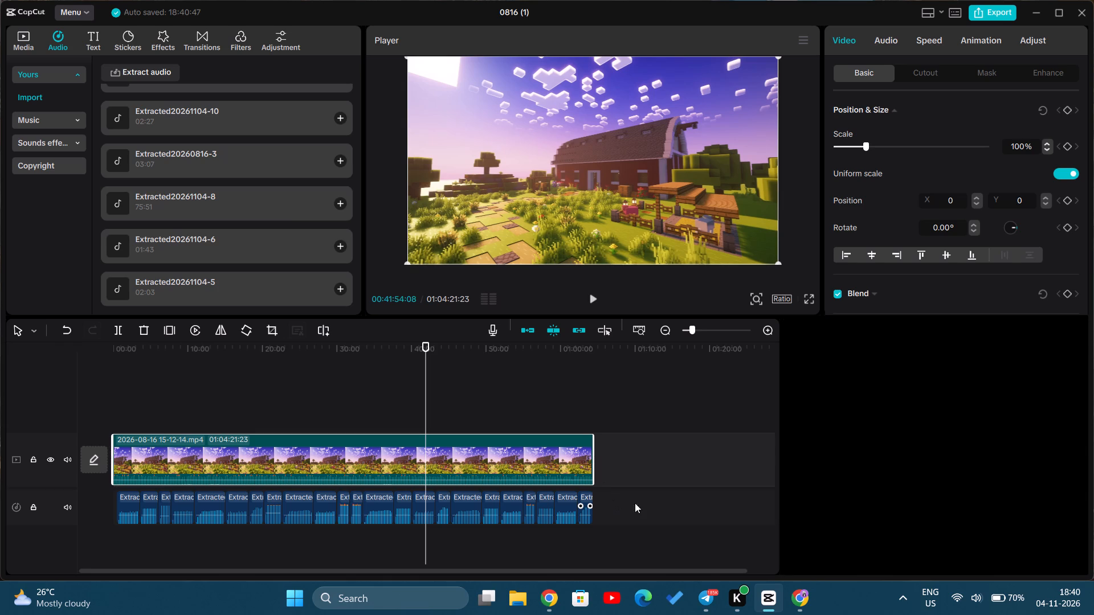
Play the sequence from about 41:54, and again from the very beginning, to check the picture and music.
drag(598, 291, 587, 302)
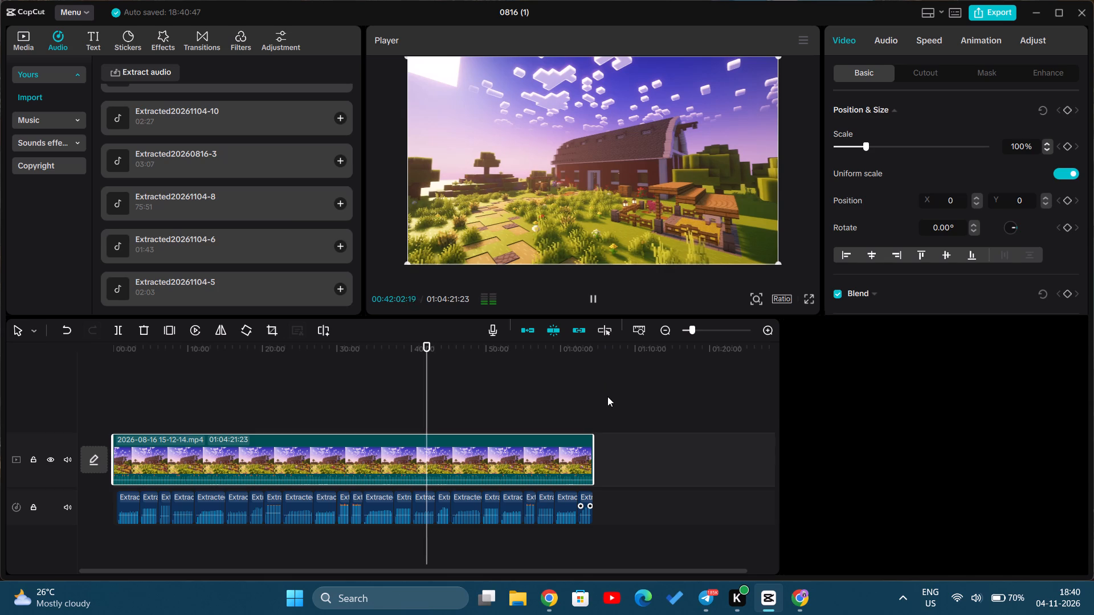
scroll(202, 311, up, 5)
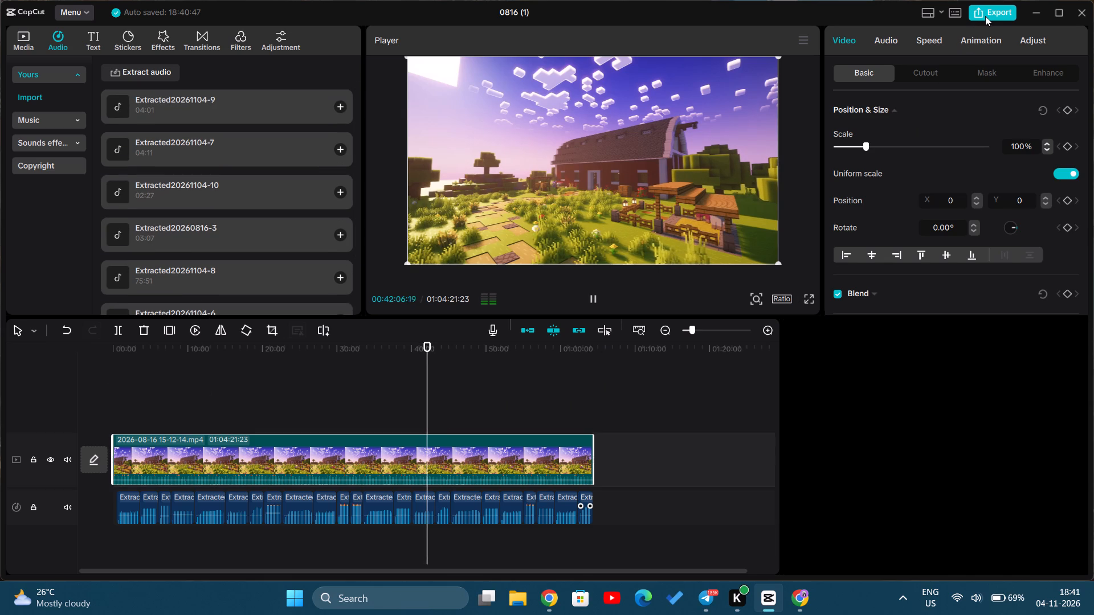
click(166, 390)
drag(165, 390, 162, 390)
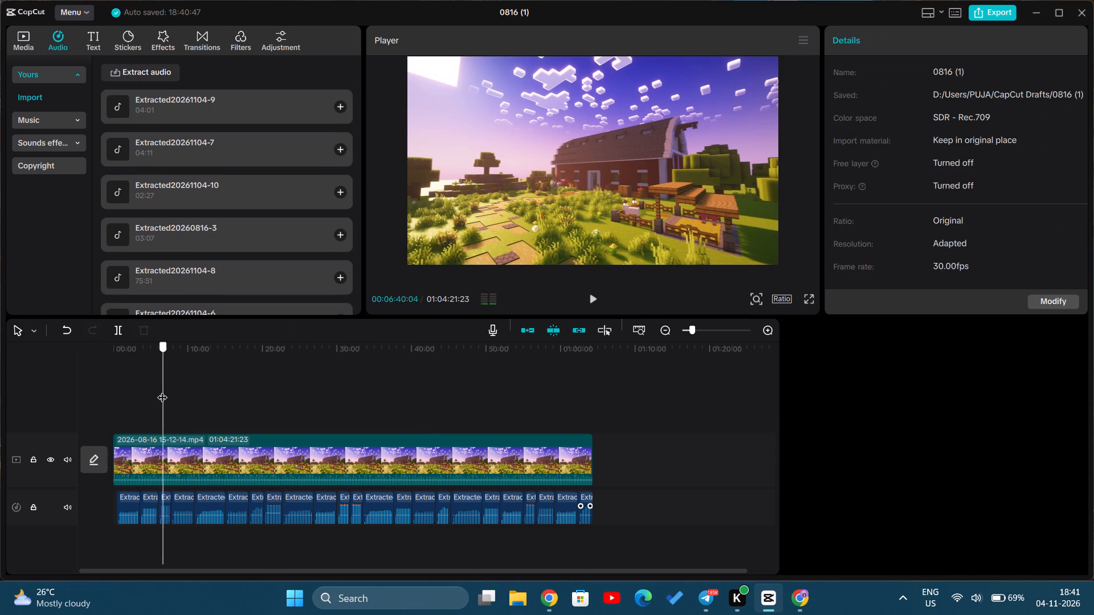
drag(162, 390, 107, 389)
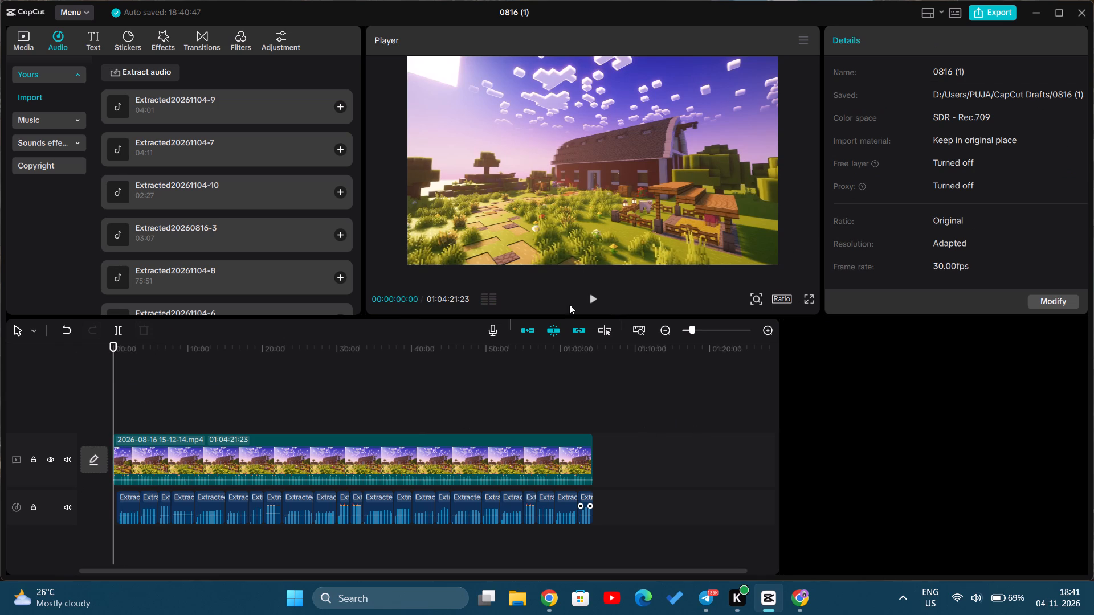
click(599, 303)
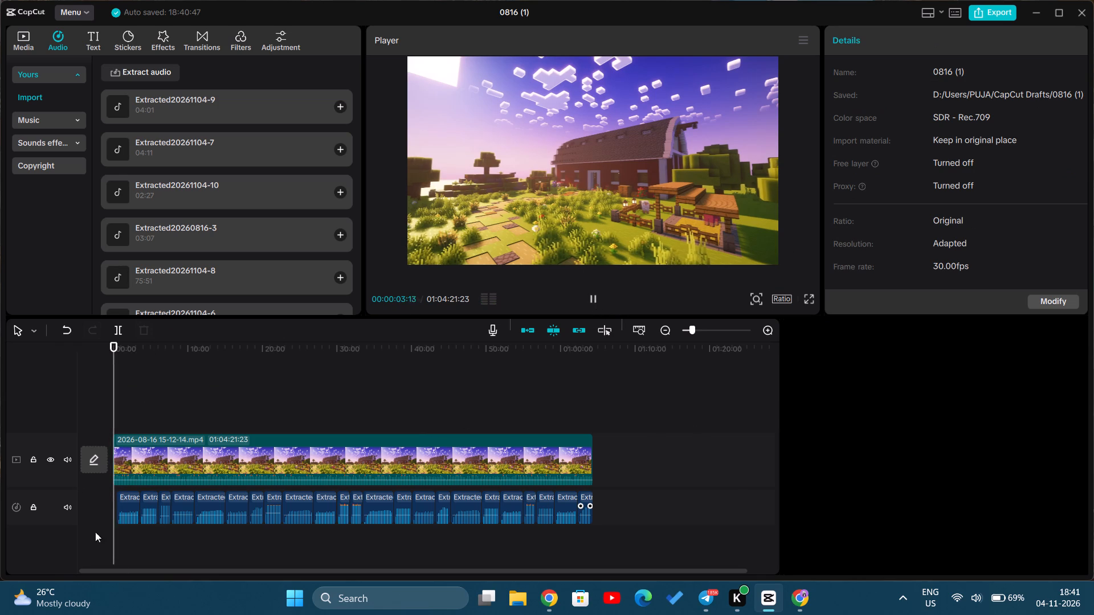
Move the first audio clip to the very start of the timeline at 00:00 and play back the opening.
click(130, 512)
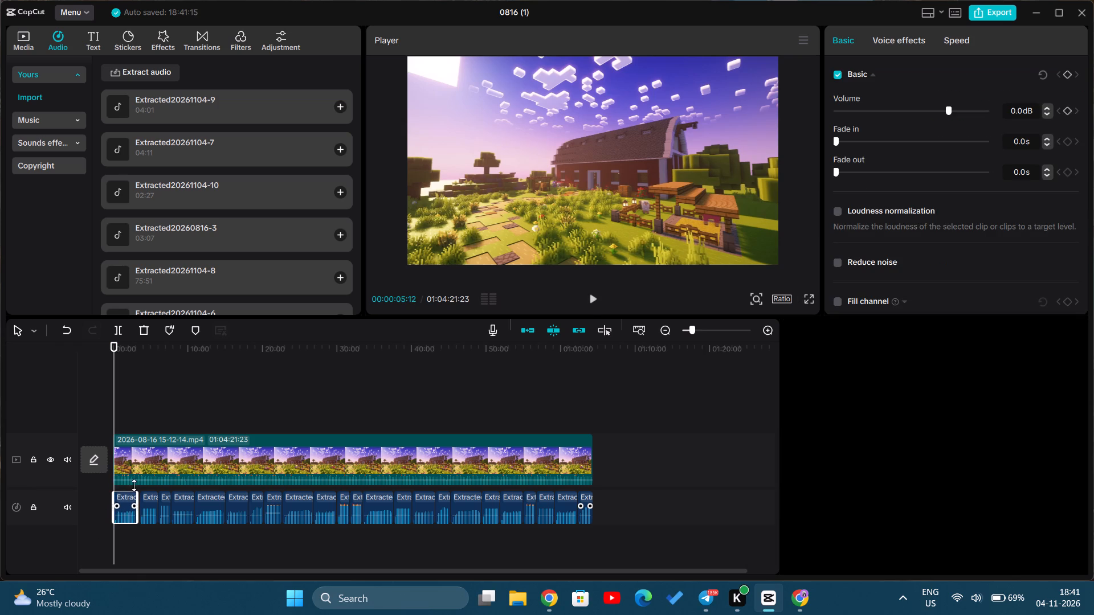
click(591, 301)
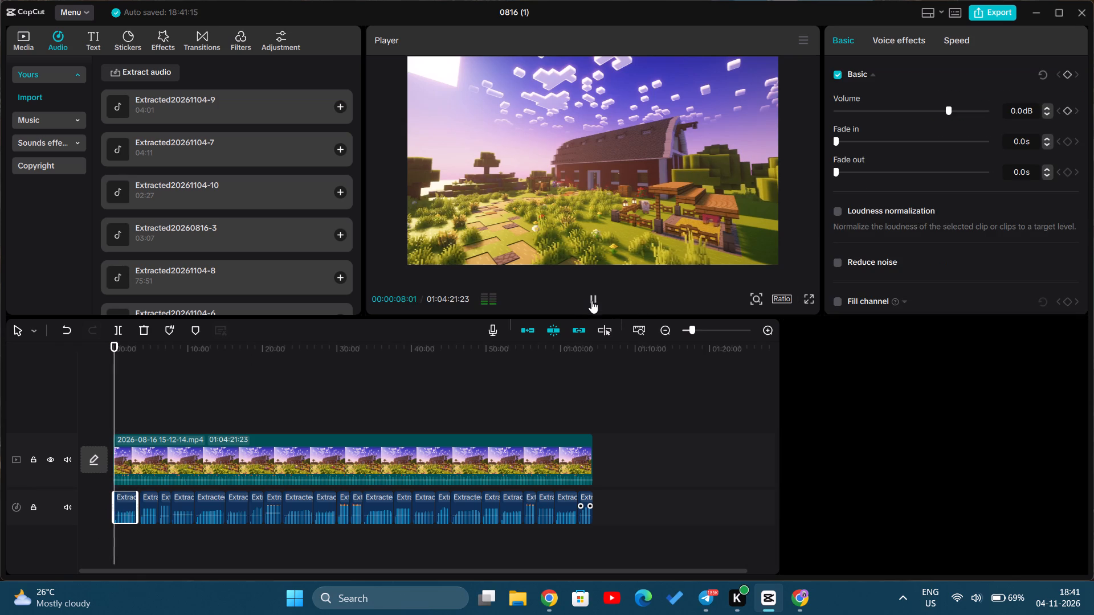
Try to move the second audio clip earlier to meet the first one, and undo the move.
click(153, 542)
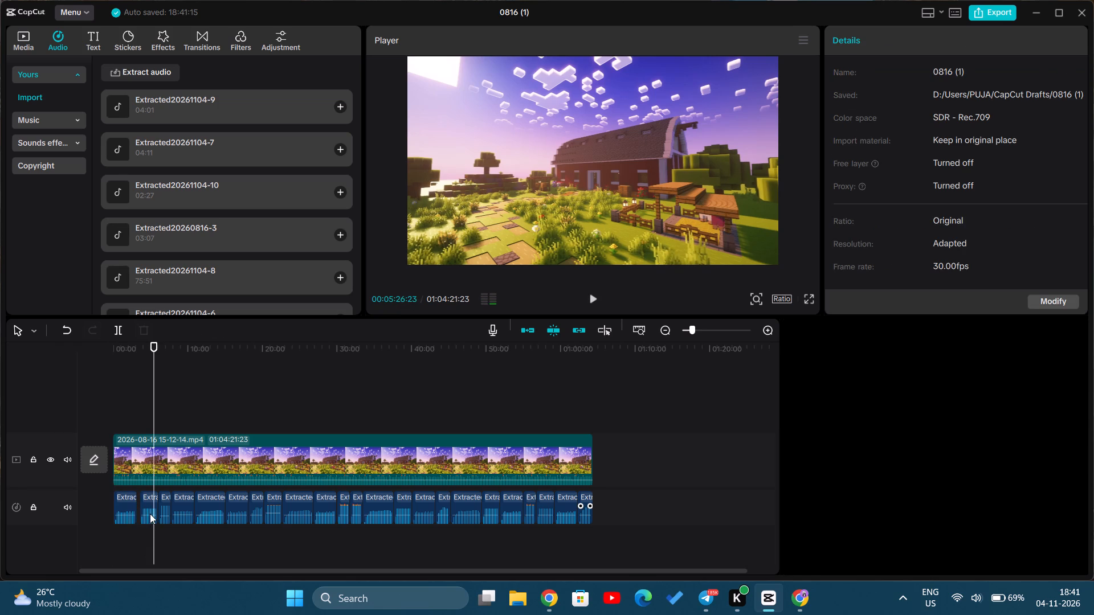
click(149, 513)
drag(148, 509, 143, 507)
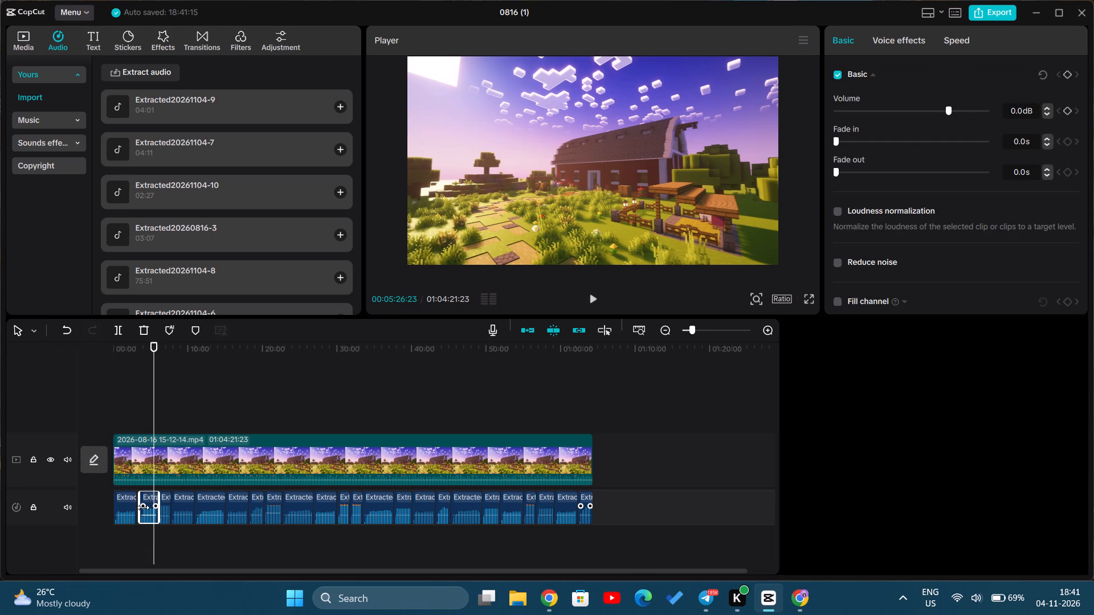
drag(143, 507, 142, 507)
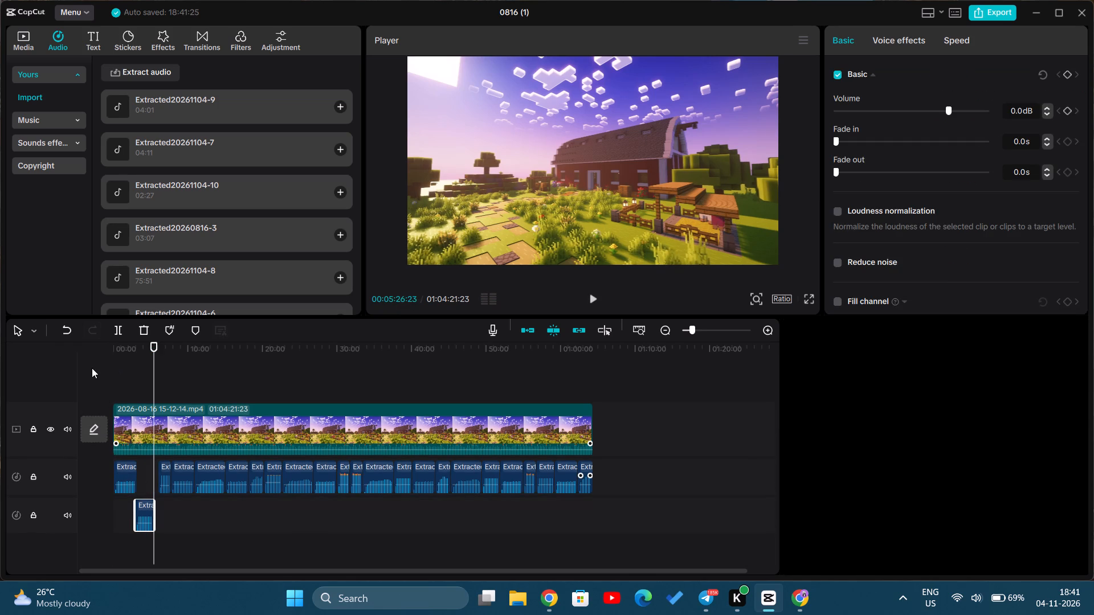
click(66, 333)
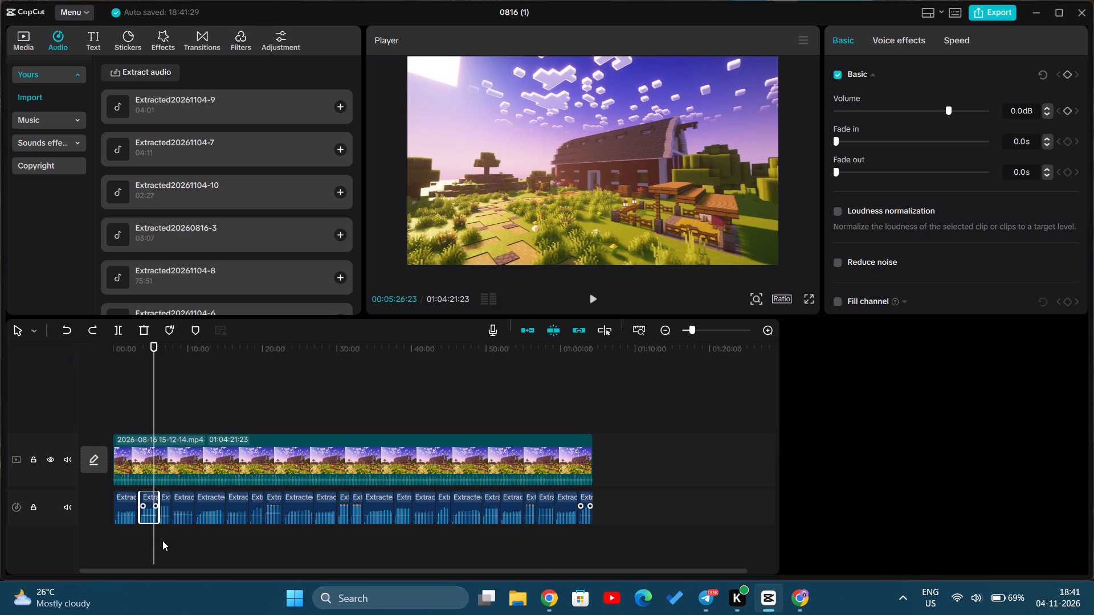
Place the second audio clip directly after the first, using the playhead at about 3:12 as the alignment point.
click(157, 534)
click(141, 529)
drag(146, 514, 141, 513)
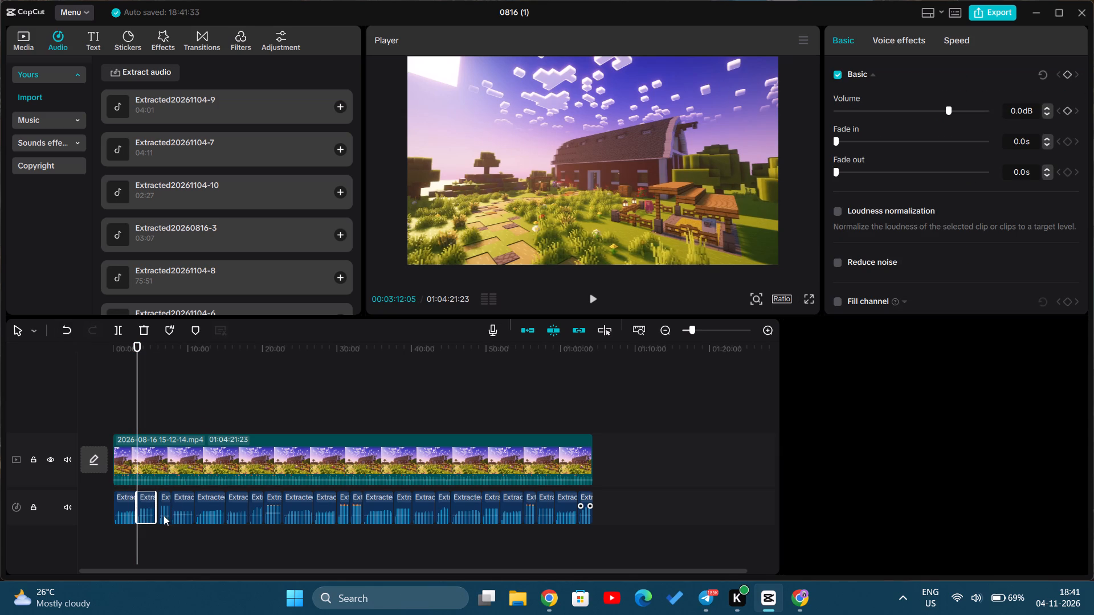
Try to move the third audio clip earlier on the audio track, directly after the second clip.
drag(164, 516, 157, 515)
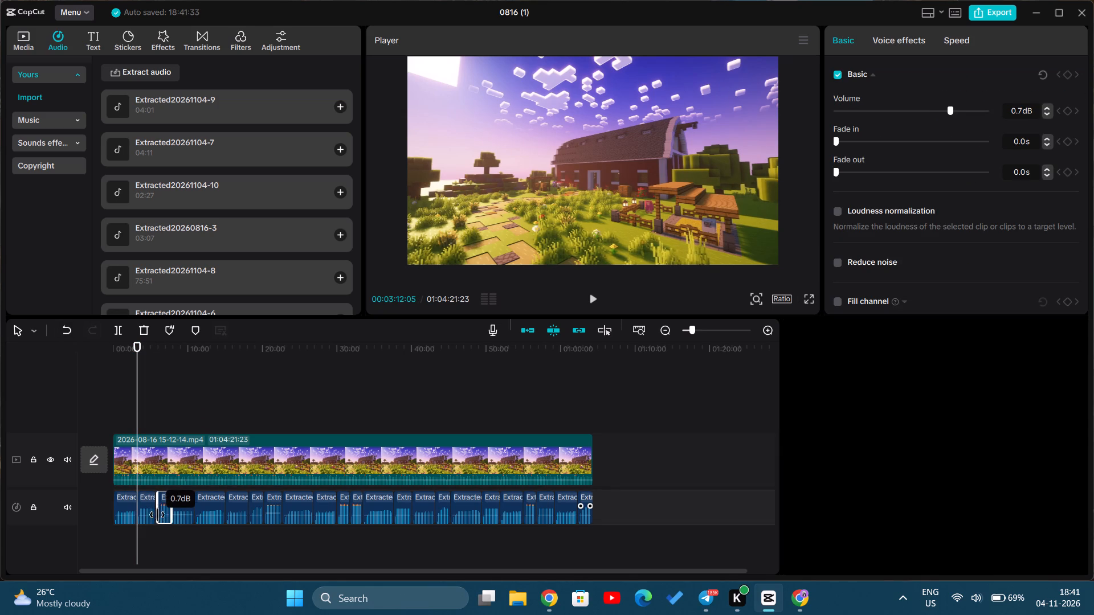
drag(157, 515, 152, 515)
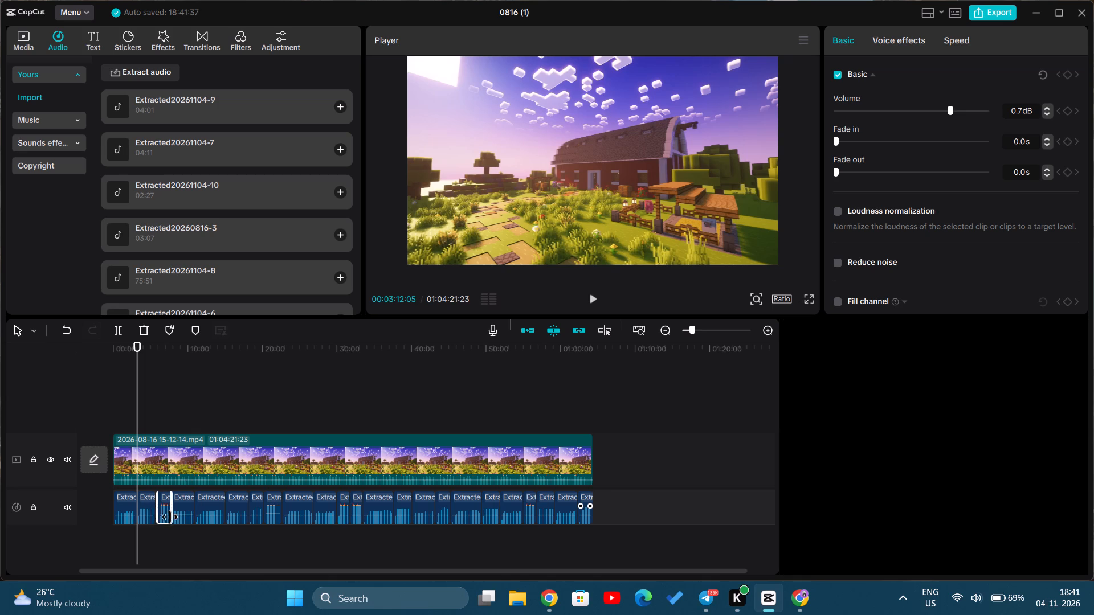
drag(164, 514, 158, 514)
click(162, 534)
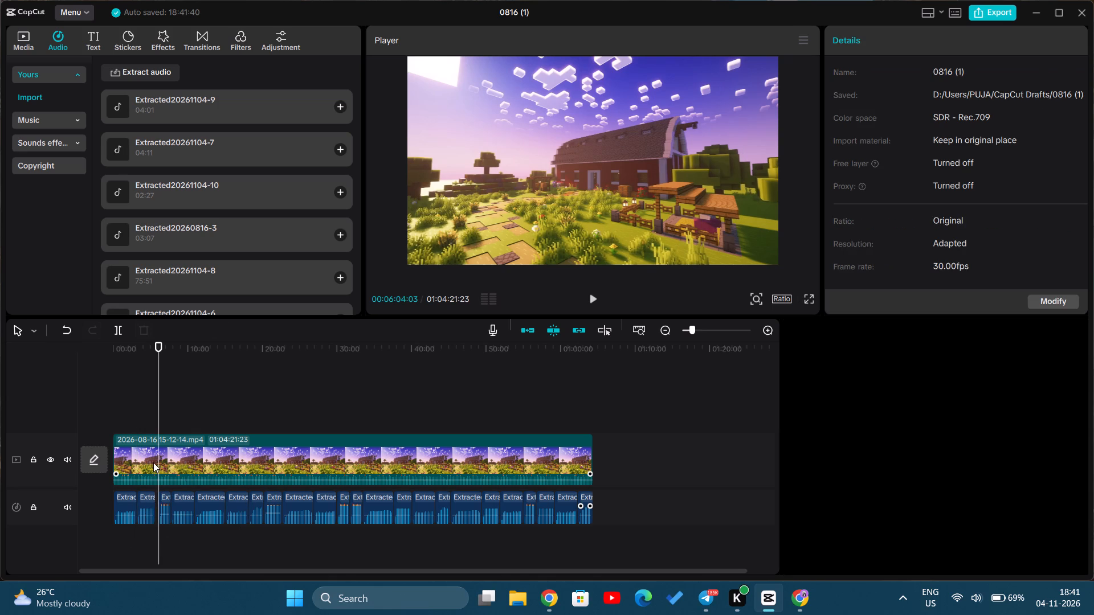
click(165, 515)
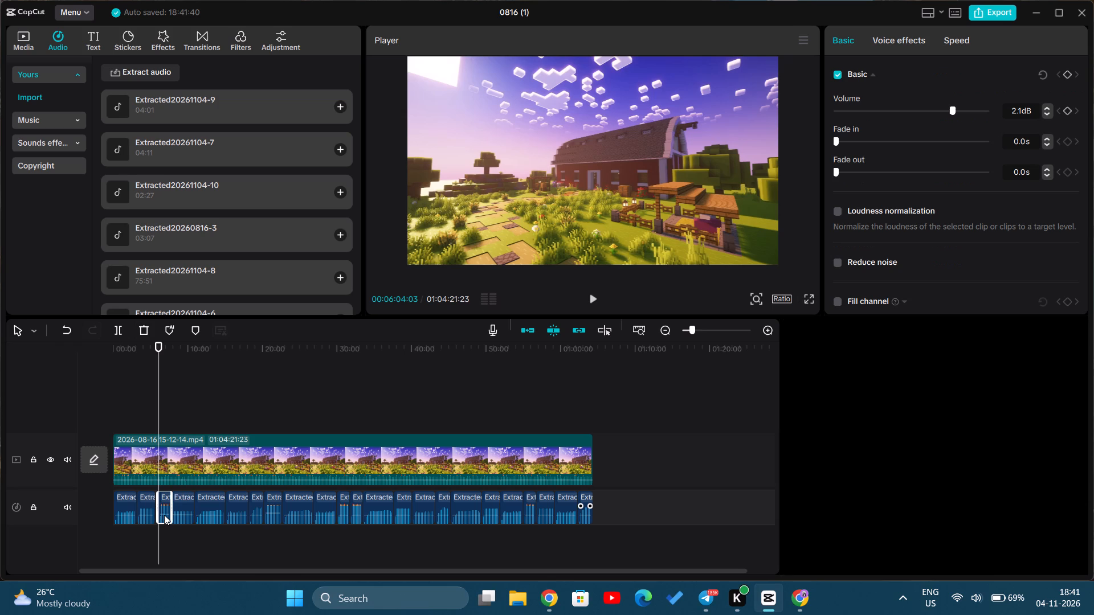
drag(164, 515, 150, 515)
Raise the third audio clip's volume to 6.7 dB and place it directly after the second clip, at about 5:39.
click(153, 409)
click(153, 409)
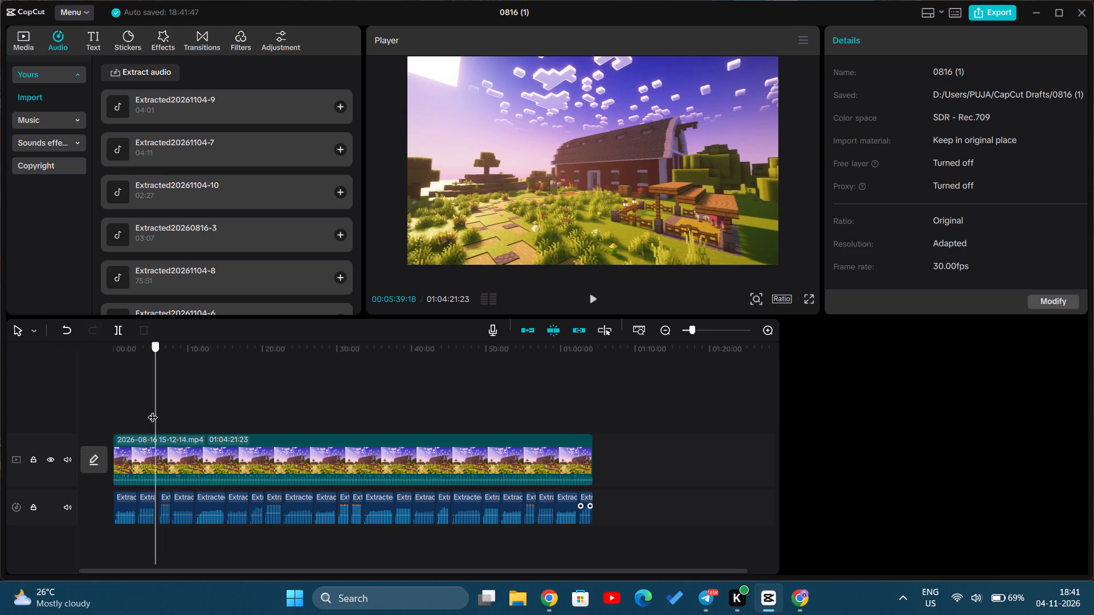
click(167, 515)
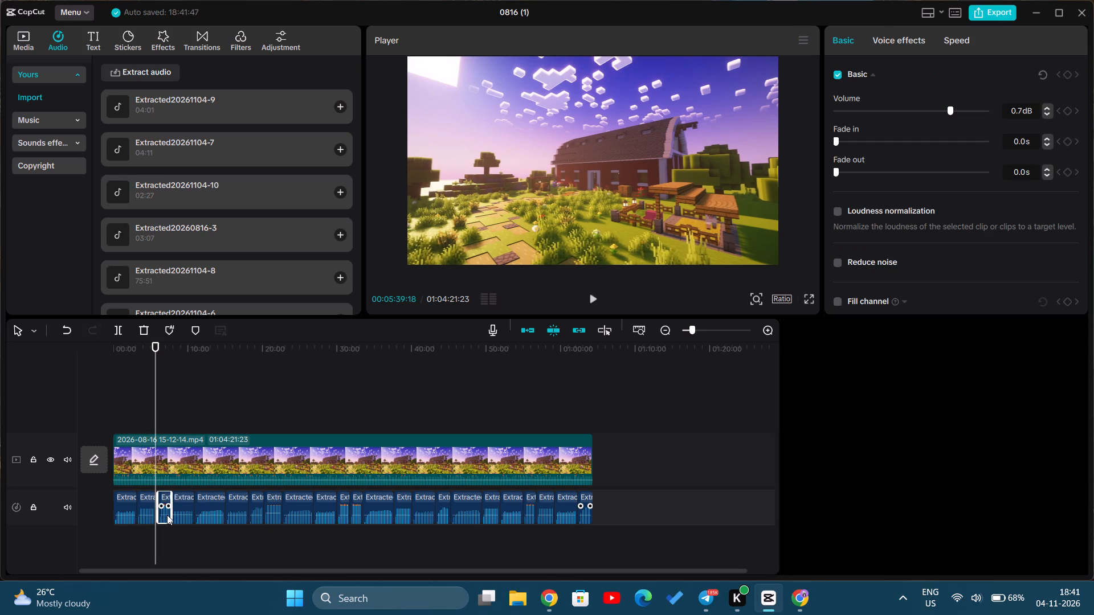
drag(166, 514, 156, 512)
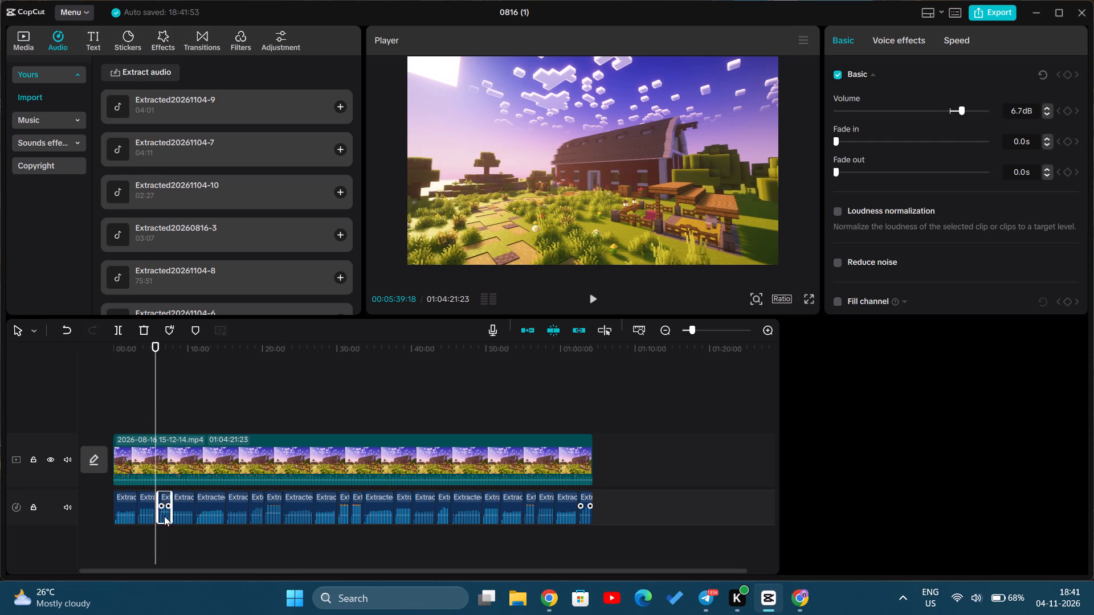
click(164, 515)
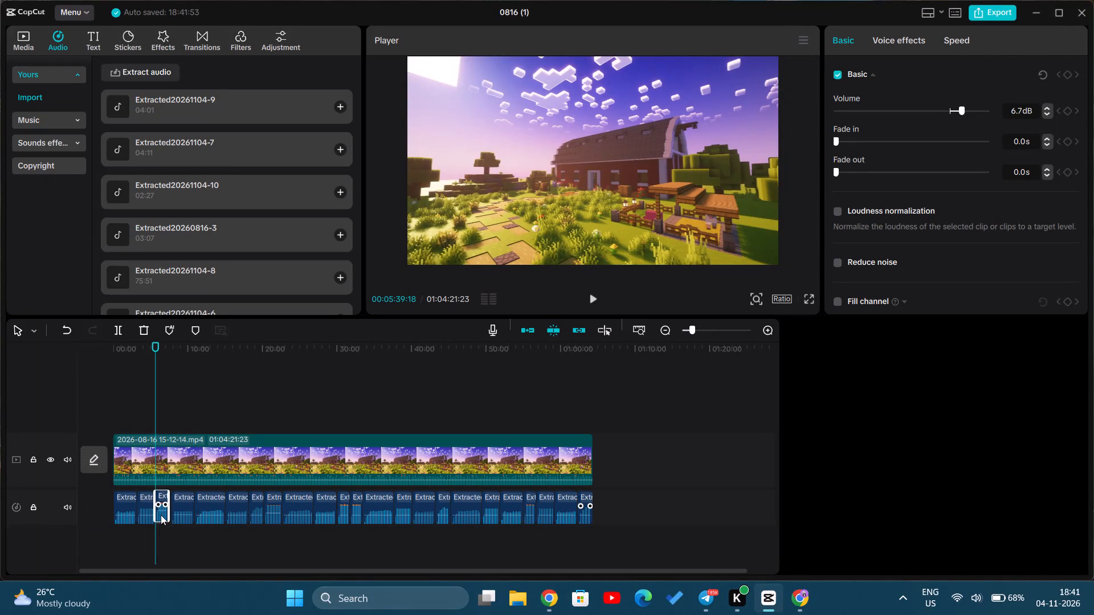
Close the next gap by moving the fourth audio clip directly after the third, at about 7:20.
click(183, 517)
drag(183, 517, 178, 516)
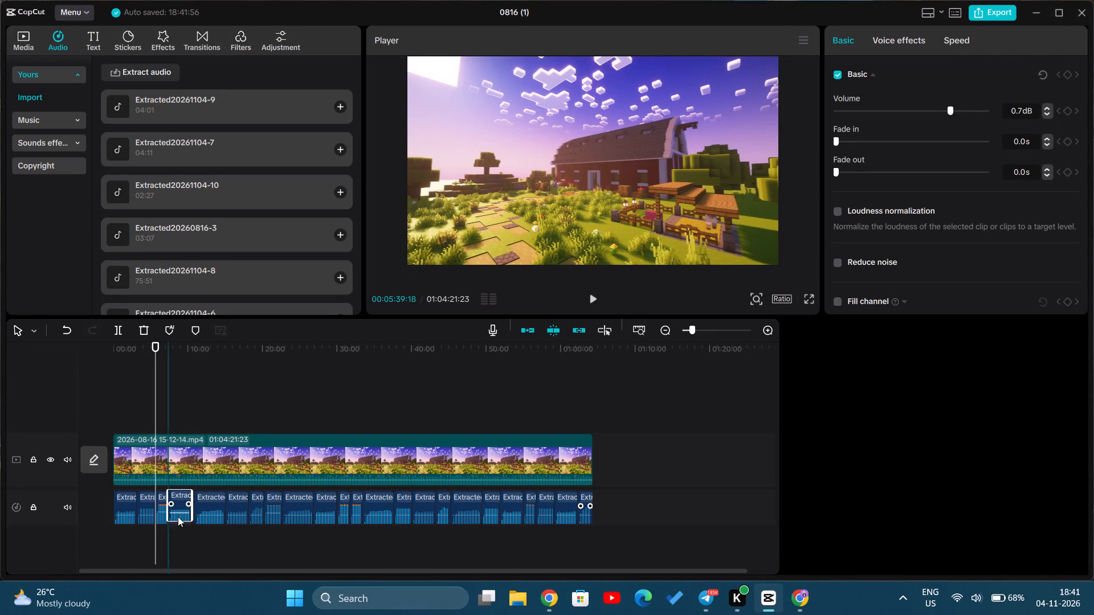
drag(178, 516, 177, 518)
Close the next gap by moving the fifth audio clip directly after the fourth clip on the audio track.
click(205, 516)
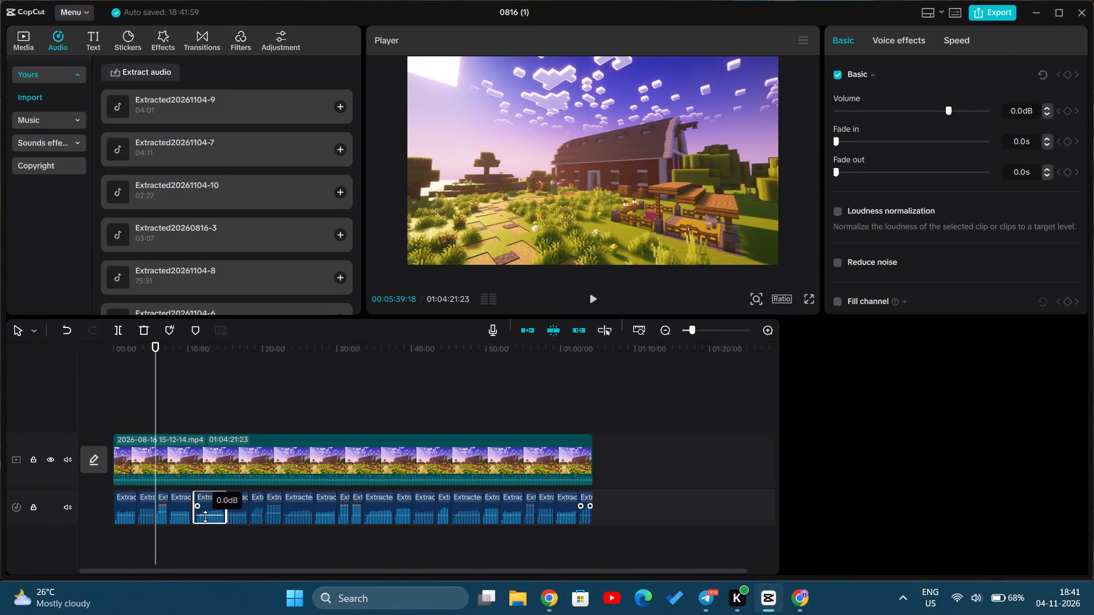
drag(209, 509, 199, 510)
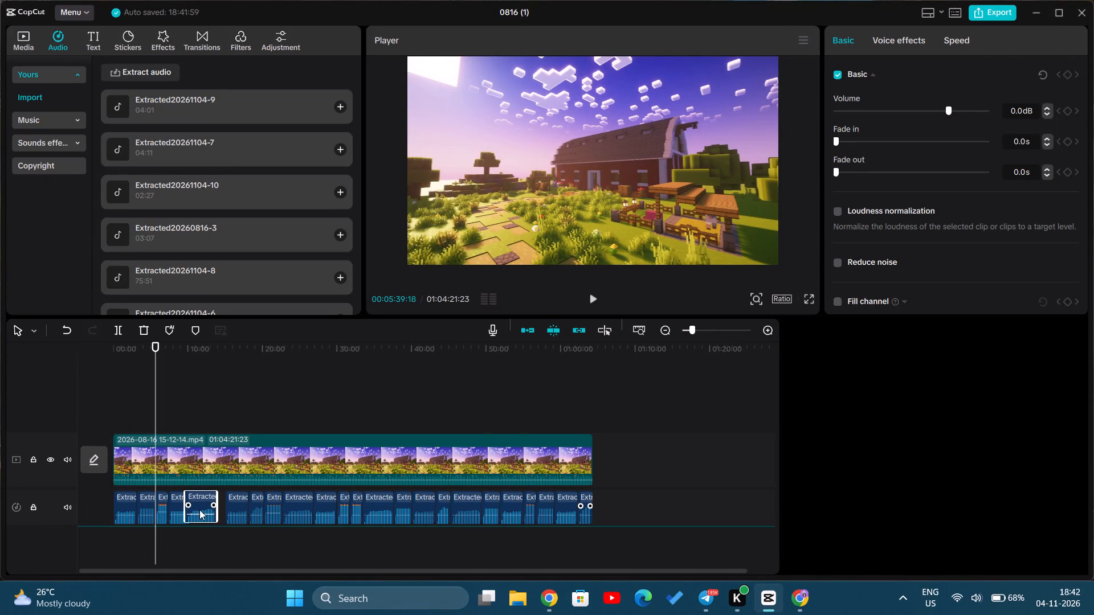
drag(199, 510, 201, 510)
drag(198, 519, 205, 484)
Move the sixth, seventh and eighth audio clips earlier so each one directly follows the clip before it.
click(235, 513)
drag(235, 513, 228, 512)
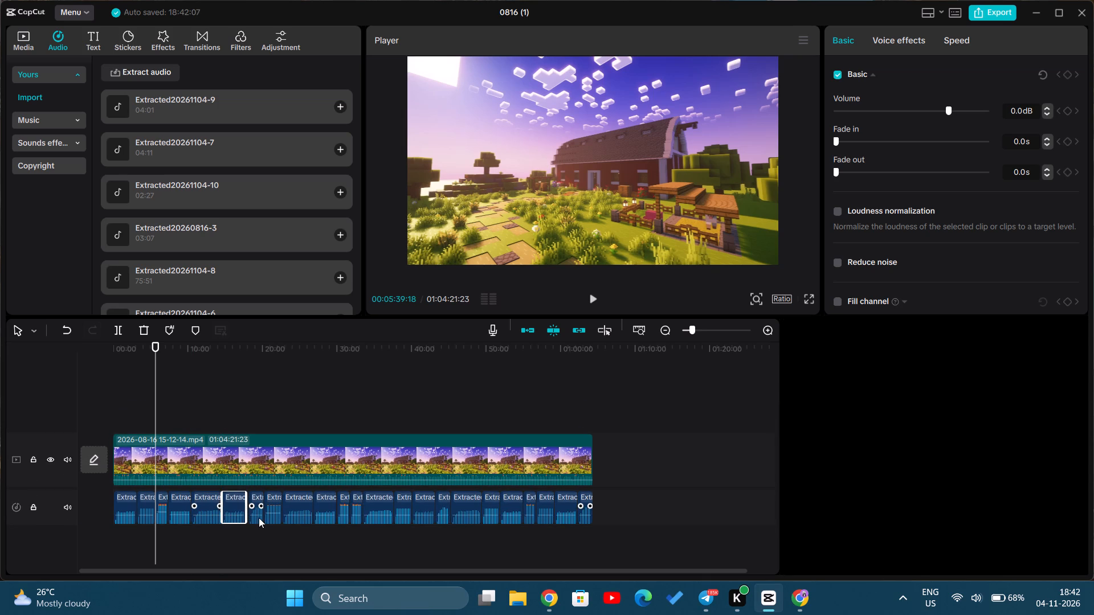
click(259, 518)
drag(259, 518, 253, 517)
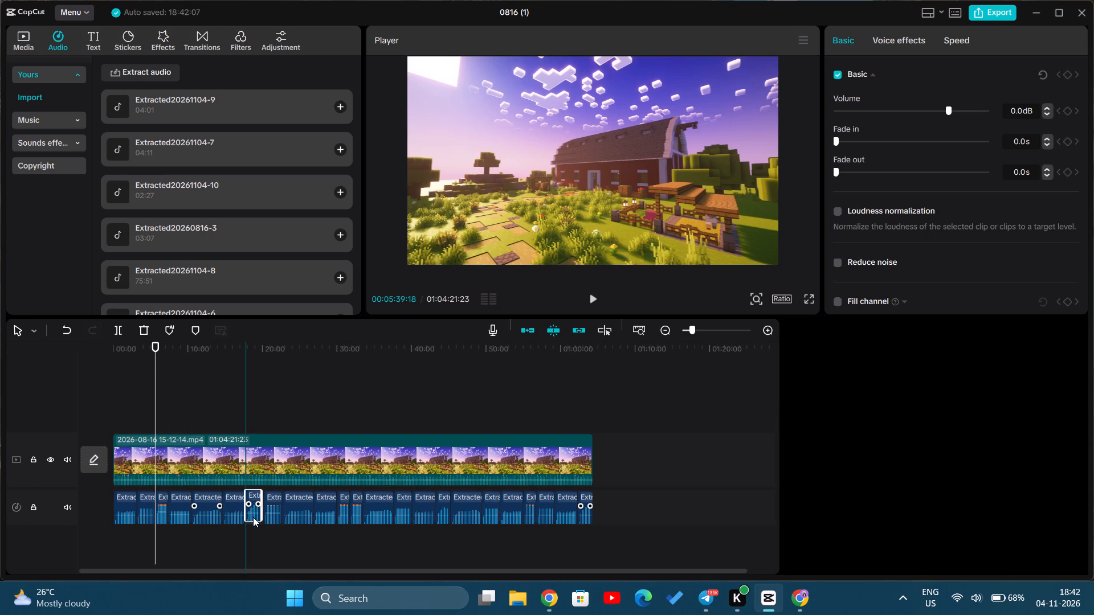
click(273, 517)
drag(274, 516, 269, 515)
Set the ninth audio clip's volume to -0.7 dB and place it directly after the eighth clip.
click(292, 516)
click(300, 516)
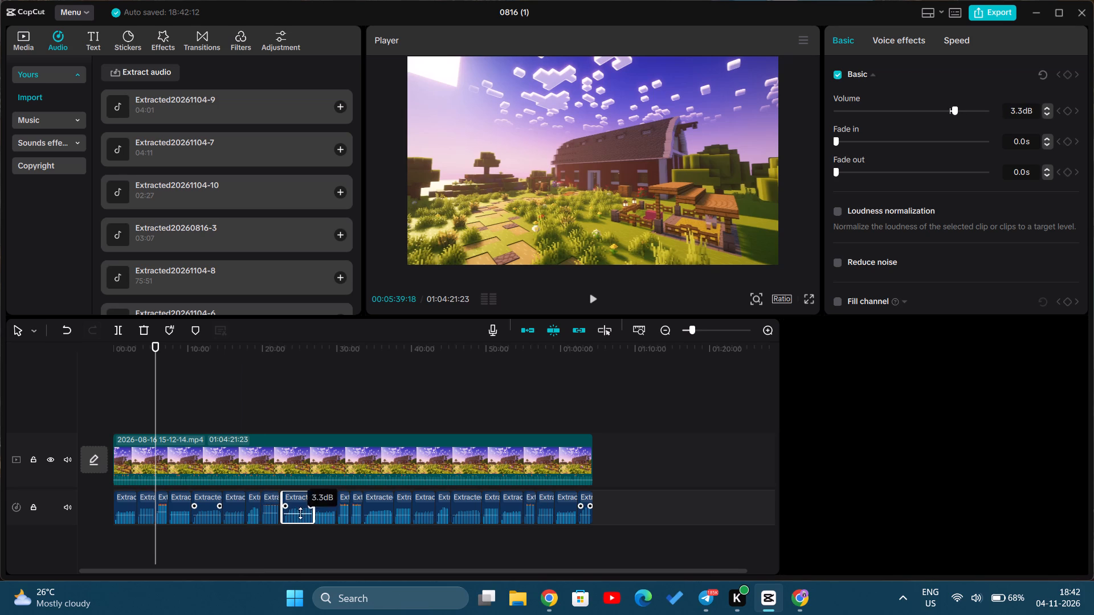
click(301, 514)
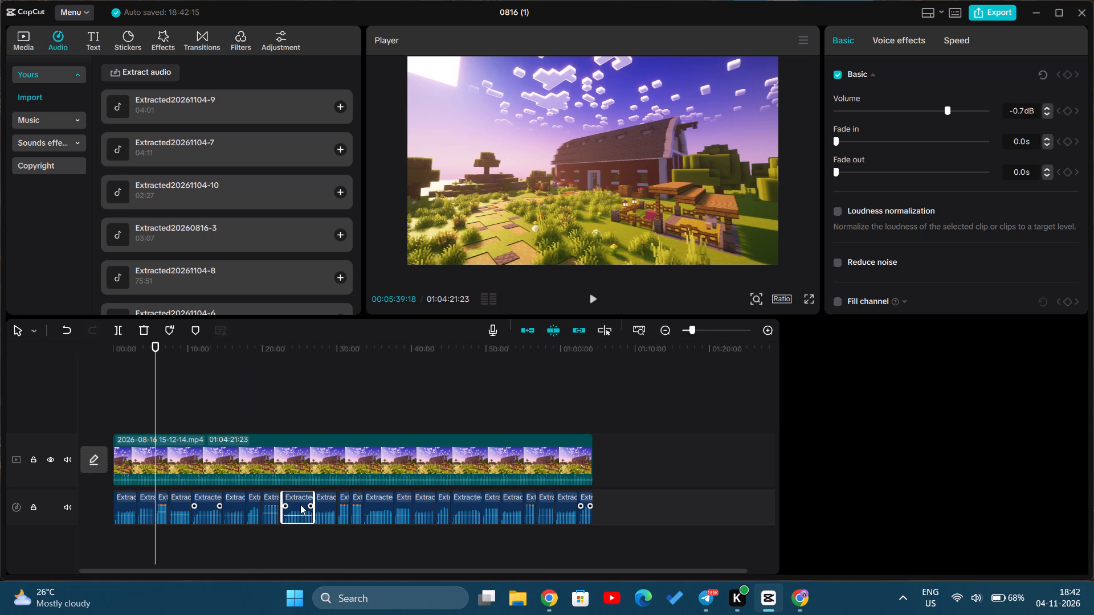
click(299, 503)
drag(299, 503, 293, 503)
Move the tenth, eleventh and twelfth audio clips earlier so each one directly follows the clip before it.
click(326, 507)
drag(326, 507, 323, 506)
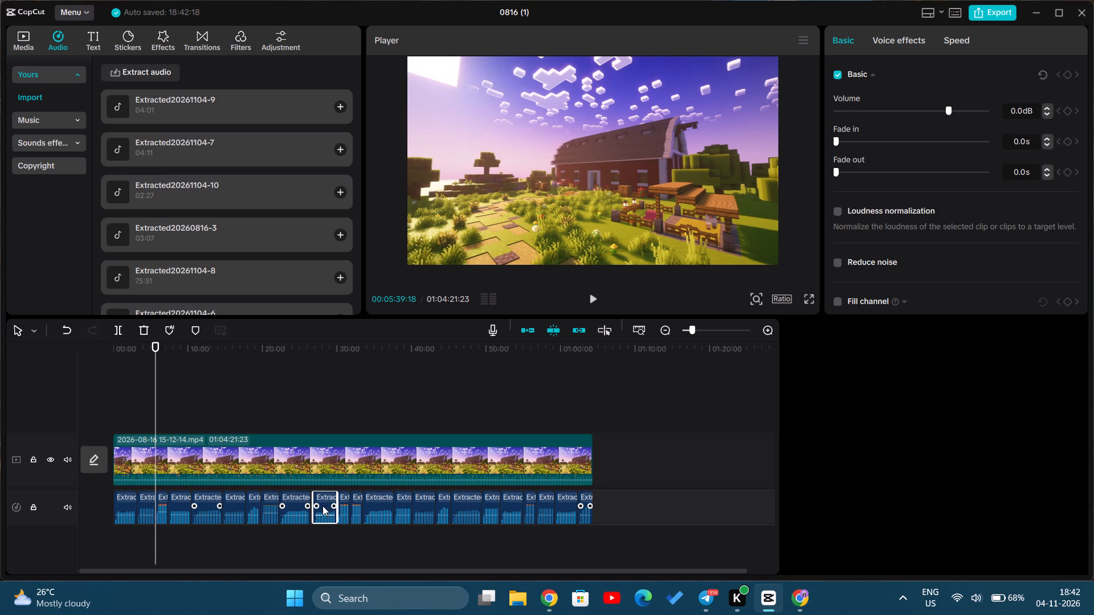
drag(323, 506, 320, 505)
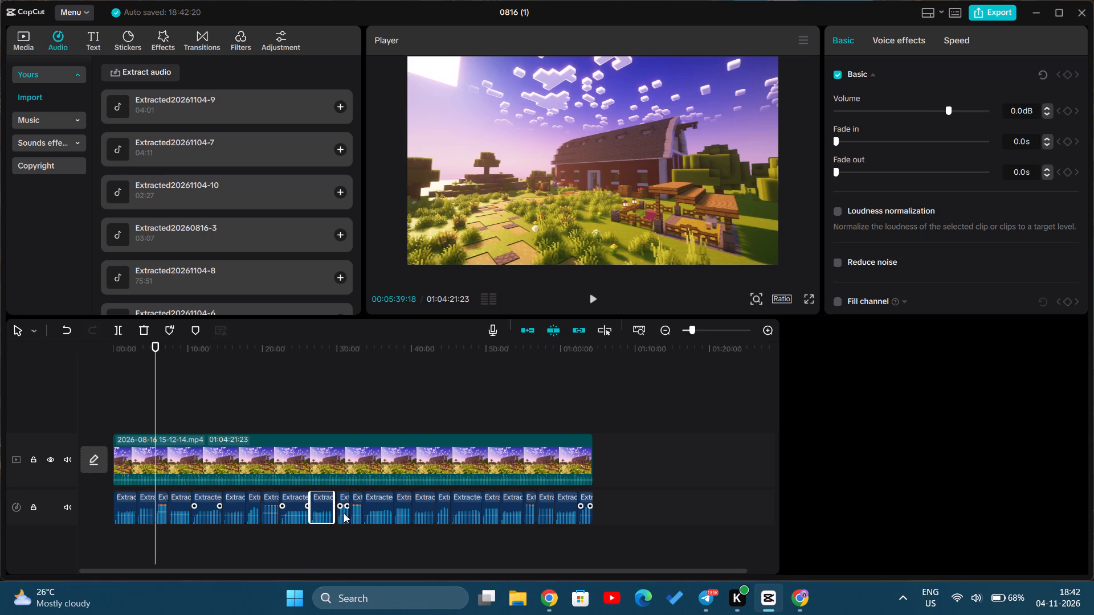
click(344, 512)
drag(344, 511, 339, 510)
drag(339, 510, 338, 510)
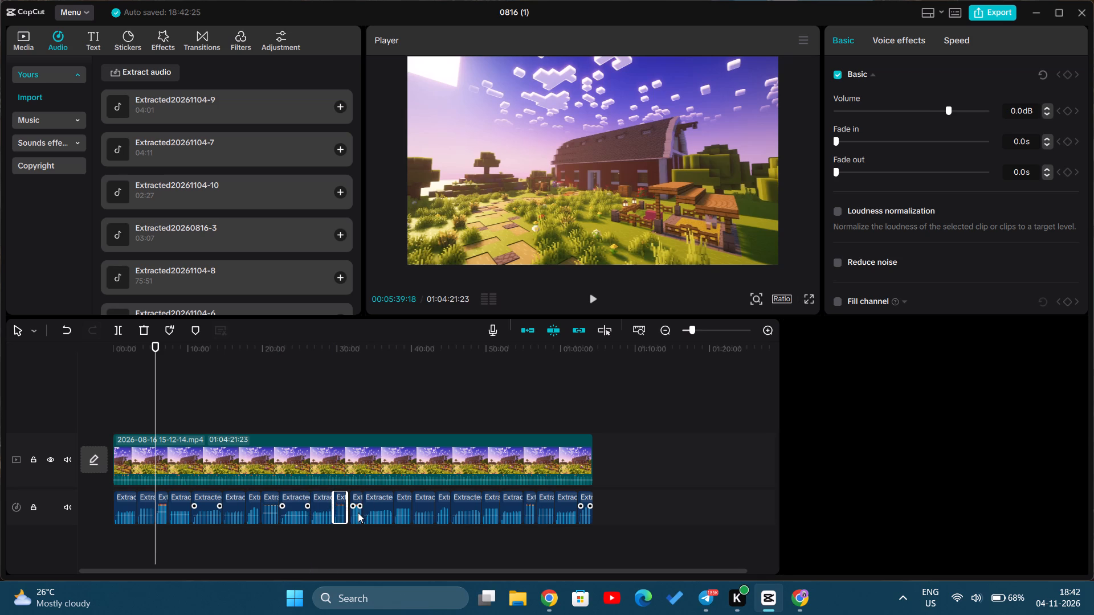
click(358, 512)
drag(356, 512, 348, 511)
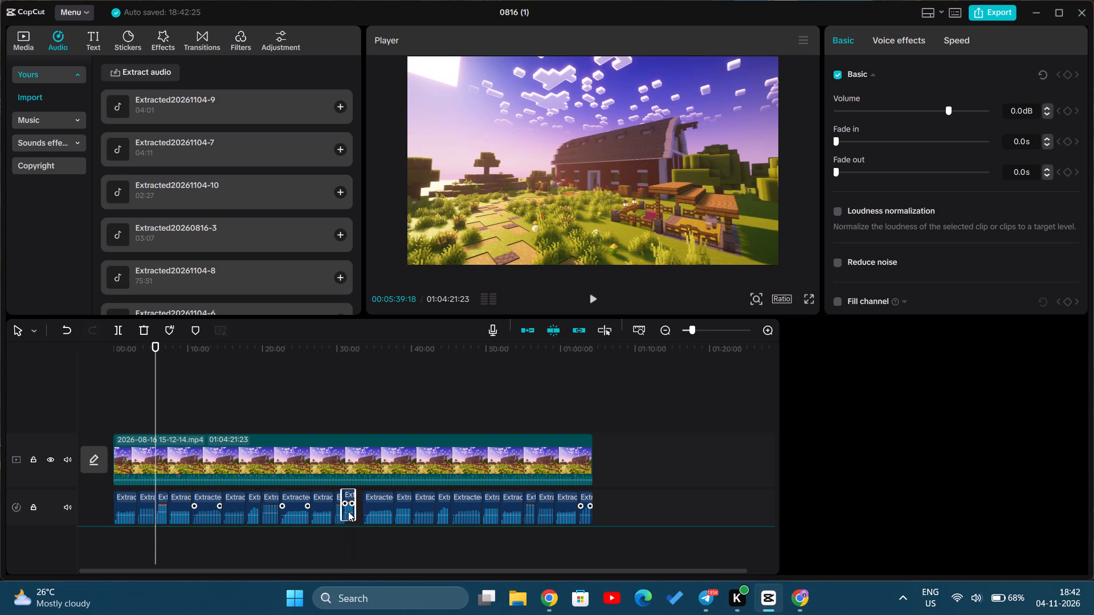
drag(348, 511, 351, 512)
Close the gaps before the thirteenth to sixteenth audio clips by placing each directly after the preceding clip.
click(376, 507)
drag(376, 507, 371, 507)
click(405, 509)
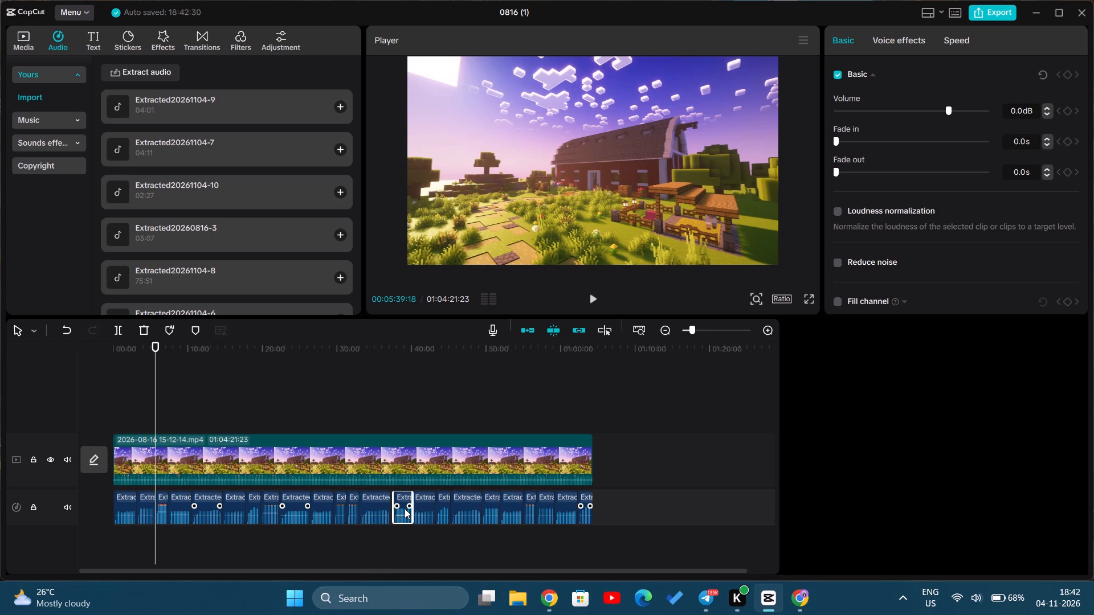
drag(405, 509, 399, 509)
click(421, 509)
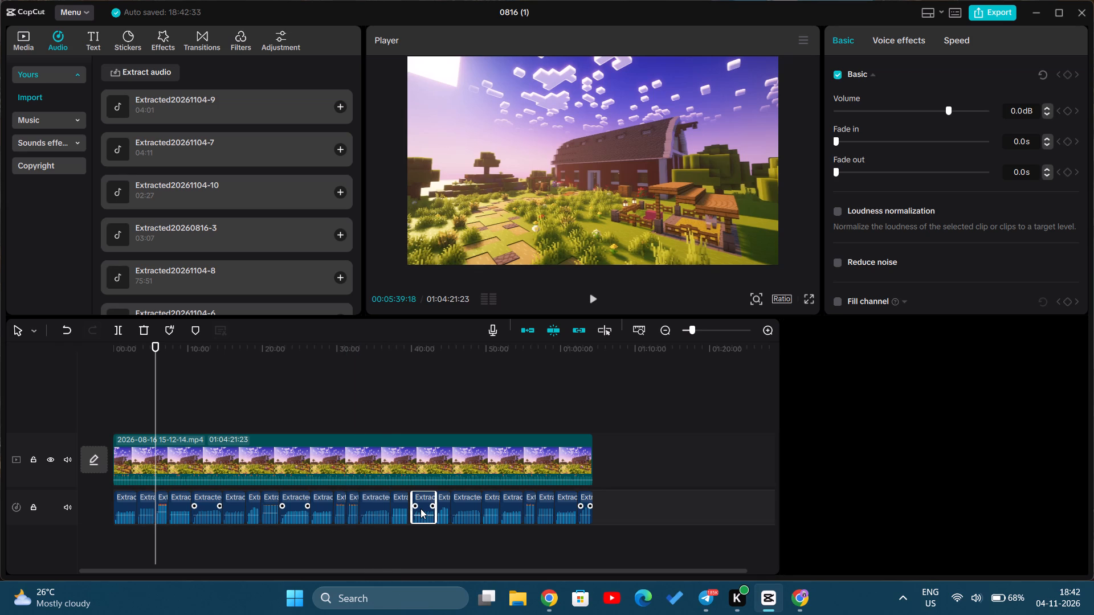
drag(421, 509, 415, 509)
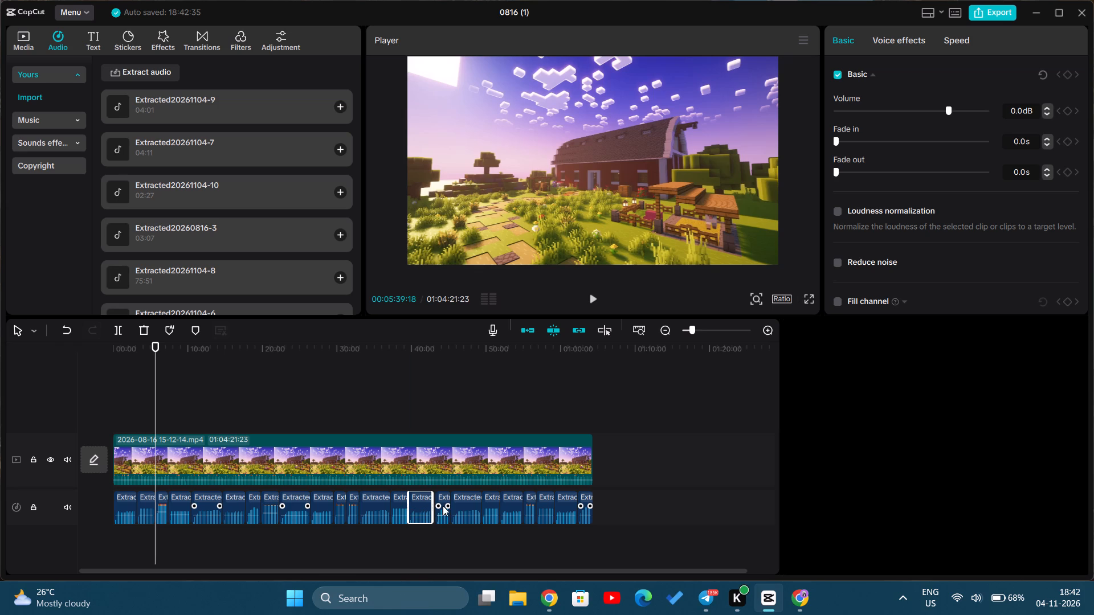
click(443, 506)
drag(443, 506, 438, 506)
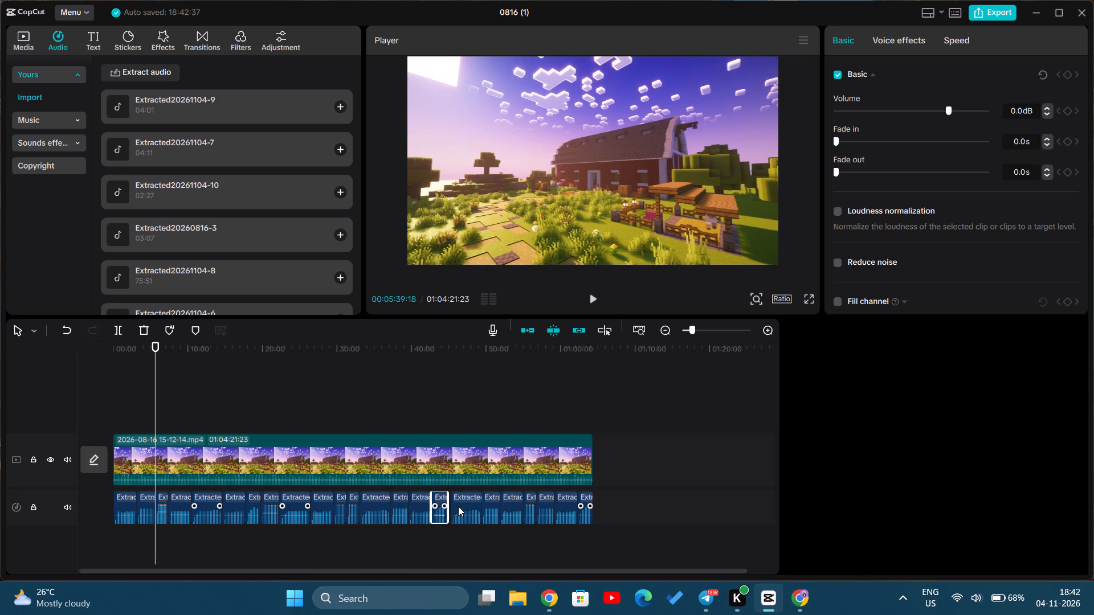
Close the gaps before the seventeenth, eighteenth and nineteenth audio clips by placing each directly after the preceding clip.
click(468, 507)
drag(468, 507, 462, 506)
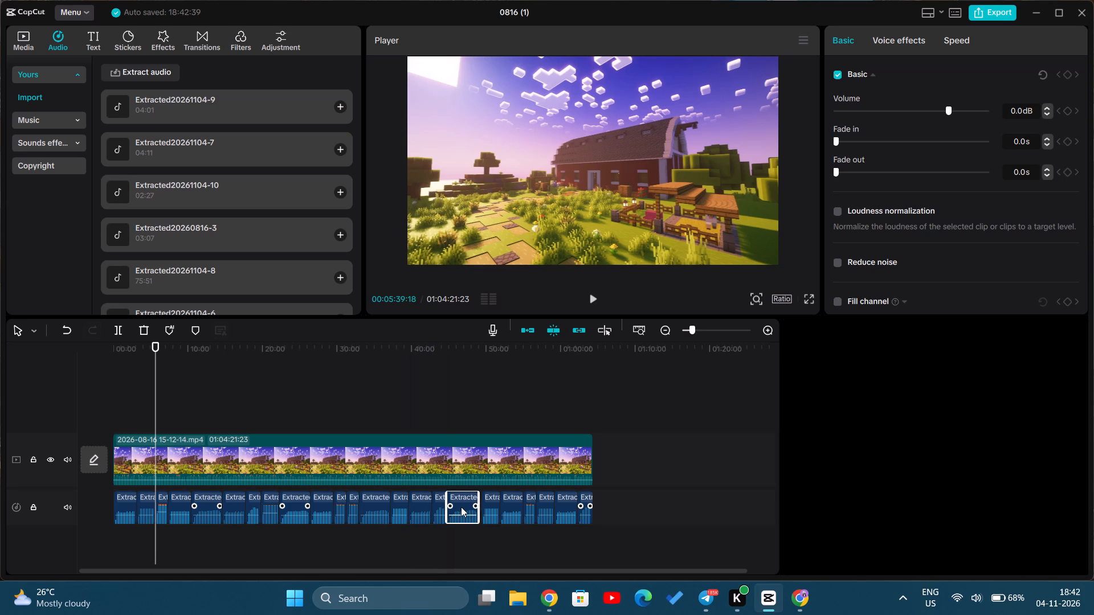
click(491, 511)
drag(491, 511, 485, 511)
drag(485, 511, 485, 511)
click(512, 510)
drag(512, 510, 511, 509)
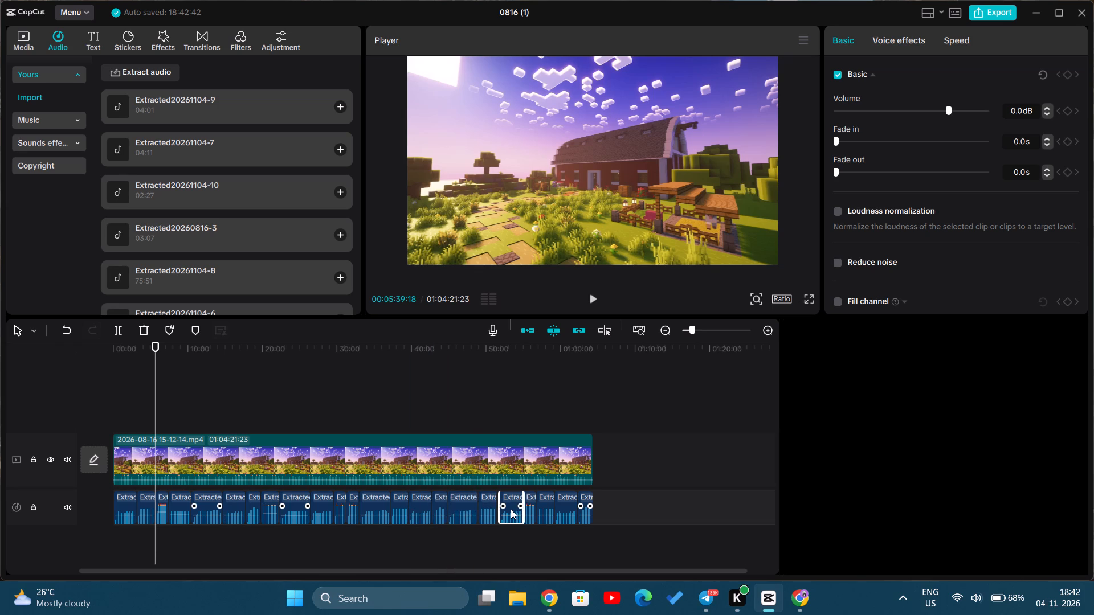
drag(511, 509, 507, 509)
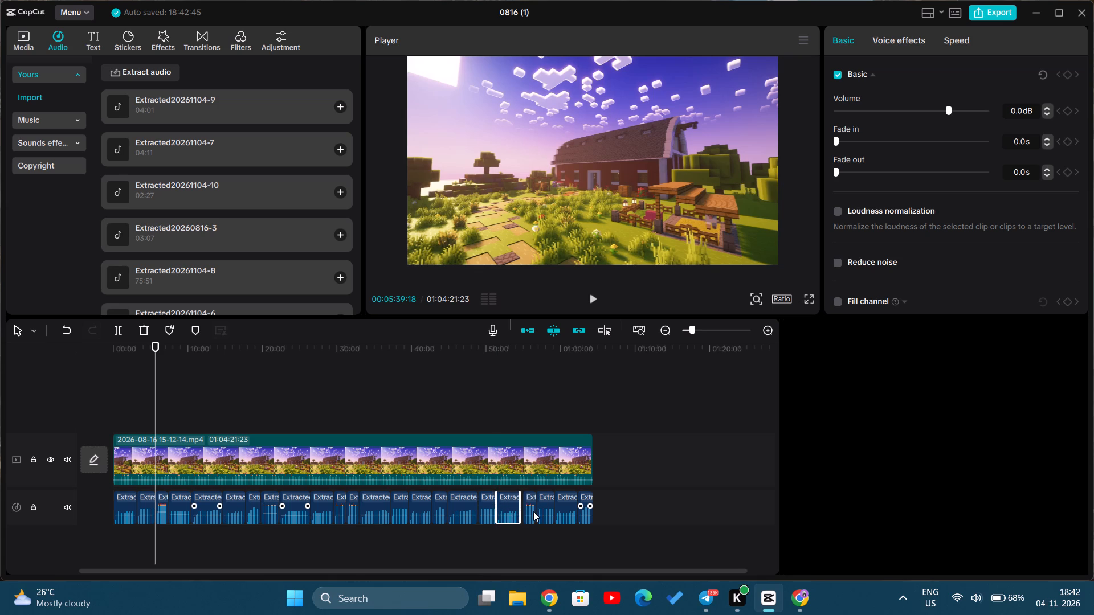
Close the remaining gaps by placing each of the last four audio clips directly after the clip before it.
click(531, 512)
drag(530, 511, 525, 511)
drag(525, 511, 524, 511)
click(544, 510)
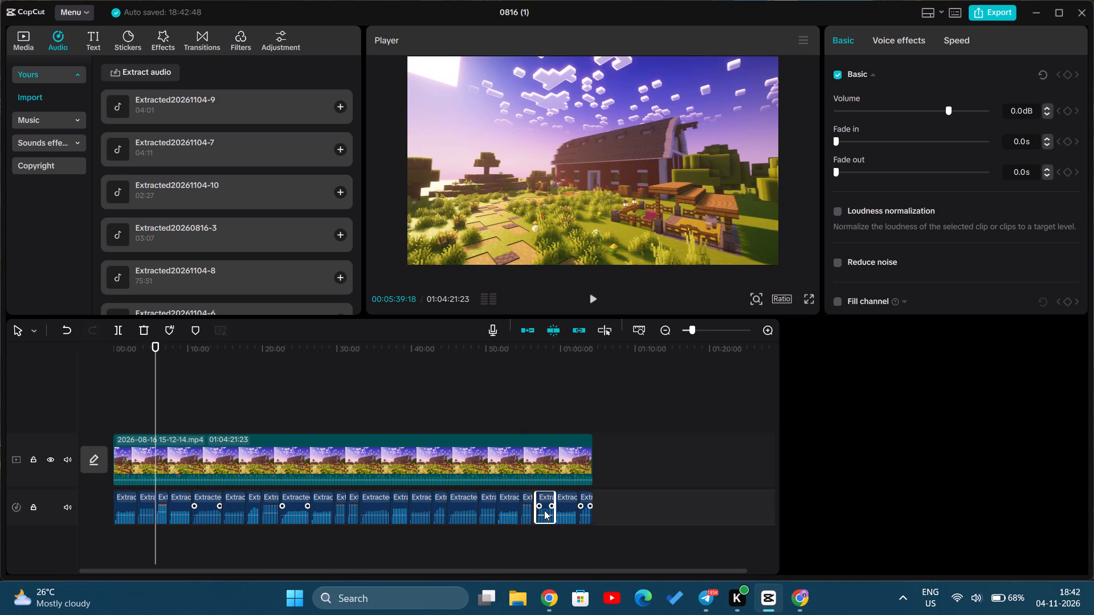
drag(544, 510, 537, 510)
click(565, 507)
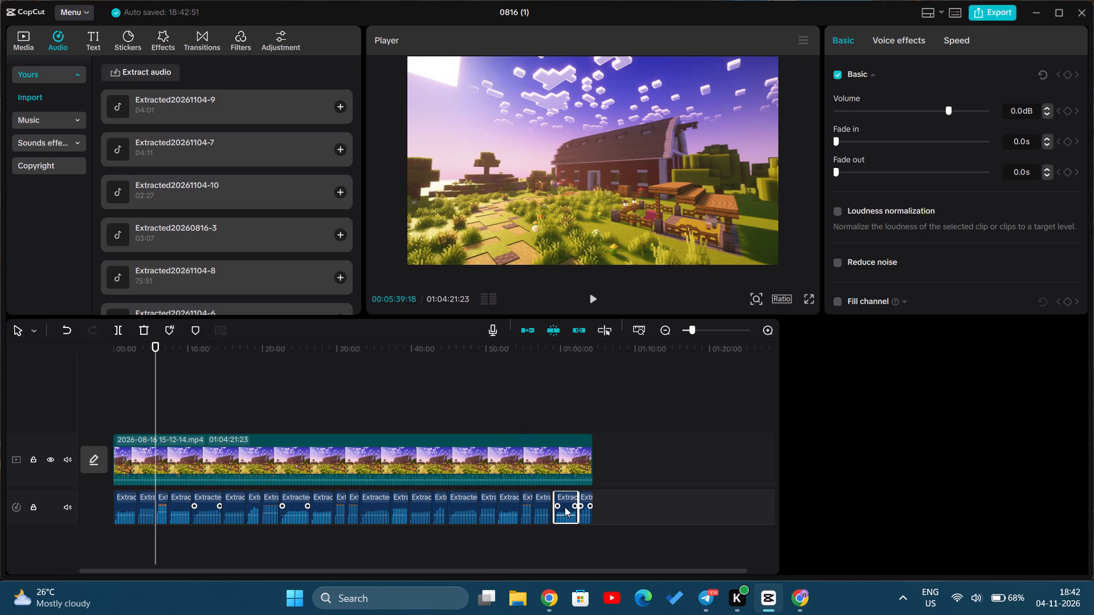
drag(565, 507, 558, 507)
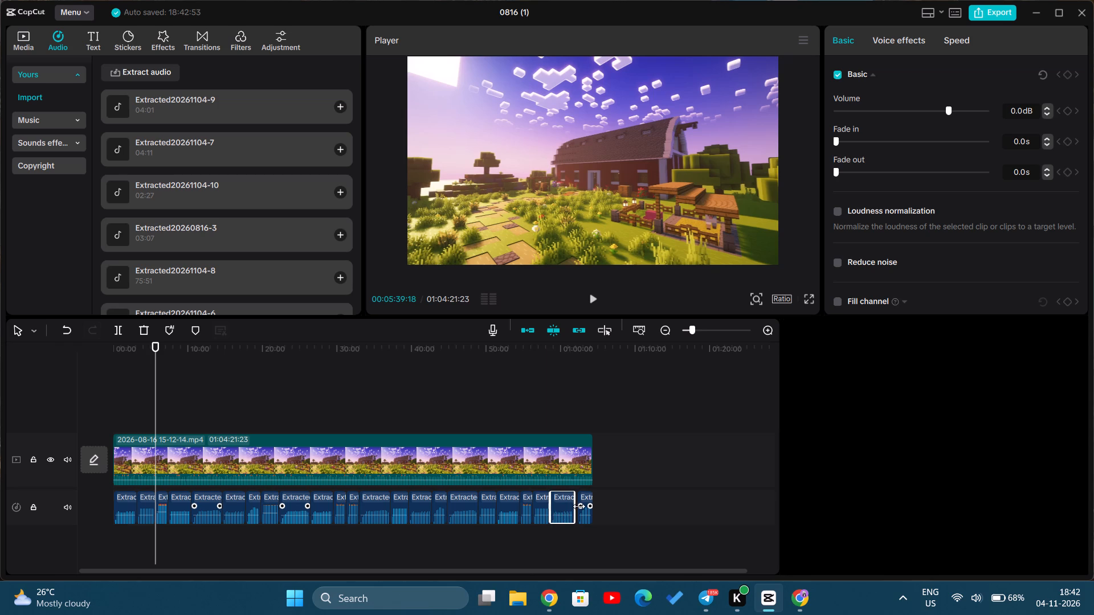
click(584, 508)
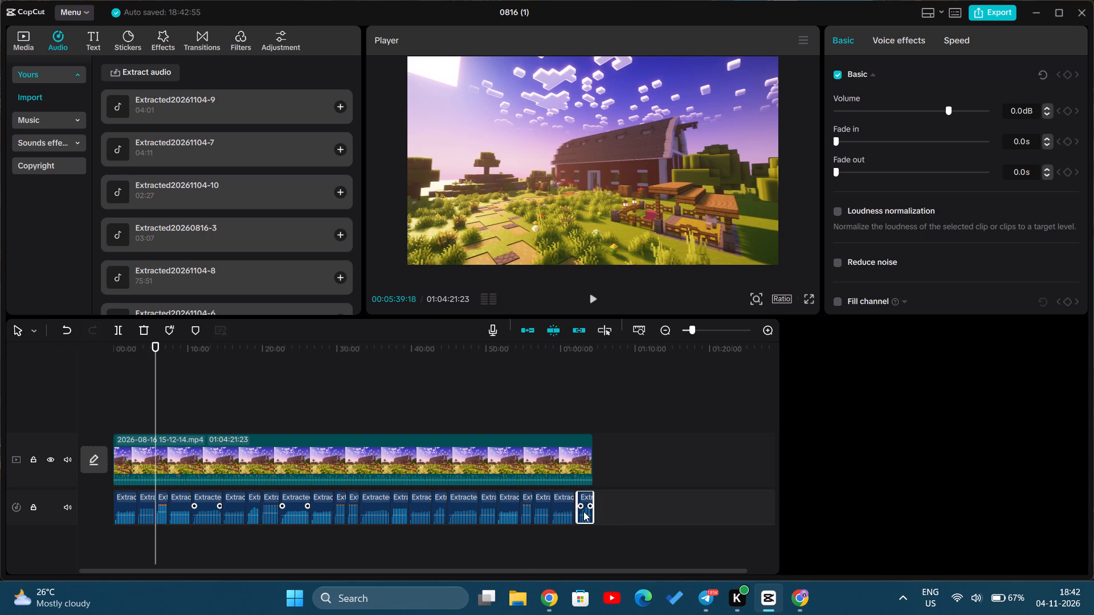
click(585, 511)
drag(585, 510, 578, 510)
Trim the end of the video clip to the end of the last audio clip, giving a duration of 01:03:53:25.
click(585, 453)
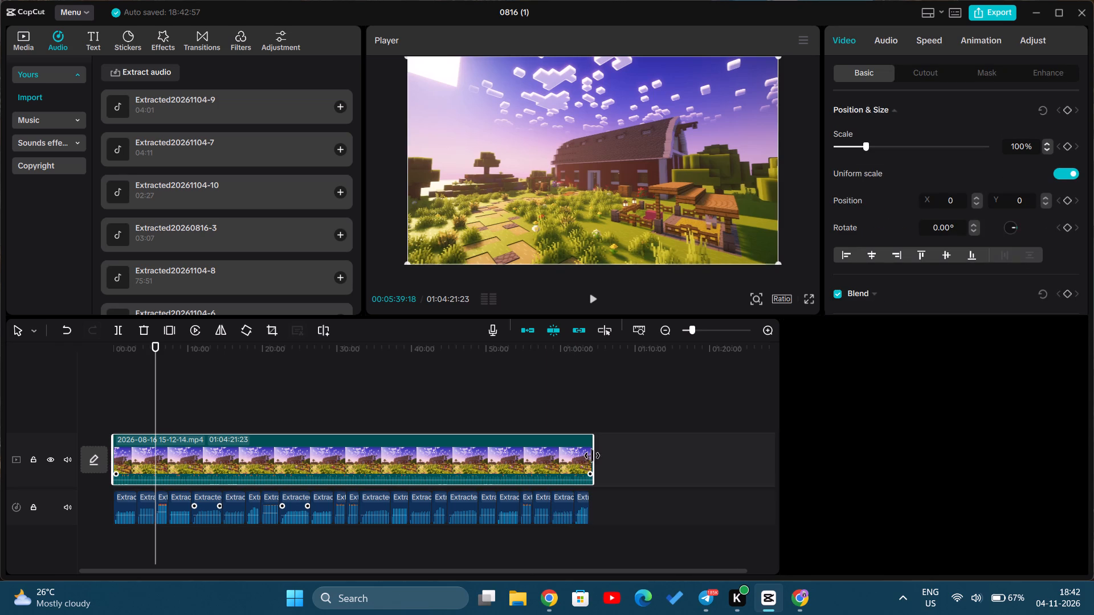
drag(593, 456, 584, 456)
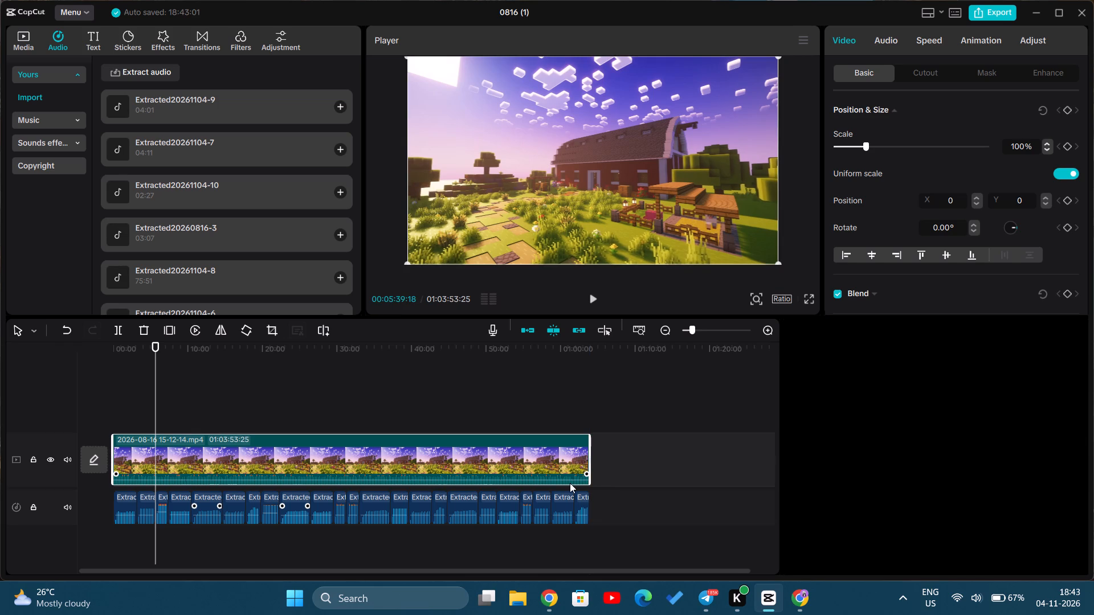
Move the playhead back to the start of the timeline at 00:00:00:00.
click(134, 401)
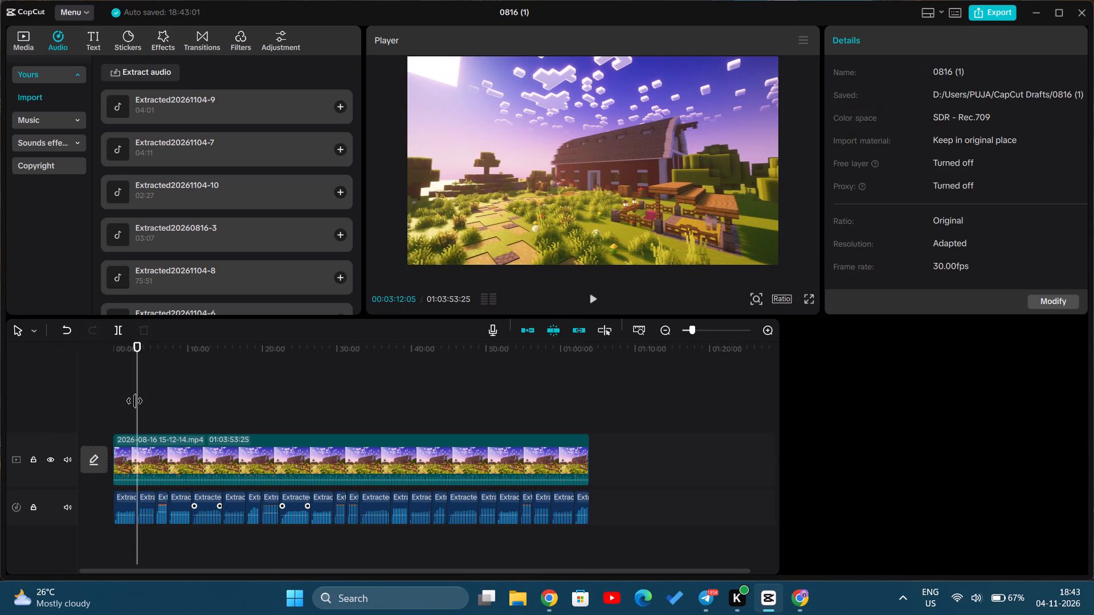
drag(134, 401, 84, 407)
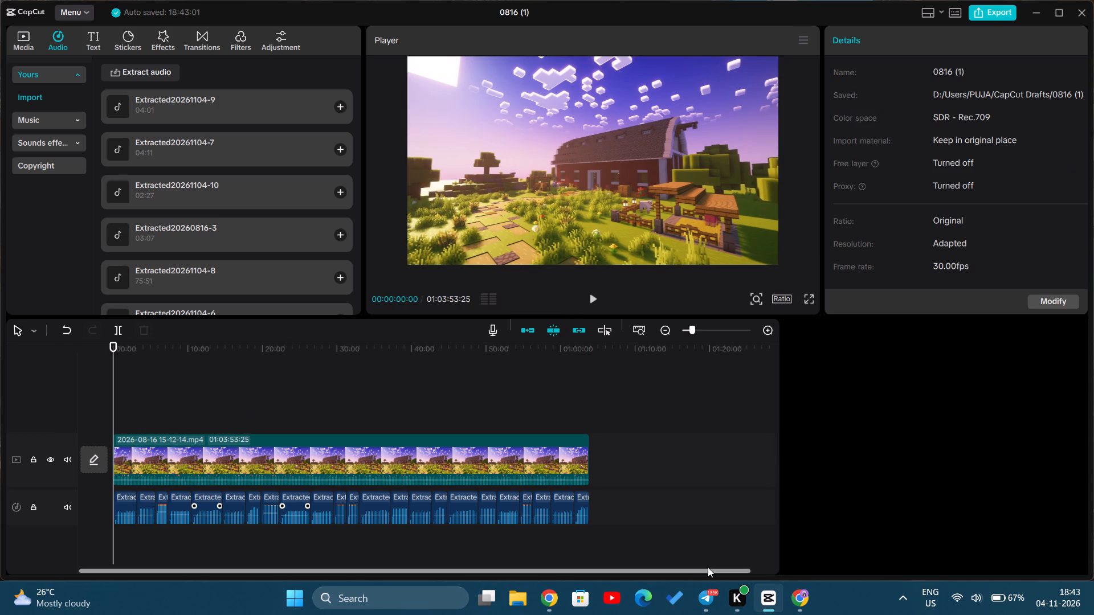
Switch to Chrome, look over the latest video on the YouTube Studio channel dashboard, and return to CapCut.
click(795, 593)
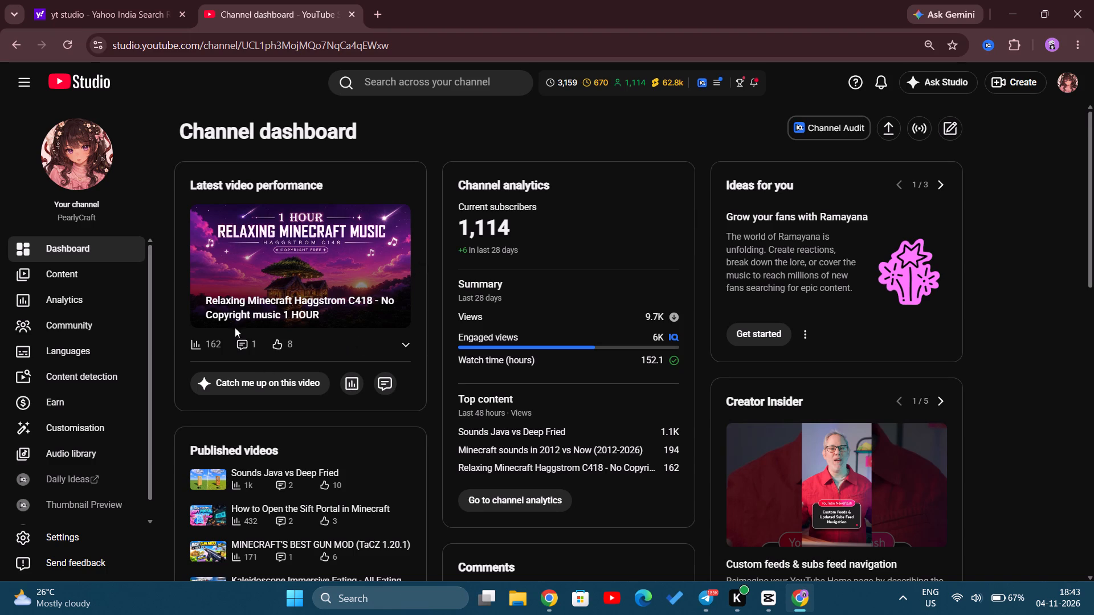
click(241, 346)
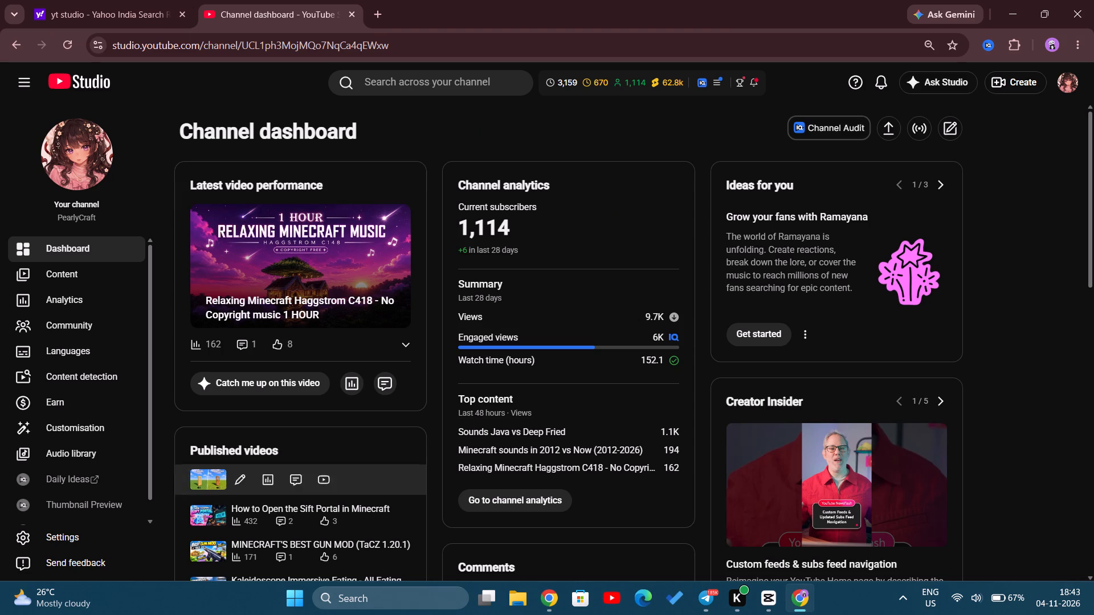
click(774, 601)
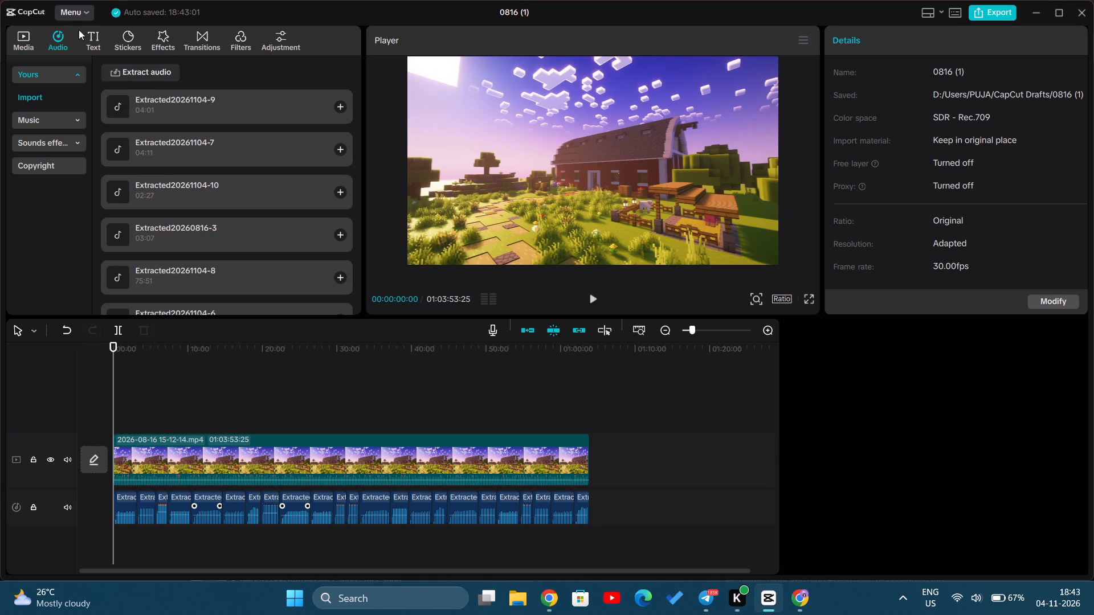
Add a default text at the start of the timeline and replace its wording with "RELAXING MUSIC".
click(100, 44)
click(150, 118)
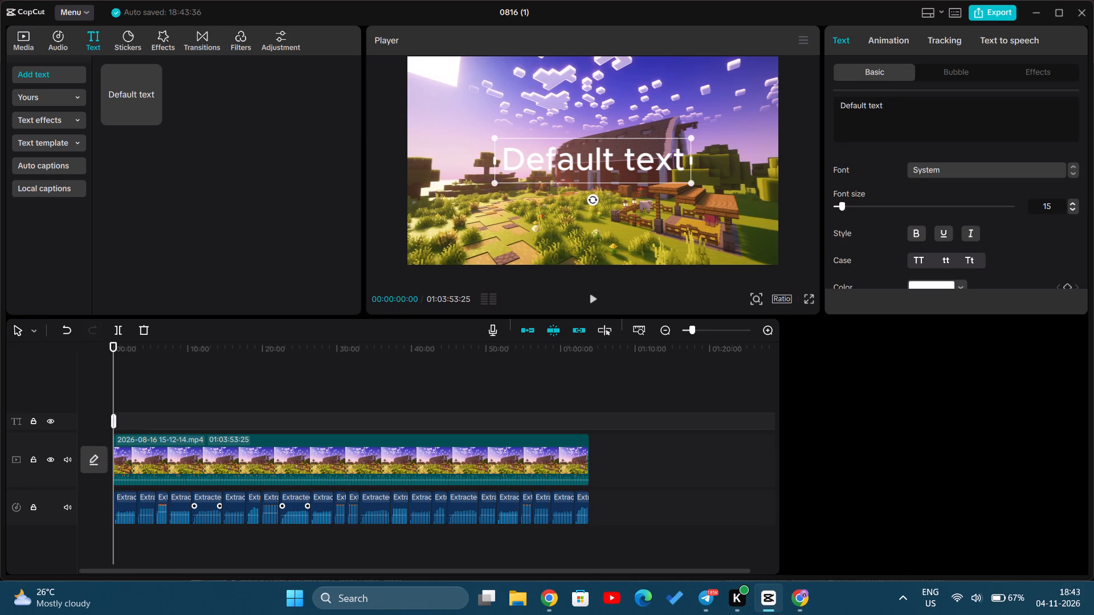
drag(890, 101, 829, 108)
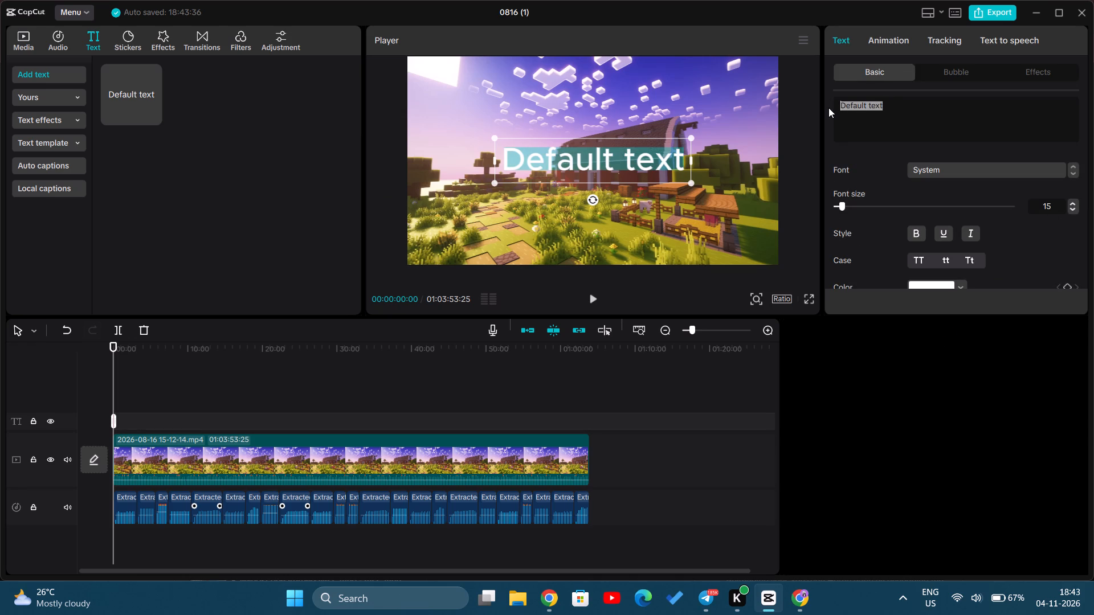
key(BackSpace)
text(RELAXING MUSIC)
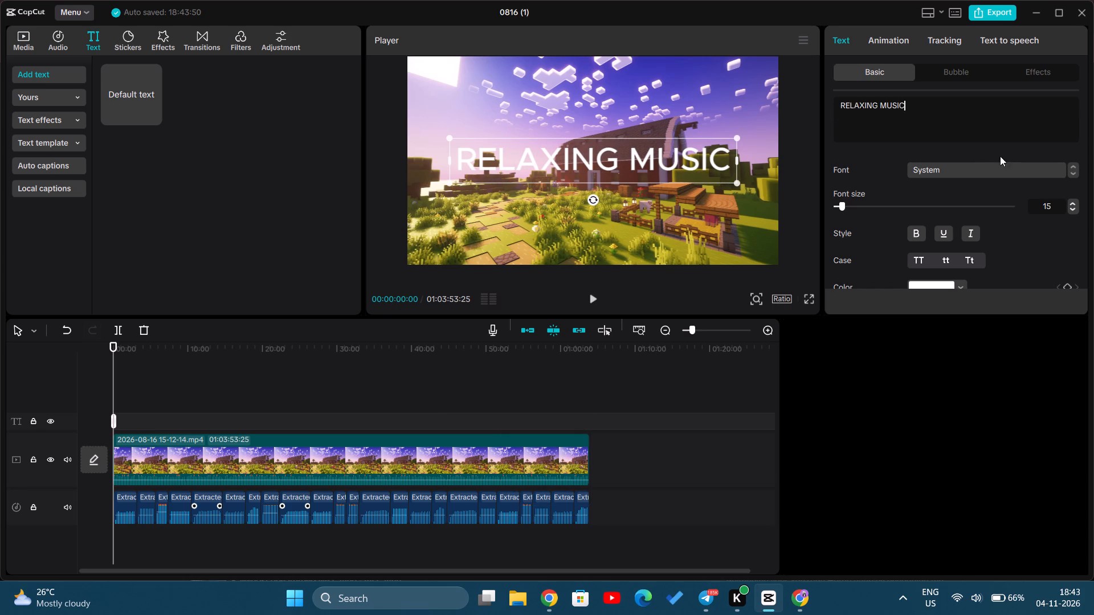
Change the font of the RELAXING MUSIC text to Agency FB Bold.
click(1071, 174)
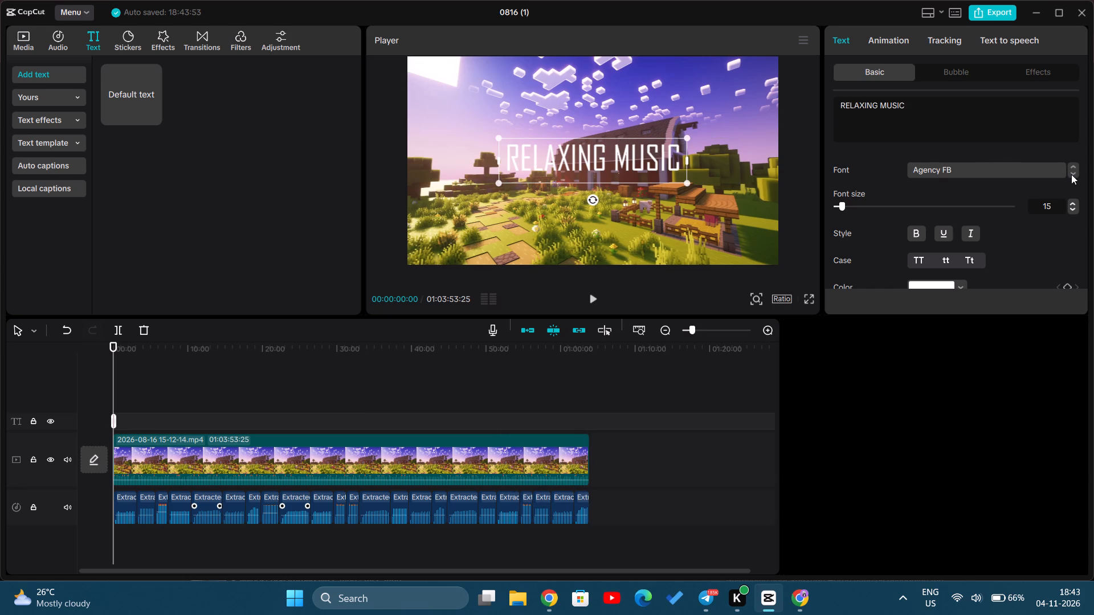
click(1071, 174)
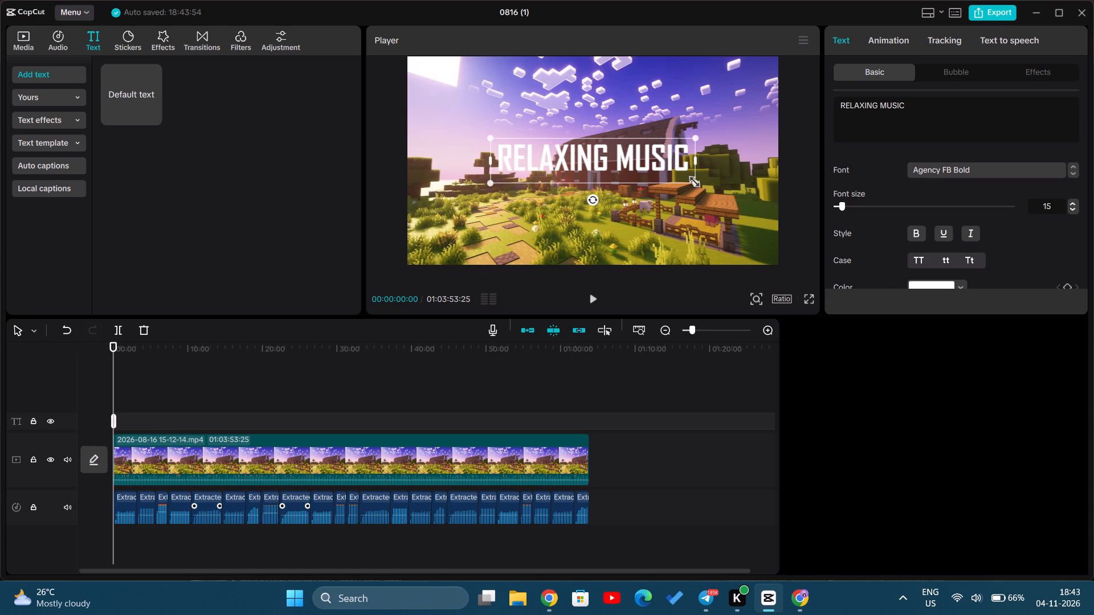
Scale the RELAXING MUSIC text down and move it slightly below the centre of the video frame.
drag(693, 179, 669, 142)
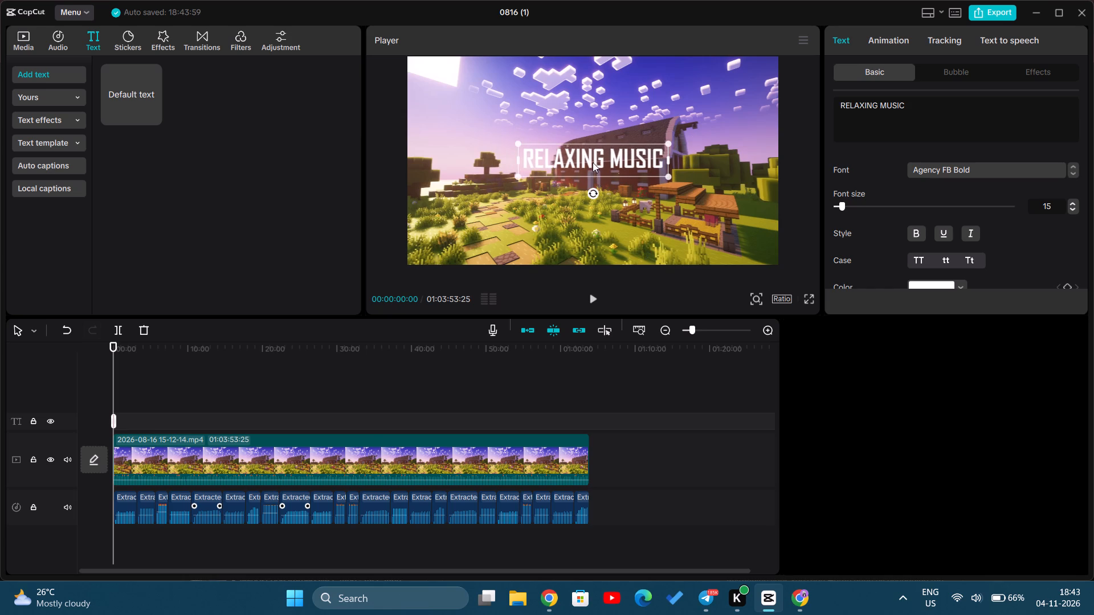
drag(593, 158, 590, 176)
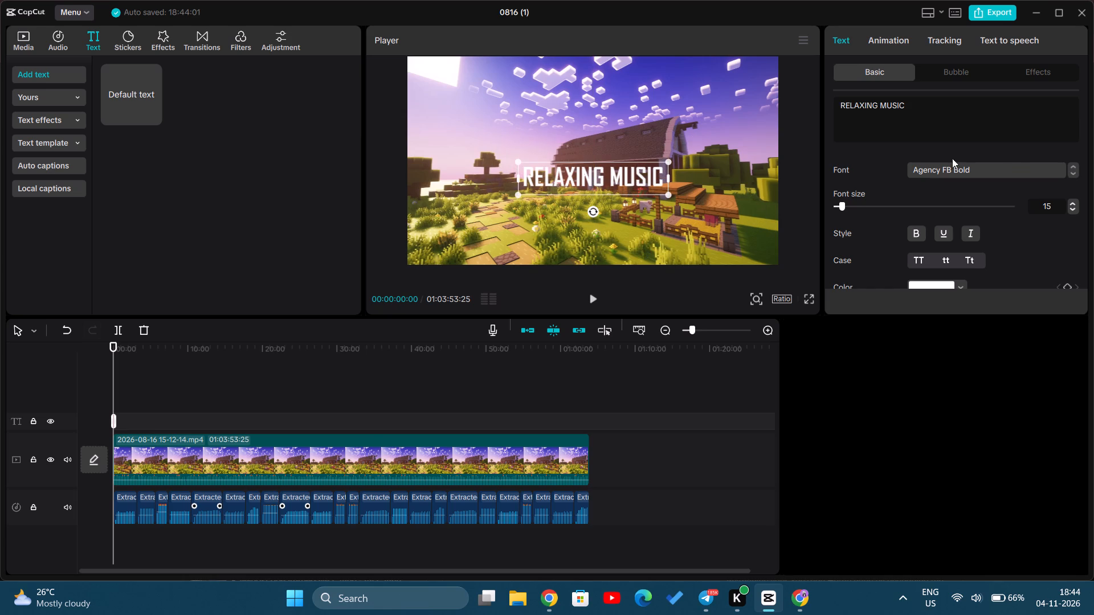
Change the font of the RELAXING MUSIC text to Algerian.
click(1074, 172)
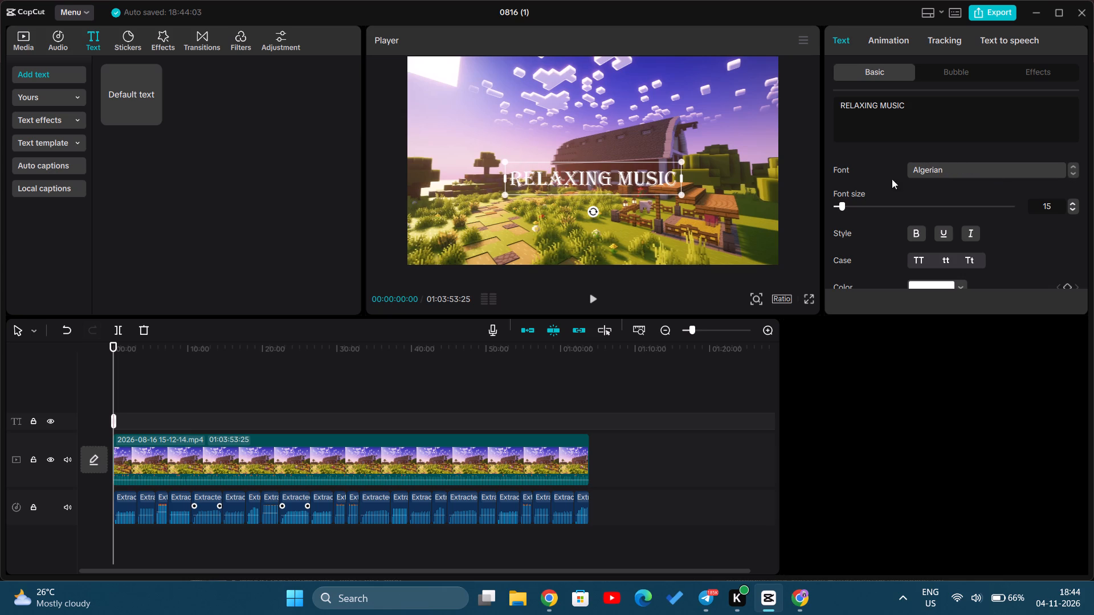
Compare the white and black outlined preset styles on the RELAXING MUSIC text and apply the black one with white outline.
scroll(897, 220, down, 4)
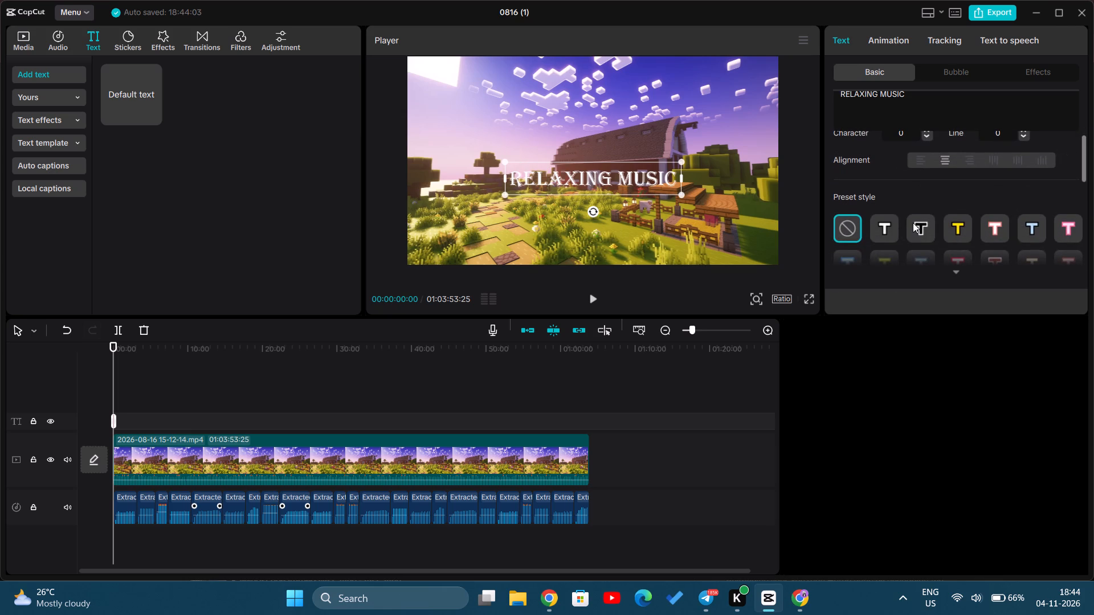
click(915, 235)
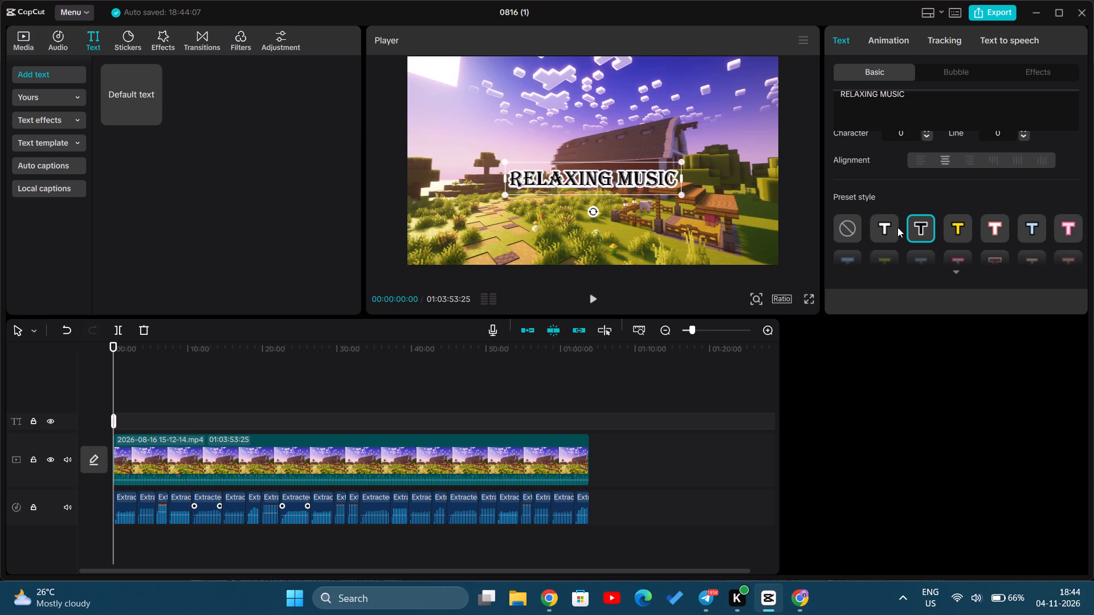
click(880, 228)
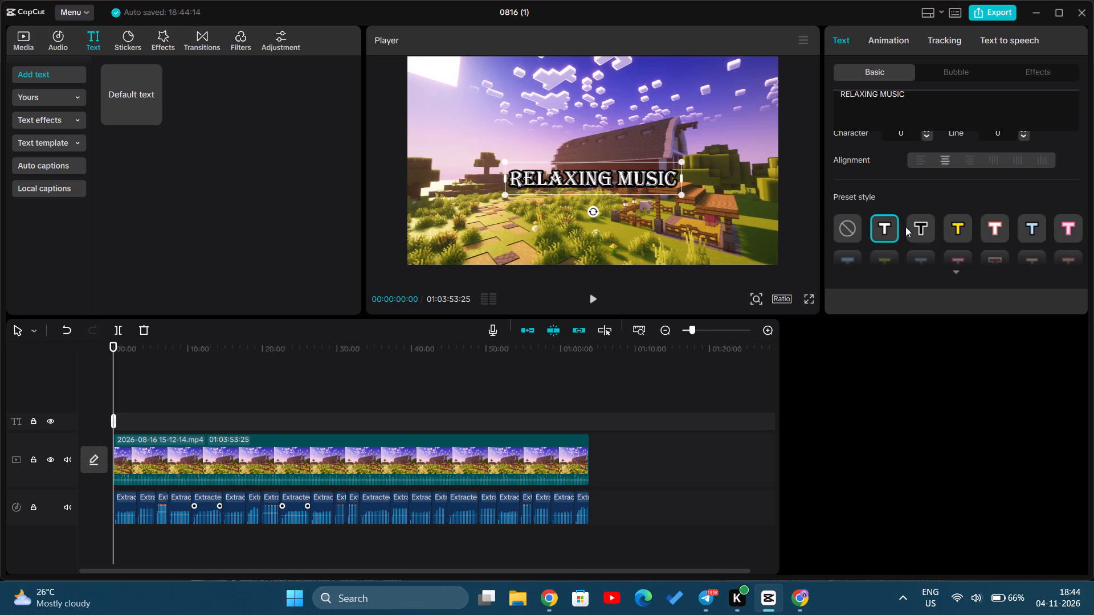
click(909, 227)
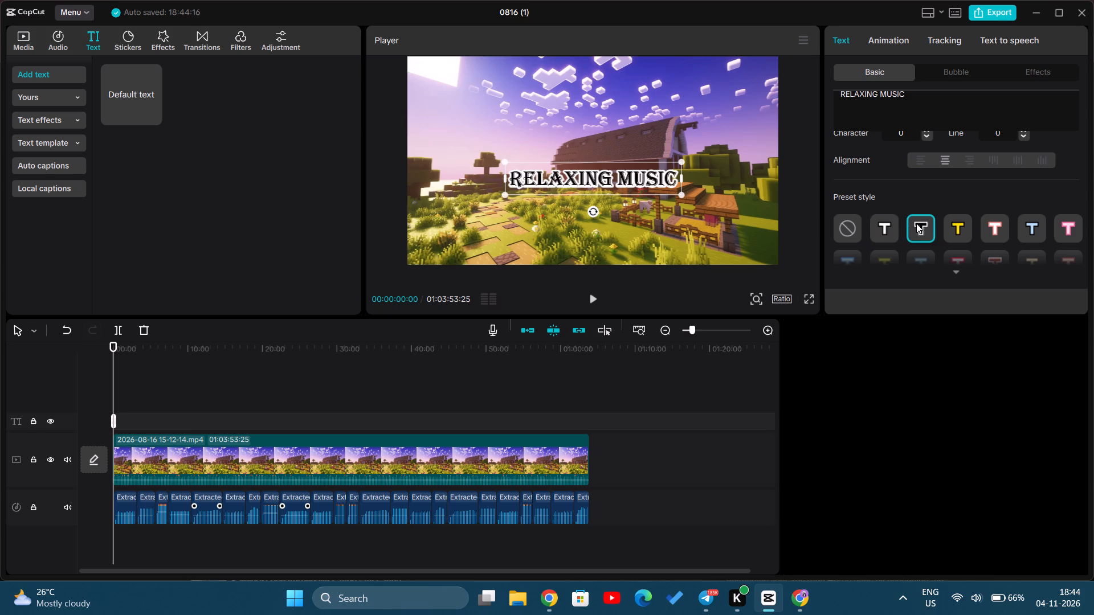
Change the fill colour of the RELAXING MUSIC text from the preset's black to a muted grey.
scroll(943, 190, up, 4)
scroll(943, 189, down, 1)
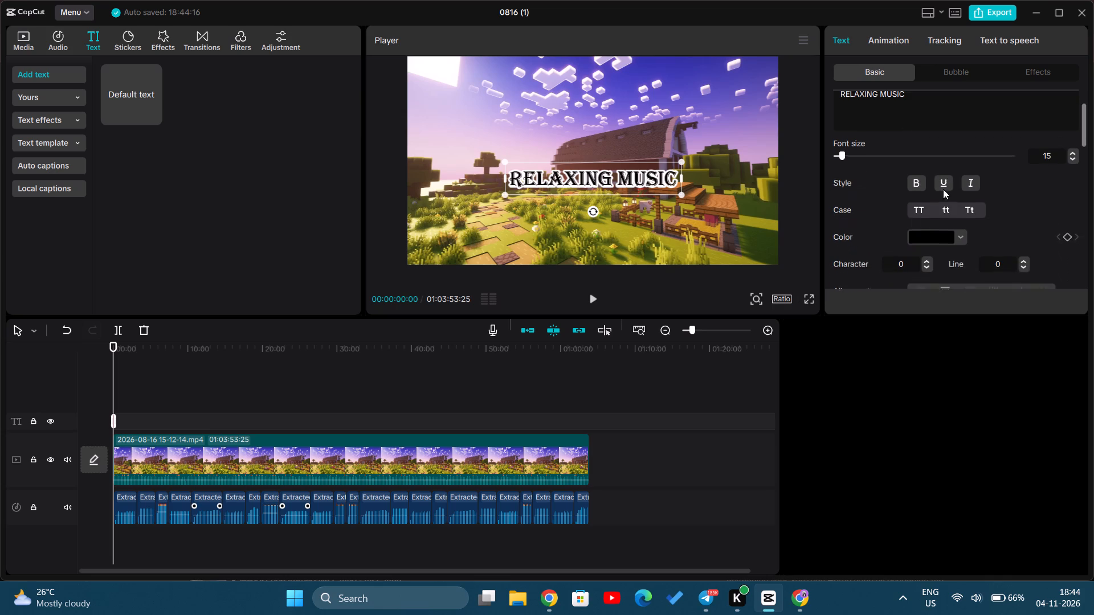
click(958, 233)
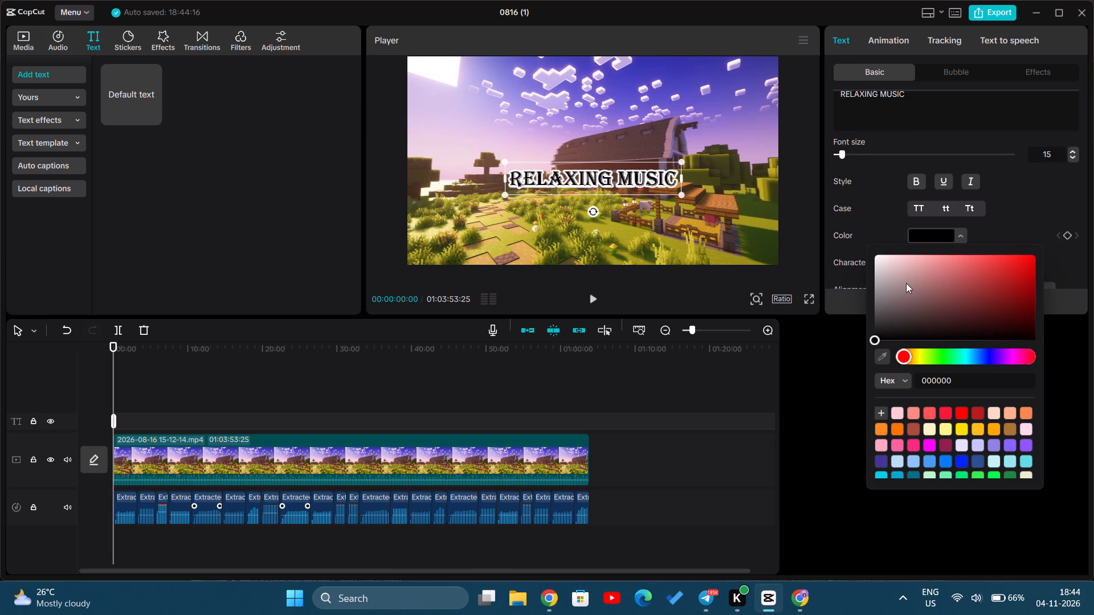
click(906, 283)
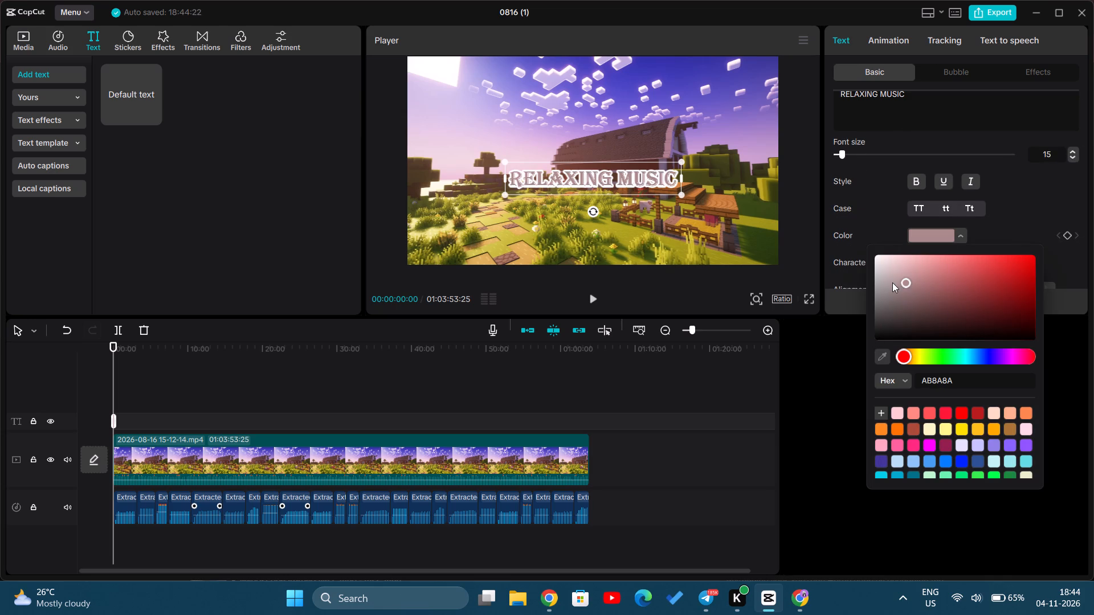
click(892, 282)
drag(888, 282, 879, 285)
drag(879, 285, 884, 288)
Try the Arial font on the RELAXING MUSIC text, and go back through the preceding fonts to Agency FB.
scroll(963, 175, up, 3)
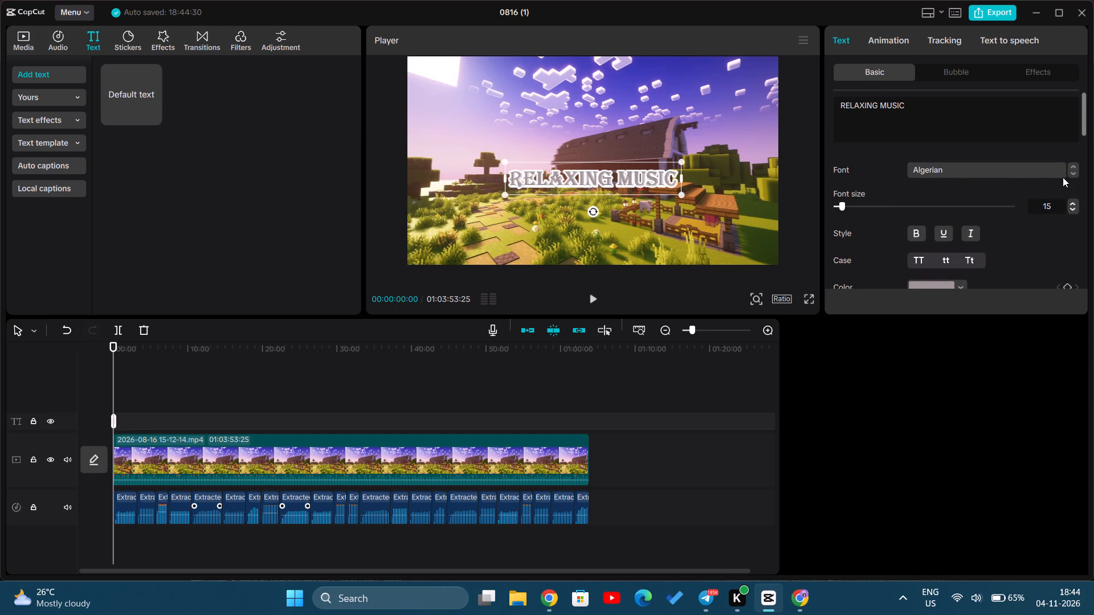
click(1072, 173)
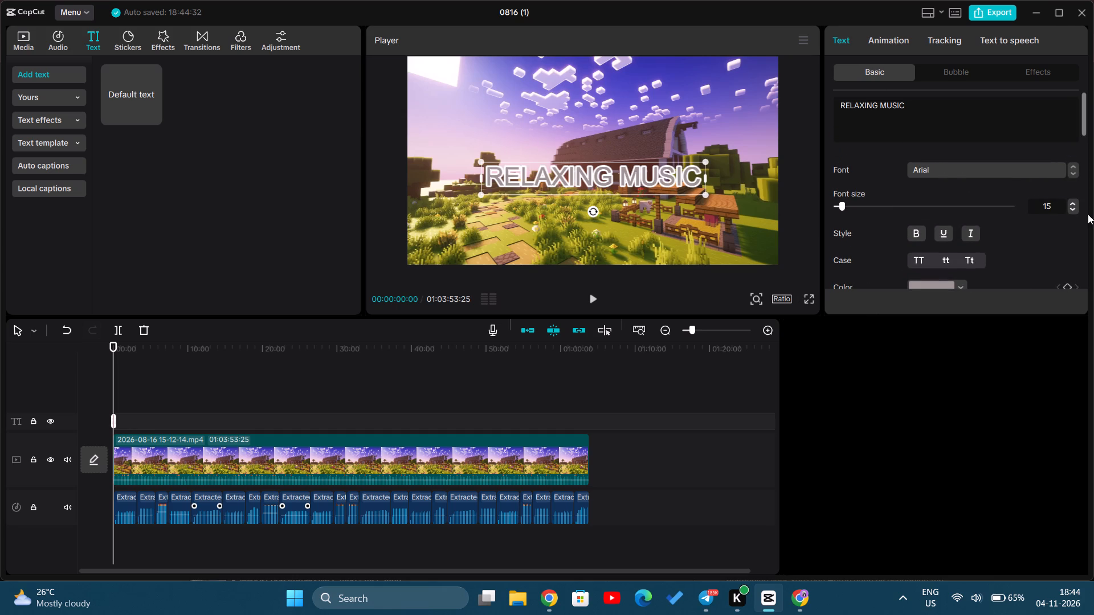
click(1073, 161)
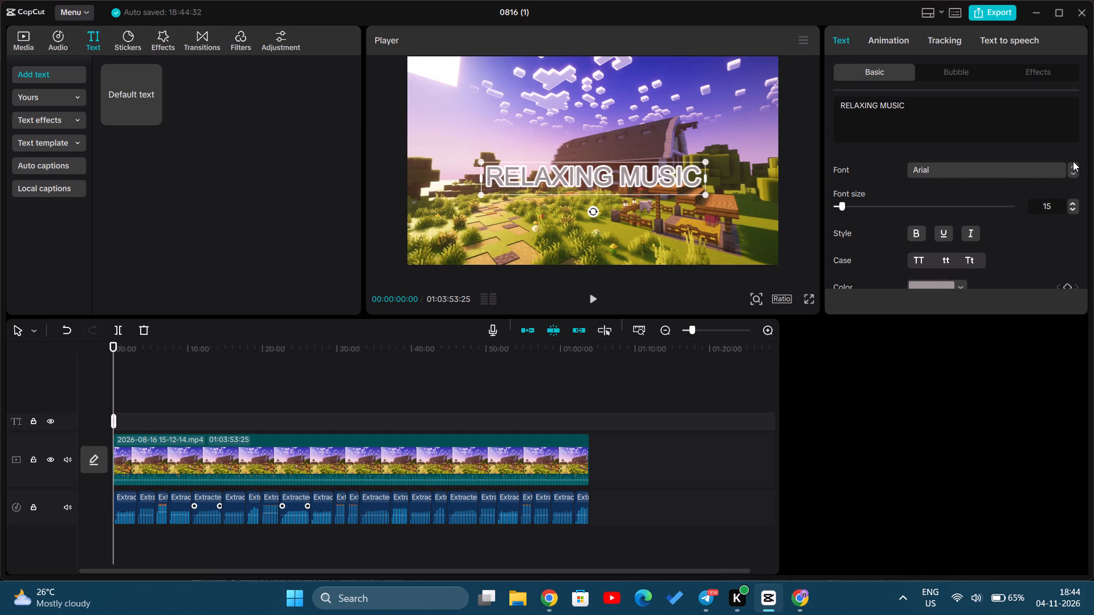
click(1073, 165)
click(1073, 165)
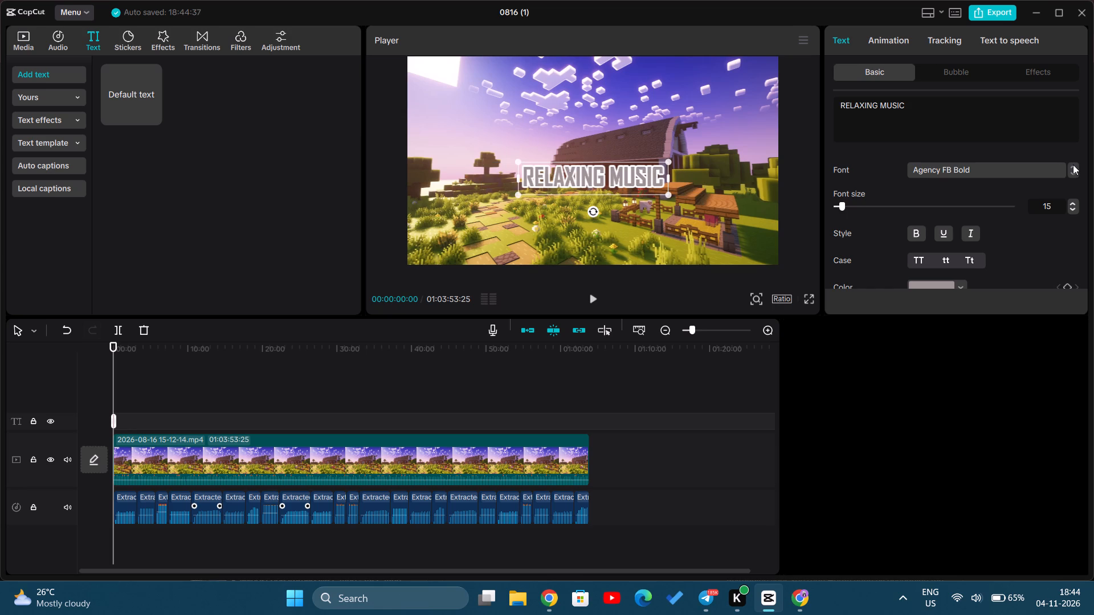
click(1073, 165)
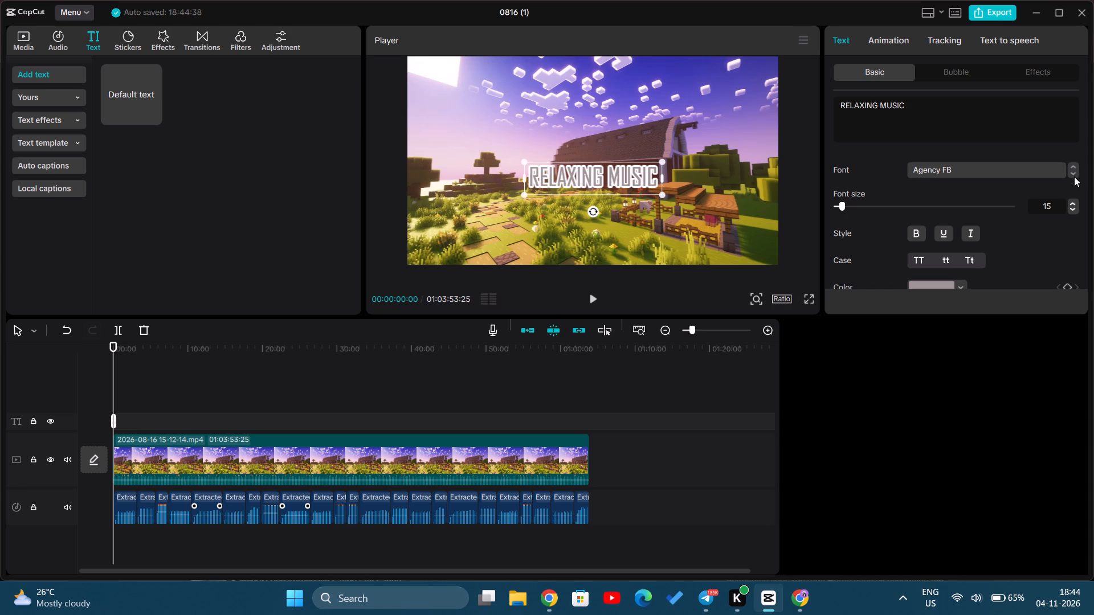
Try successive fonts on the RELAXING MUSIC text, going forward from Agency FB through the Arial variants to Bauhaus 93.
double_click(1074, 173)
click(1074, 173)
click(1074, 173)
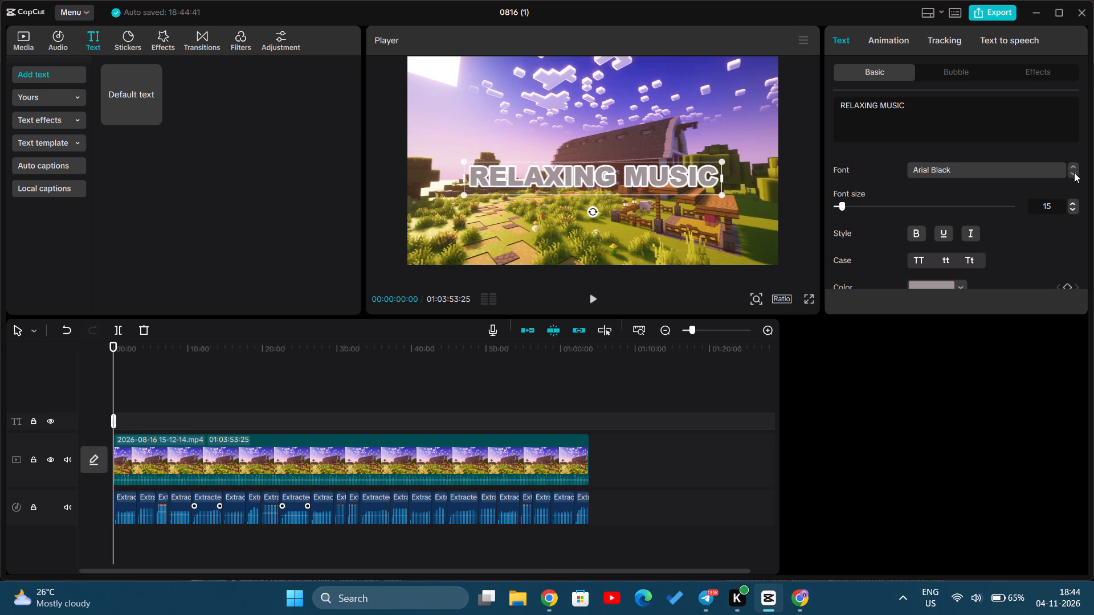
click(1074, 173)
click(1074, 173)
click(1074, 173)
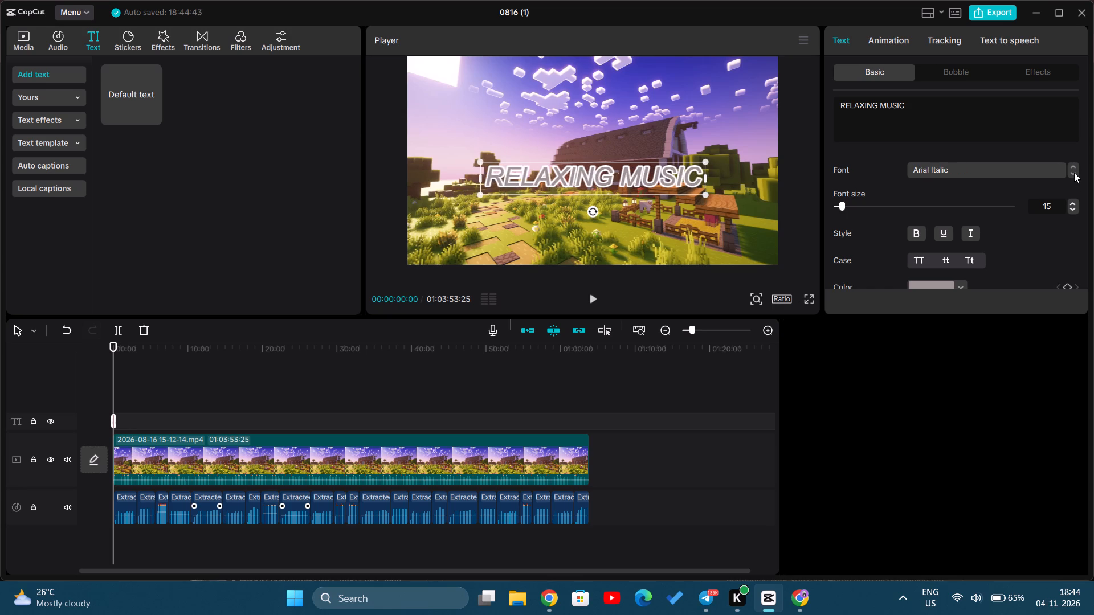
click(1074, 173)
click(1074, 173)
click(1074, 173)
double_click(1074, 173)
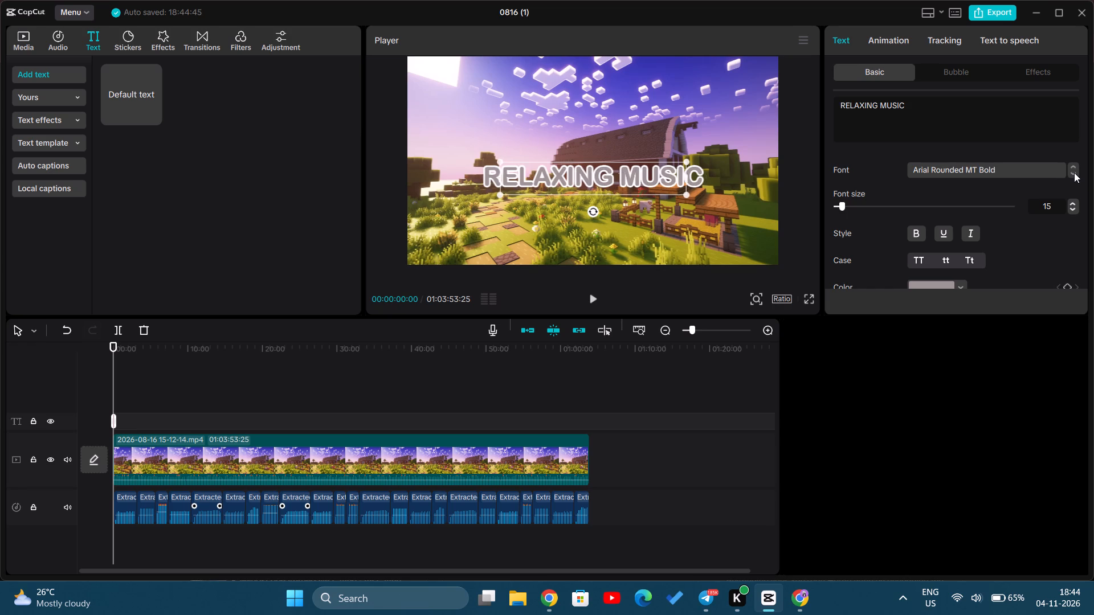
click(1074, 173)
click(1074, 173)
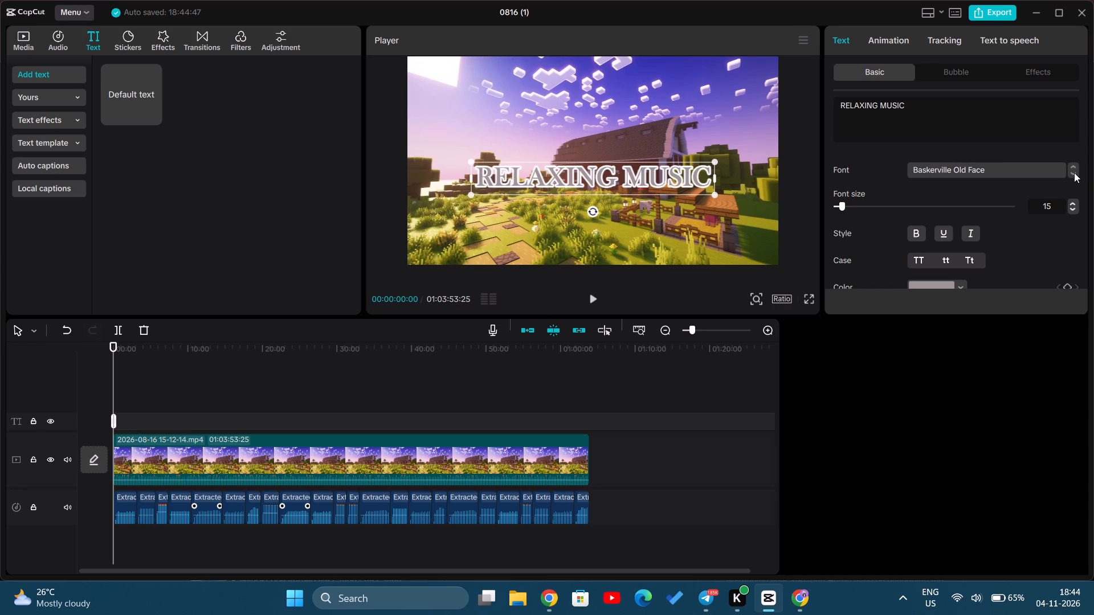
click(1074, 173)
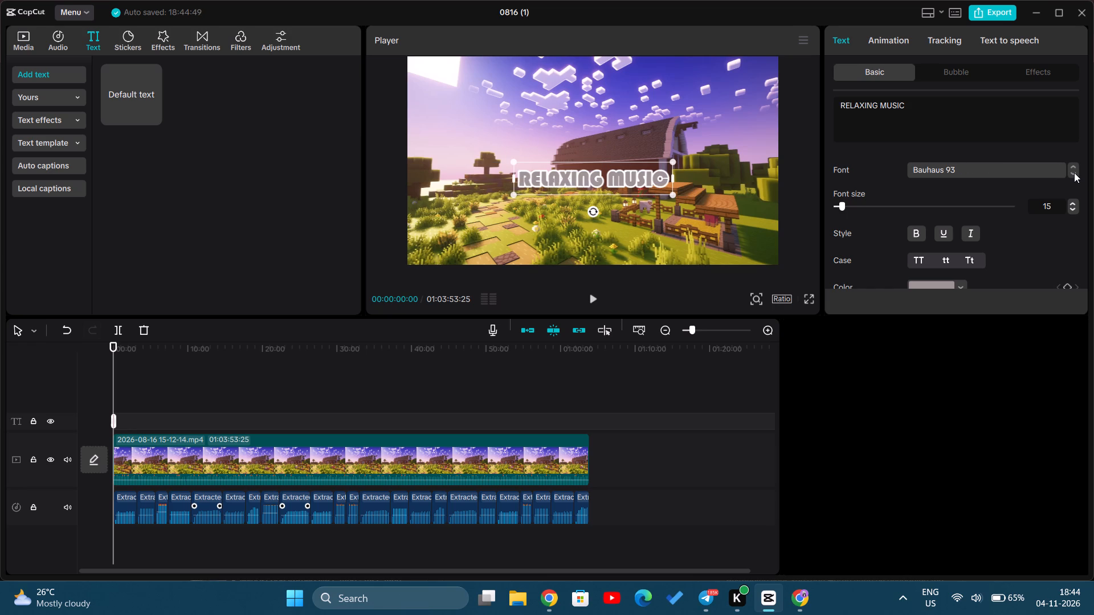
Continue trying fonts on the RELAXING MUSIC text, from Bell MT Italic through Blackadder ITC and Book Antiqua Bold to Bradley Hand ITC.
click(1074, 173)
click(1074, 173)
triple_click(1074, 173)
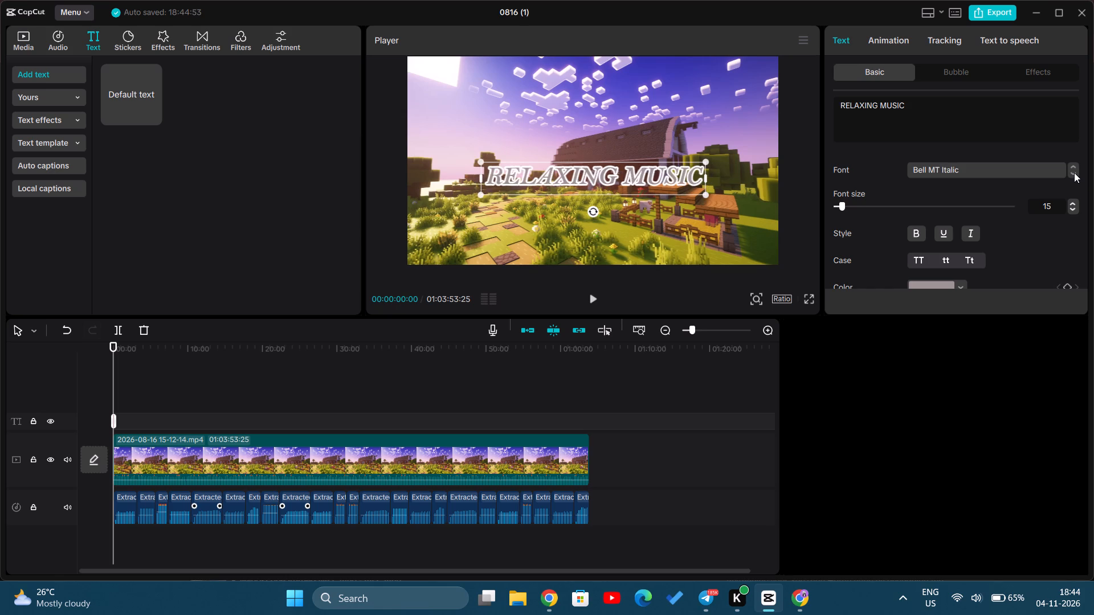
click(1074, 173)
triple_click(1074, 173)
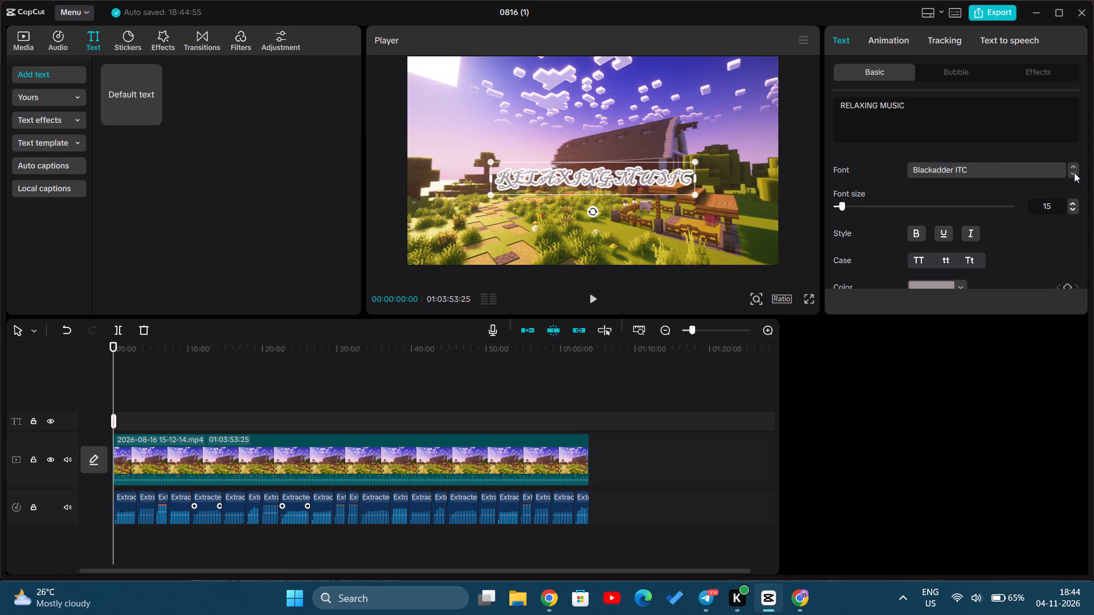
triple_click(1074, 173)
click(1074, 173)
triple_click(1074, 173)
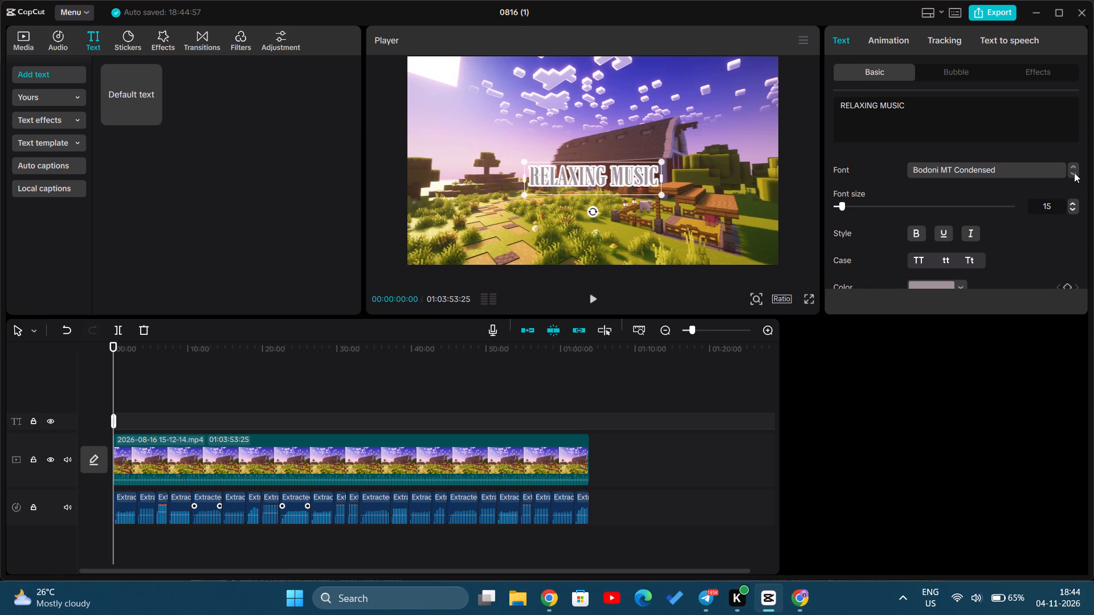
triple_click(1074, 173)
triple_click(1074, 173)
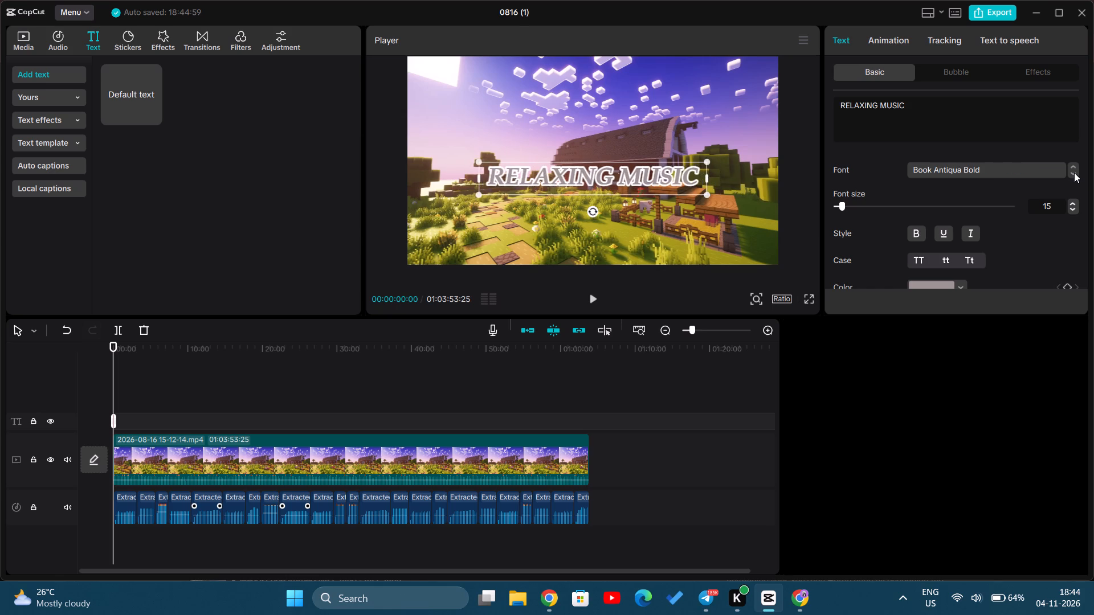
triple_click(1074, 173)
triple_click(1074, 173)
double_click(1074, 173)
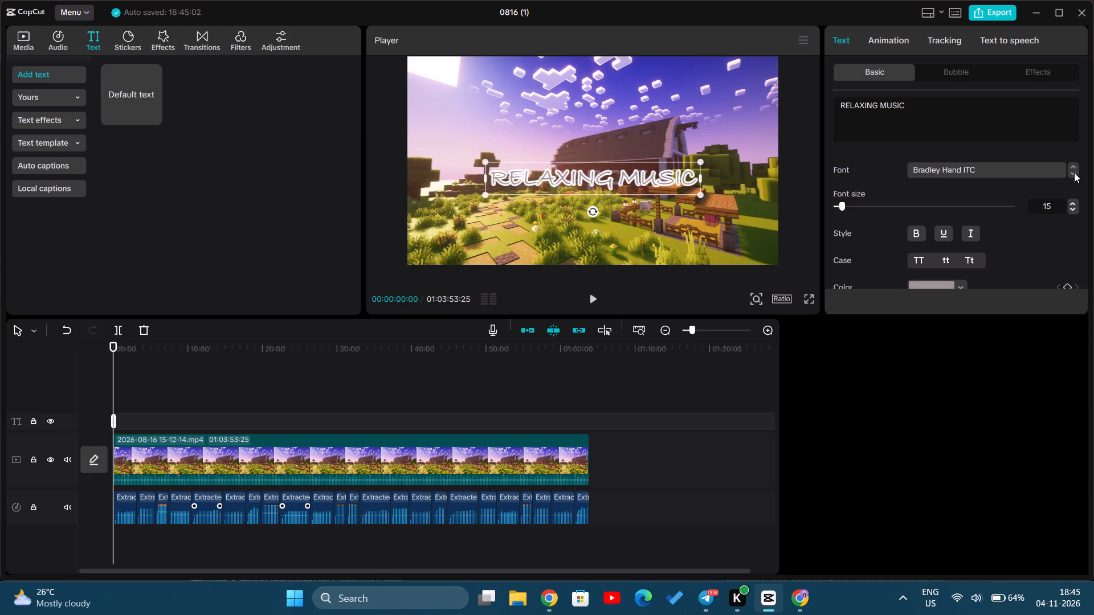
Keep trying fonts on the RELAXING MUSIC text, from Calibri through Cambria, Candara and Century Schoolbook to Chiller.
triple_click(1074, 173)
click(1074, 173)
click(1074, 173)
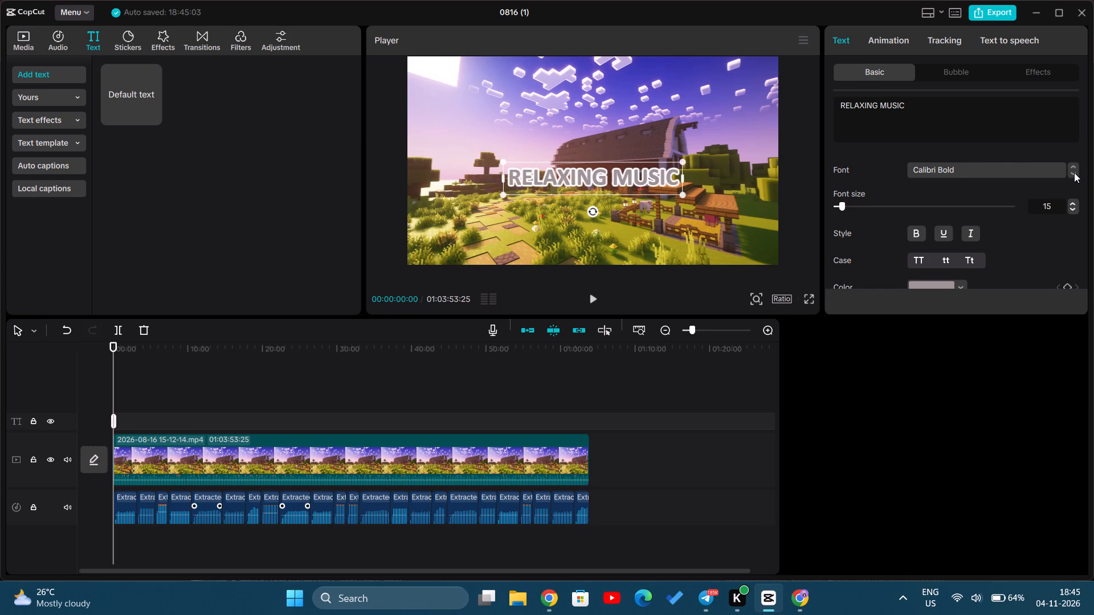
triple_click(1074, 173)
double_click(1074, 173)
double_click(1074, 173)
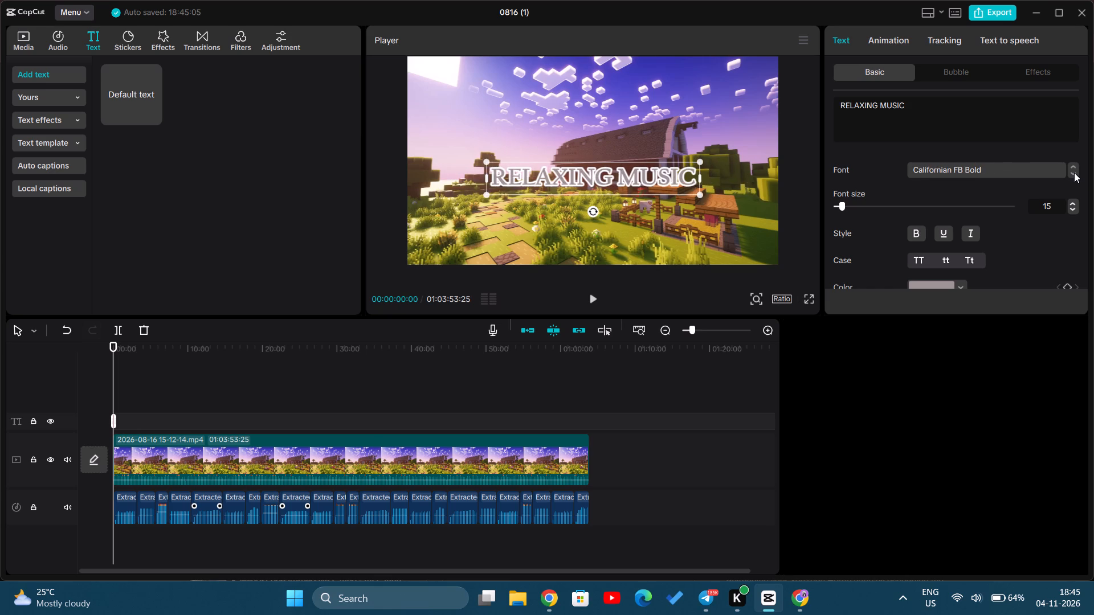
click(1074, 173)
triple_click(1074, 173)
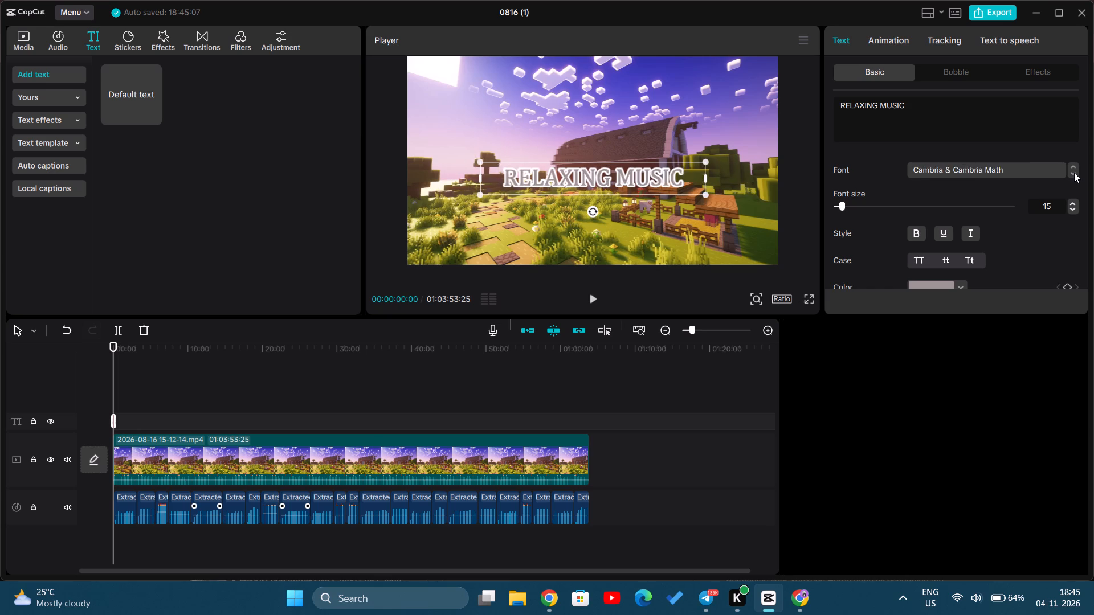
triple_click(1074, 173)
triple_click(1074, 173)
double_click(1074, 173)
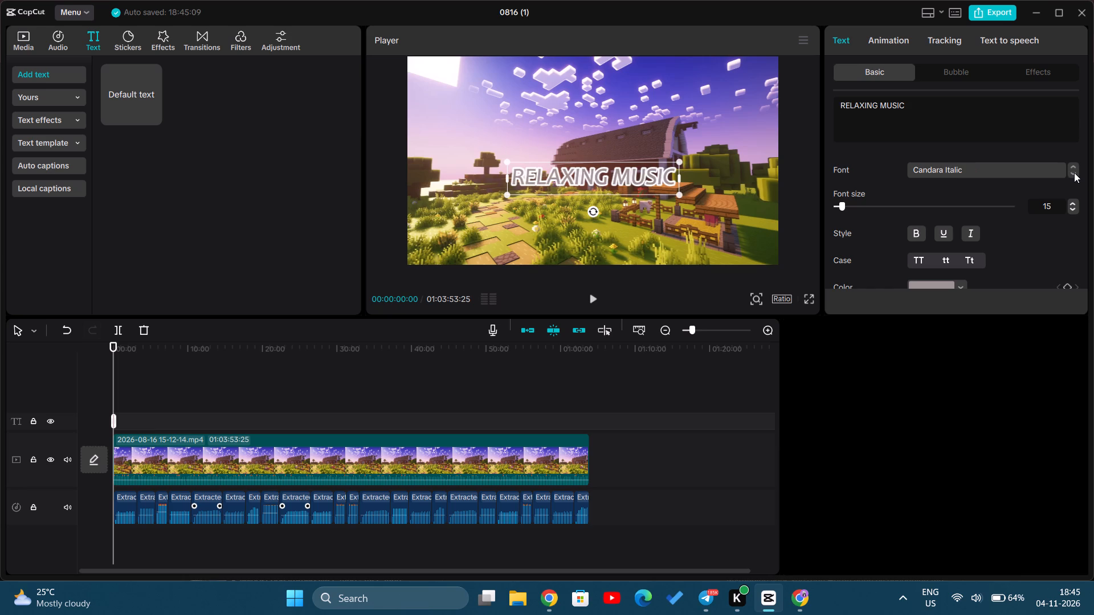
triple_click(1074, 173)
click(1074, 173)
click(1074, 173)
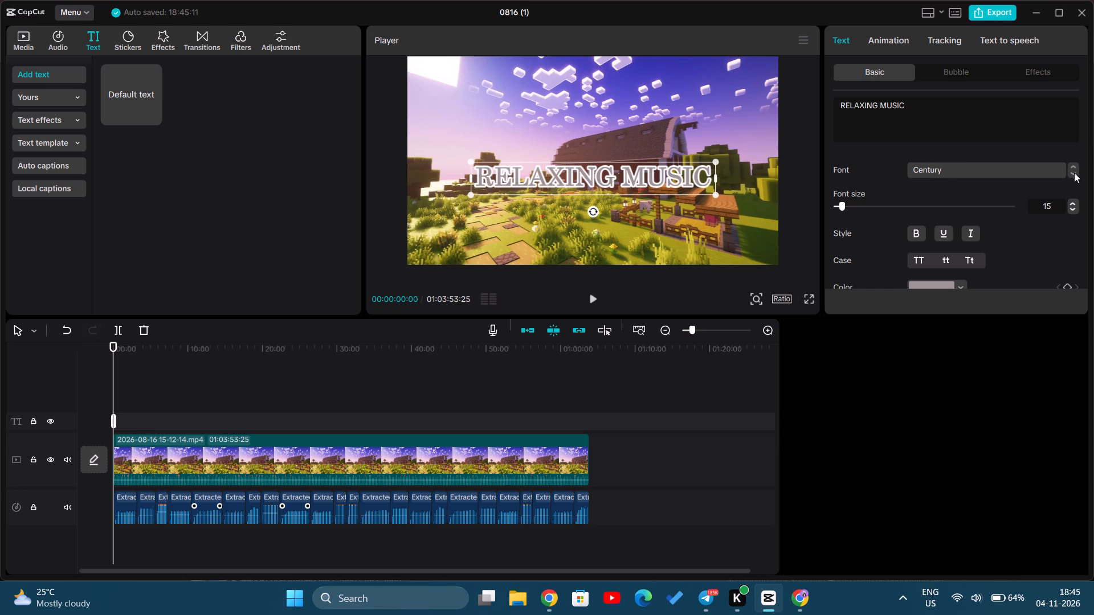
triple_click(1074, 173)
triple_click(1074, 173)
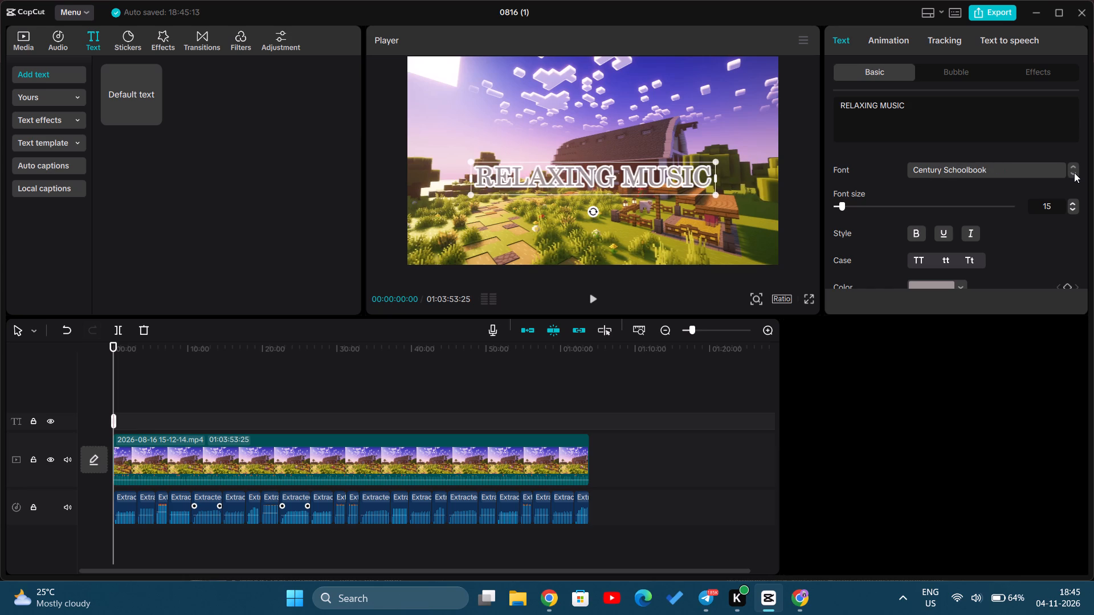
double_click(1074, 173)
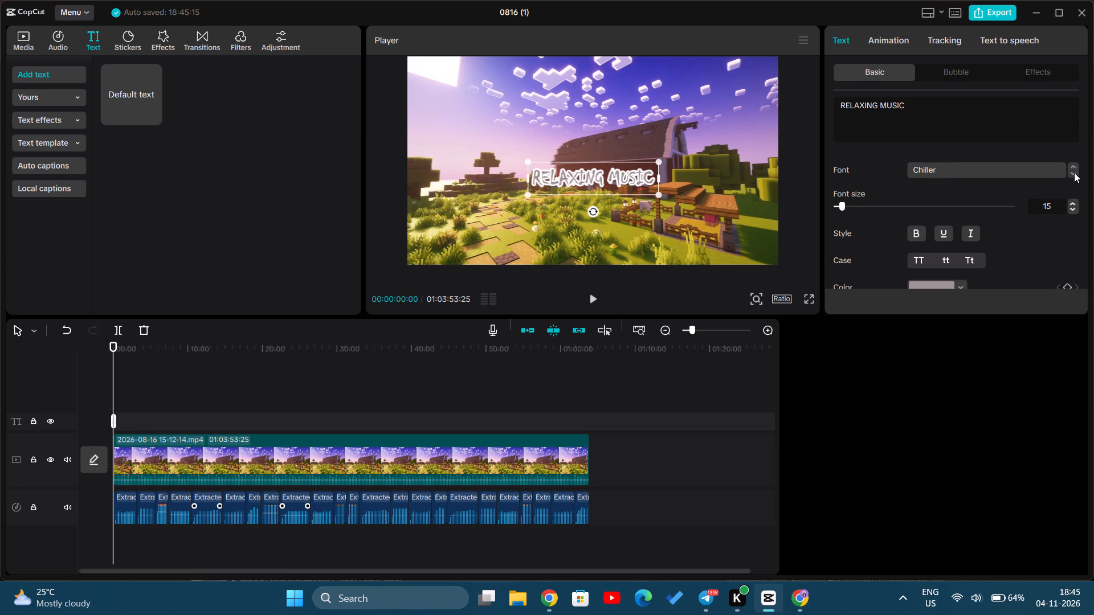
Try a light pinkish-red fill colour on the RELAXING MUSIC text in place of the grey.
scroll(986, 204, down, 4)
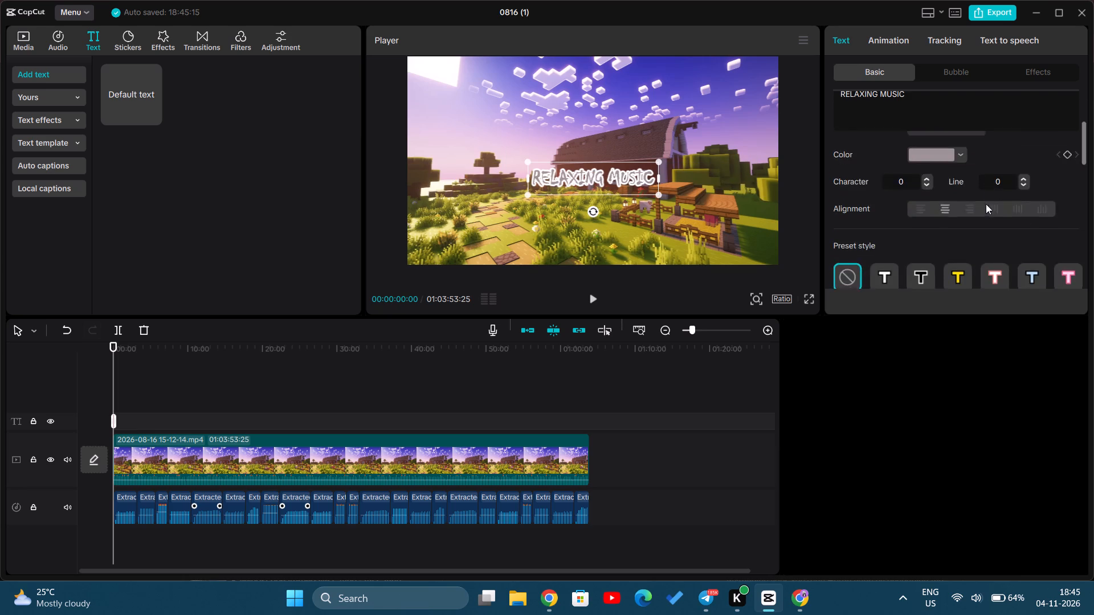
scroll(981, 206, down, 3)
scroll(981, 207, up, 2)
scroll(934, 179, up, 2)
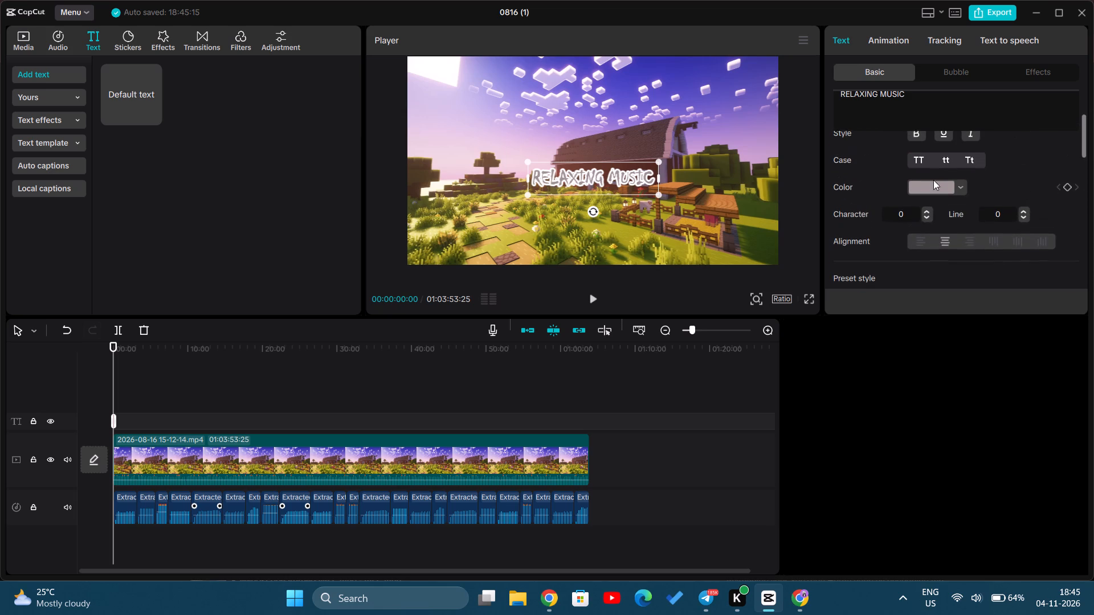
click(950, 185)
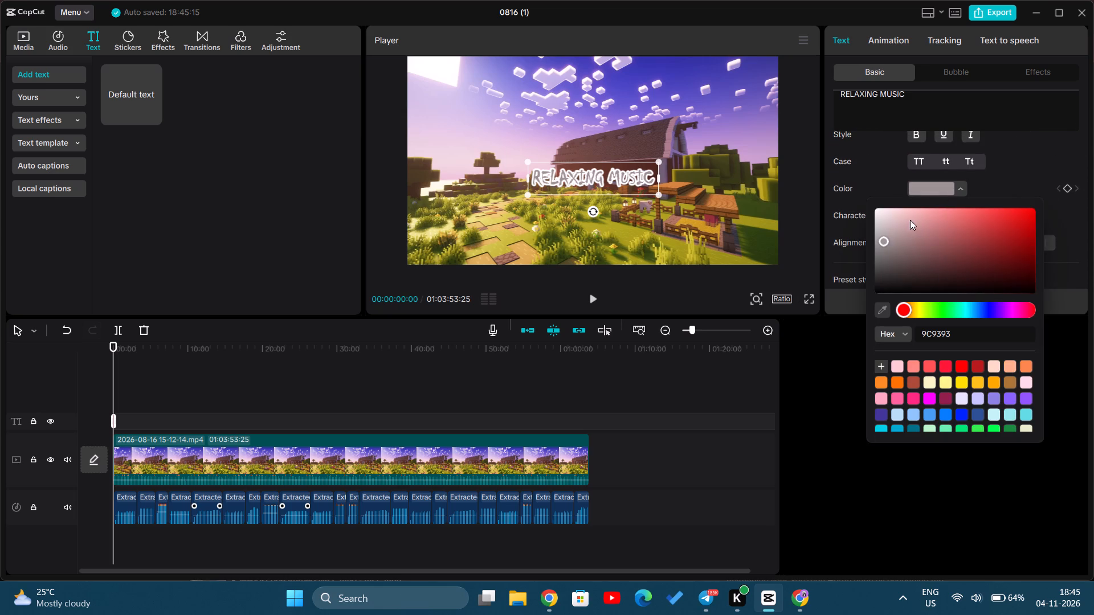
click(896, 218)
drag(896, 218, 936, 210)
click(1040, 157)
Try the white preset style with black outline on the RELAXING MUSIC text, and remove the preset to leave plain white text.
scroll(990, 217, down, 2)
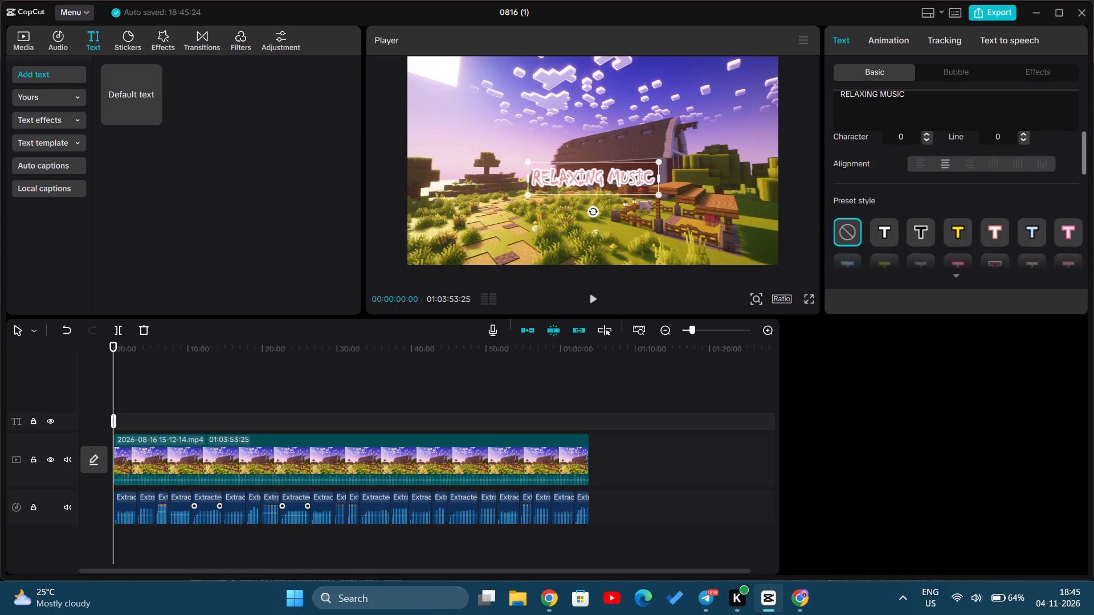
scroll(990, 217, down, 1)
click(891, 165)
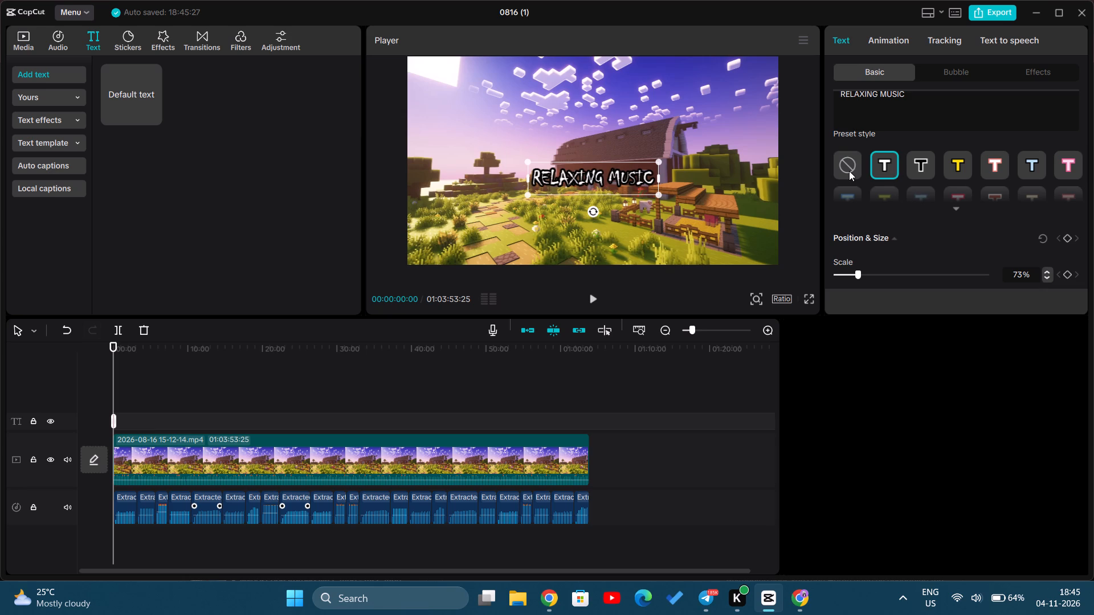
click(848, 171)
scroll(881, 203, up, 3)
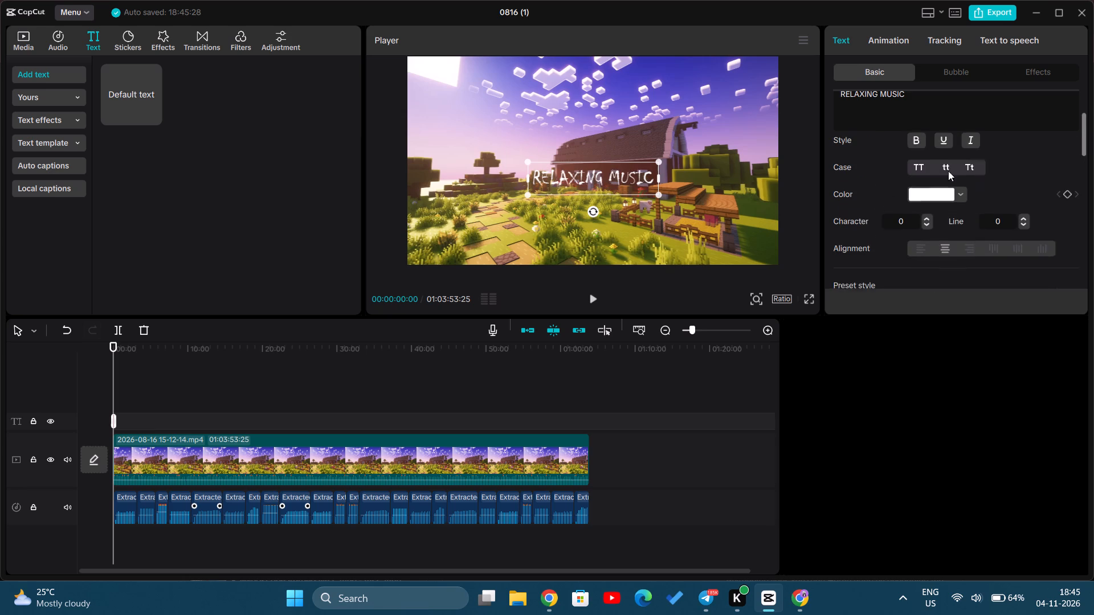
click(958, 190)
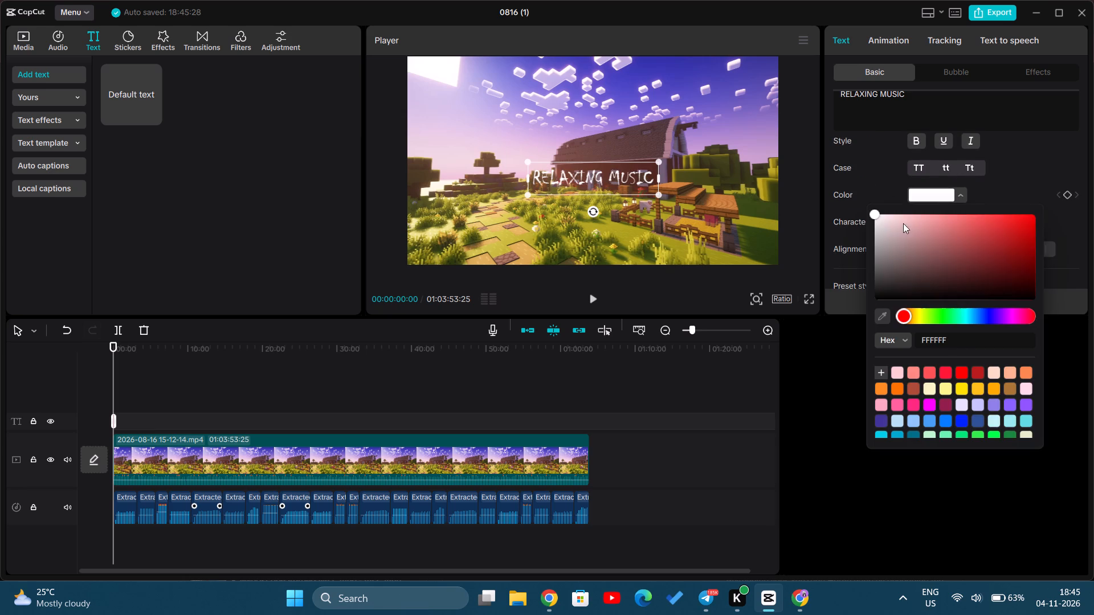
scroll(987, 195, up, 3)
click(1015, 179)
Compare the fonts between Century Gothic Italic and Colonna MT on the RELAXING MUSIC text and set it to Century Schoolbook Bold.
scroll(1014, 180, up, 3)
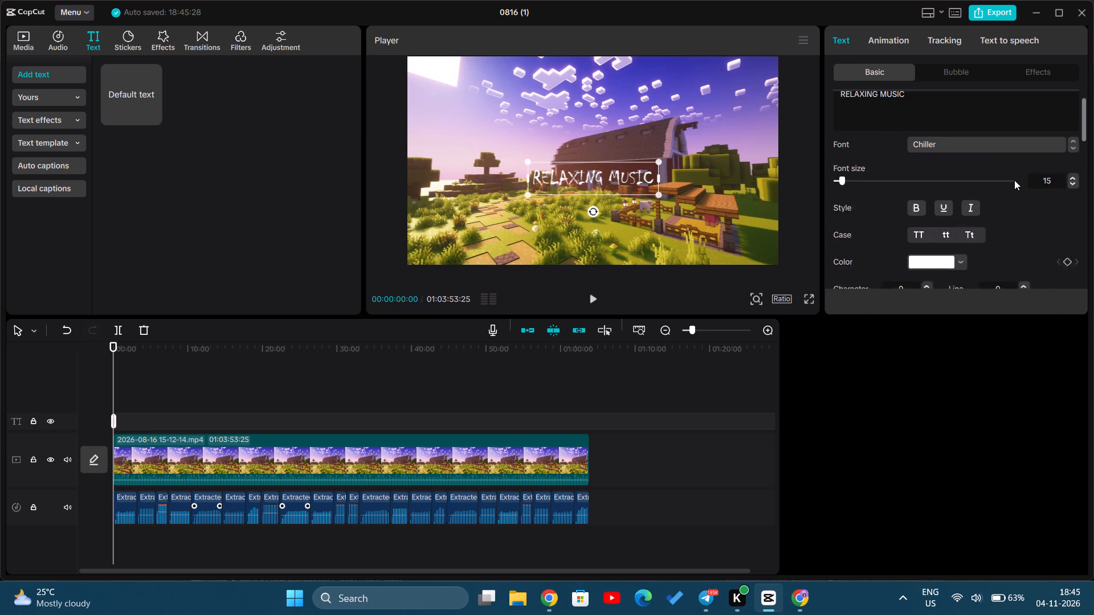
click(1027, 166)
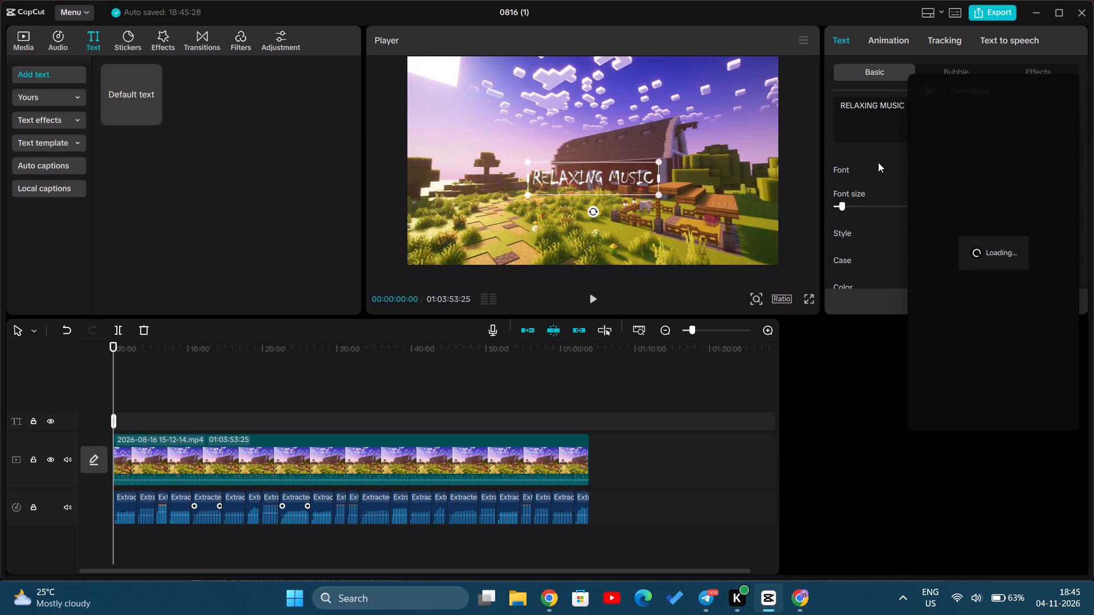
click(876, 153)
click(1073, 174)
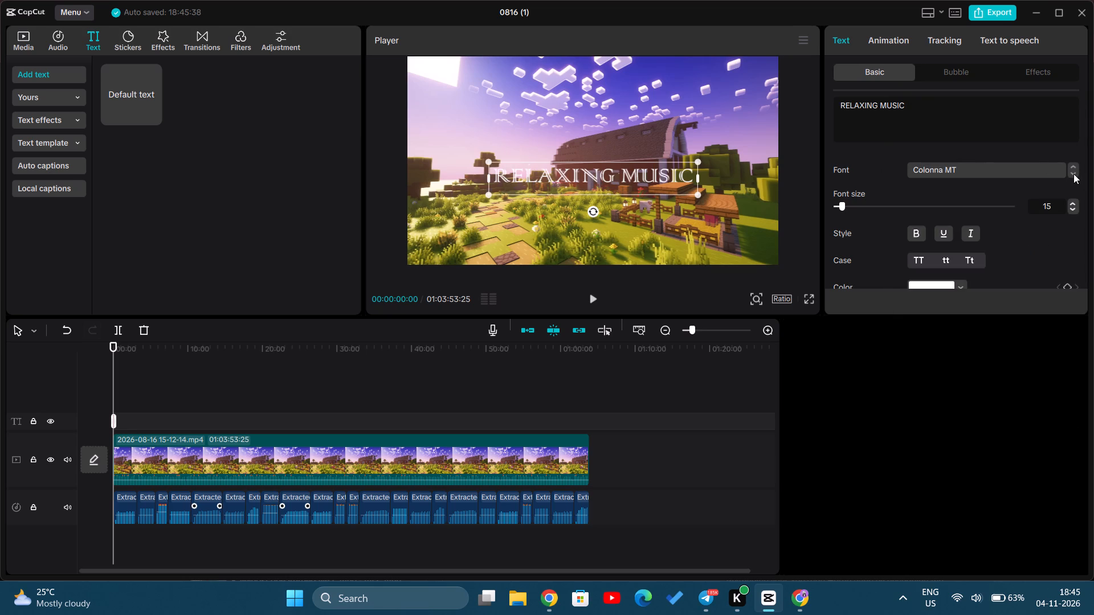
click(1073, 165)
double_click(1073, 165)
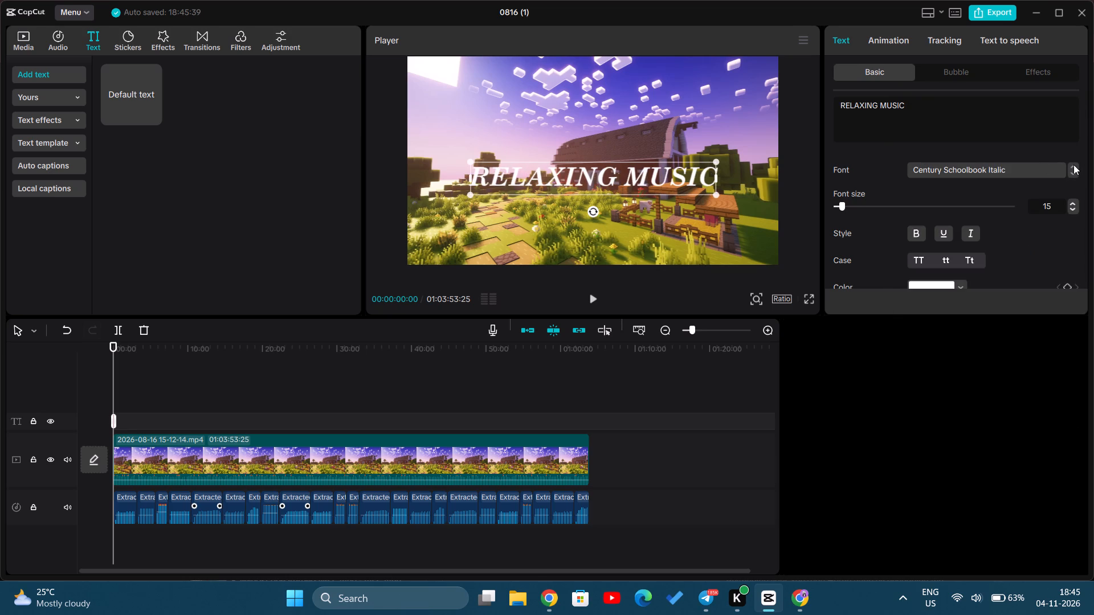
triple_click(1073, 165)
click(1075, 173)
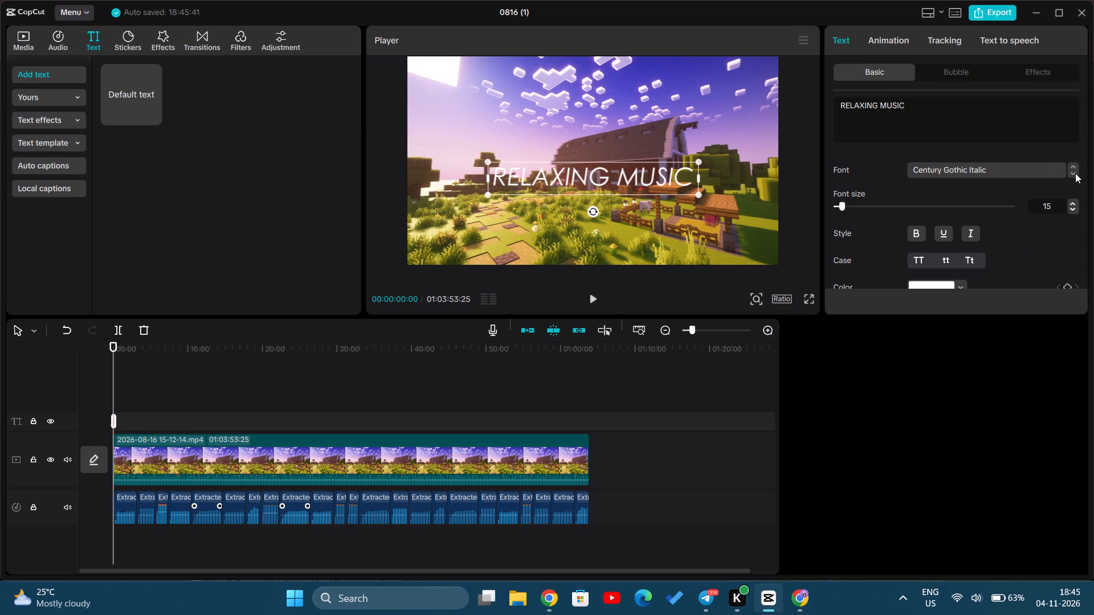
click(1075, 173)
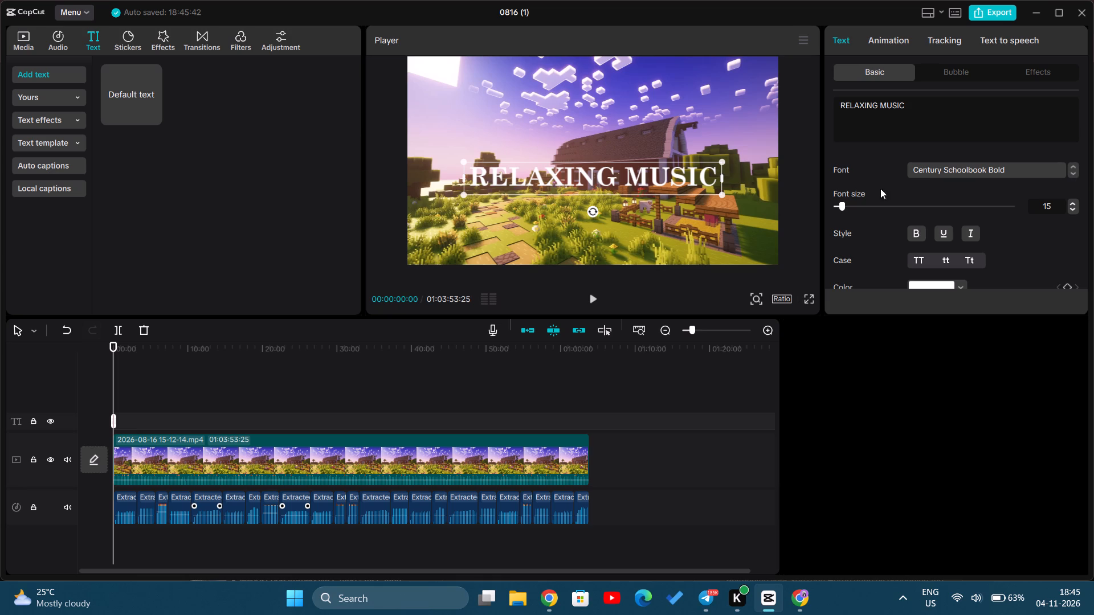
Shrink the RELAXING MUSIC title to about half the frame's width and place it horizontally centred, slightly below the frame's middle.
drag(719, 192, 666, 165)
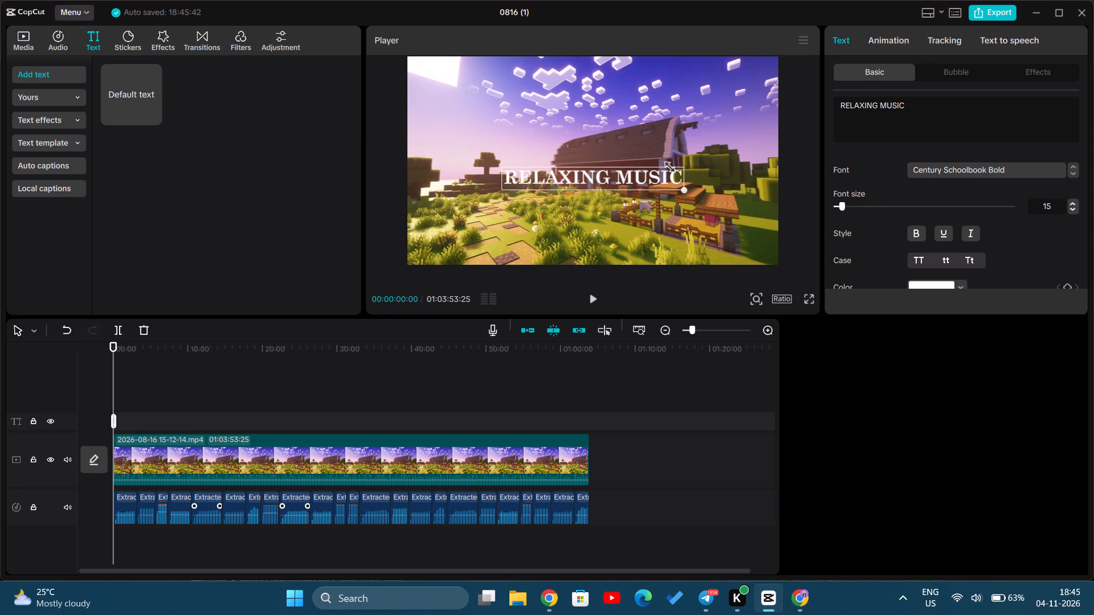
drag(666, 165, 668, 165)
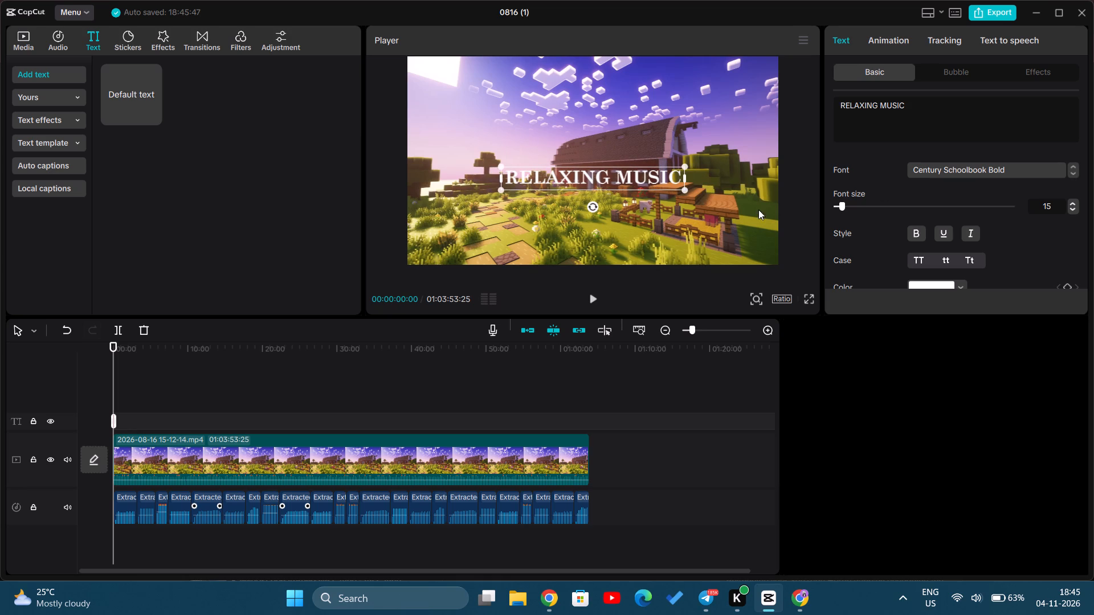
drag(651, 173, 654, 199)
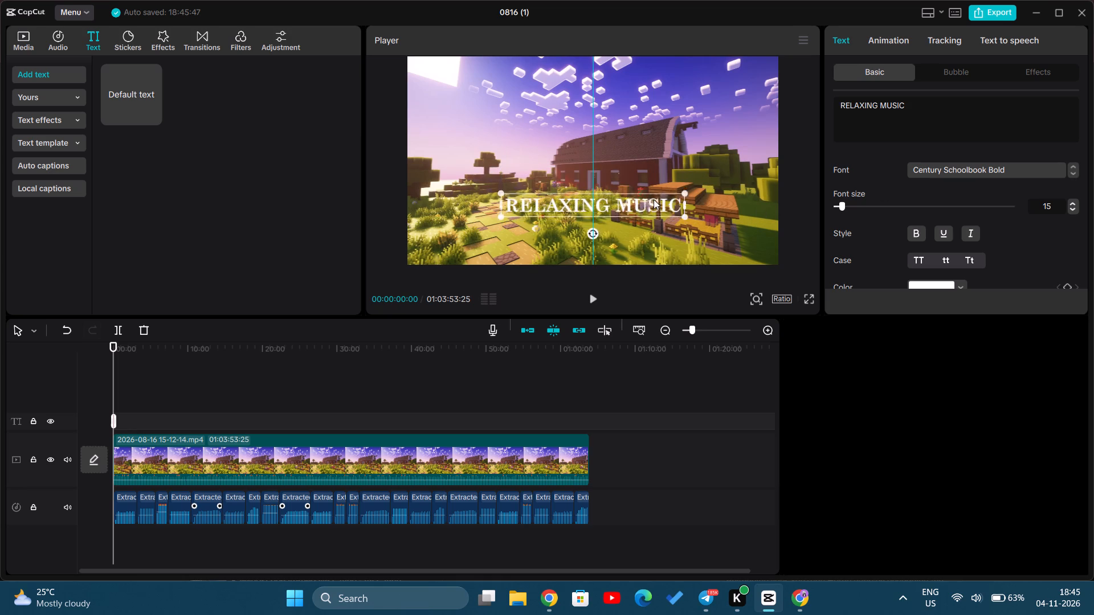
drag(654, 199, 655, 185)
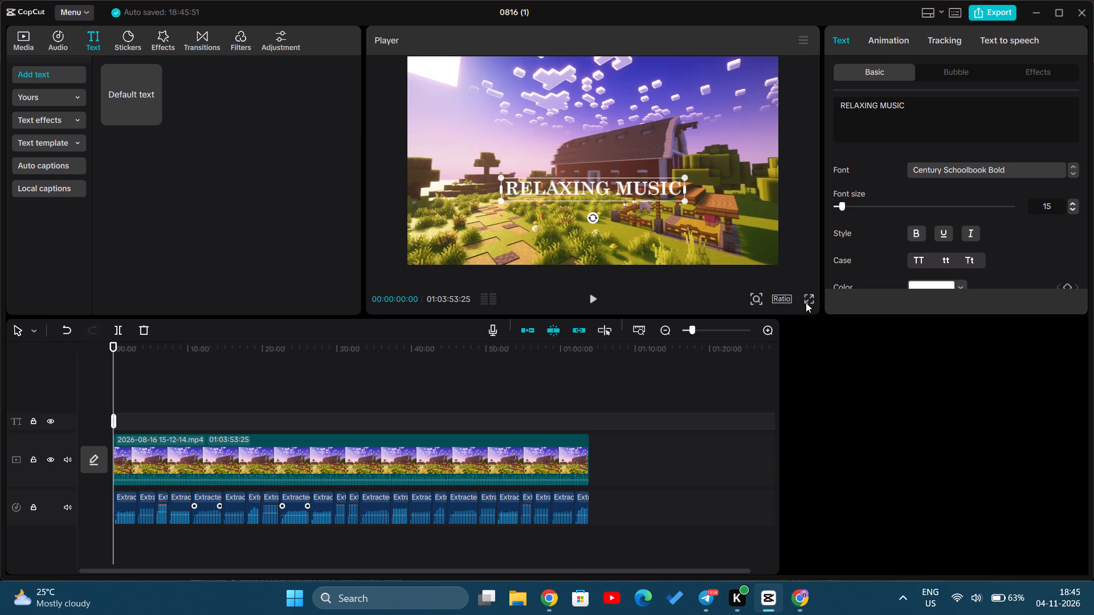
Preview the RELAXING MUSIC title on the video frame in full screen.
click(806, 302)
drag(631, 372, 631, 370)
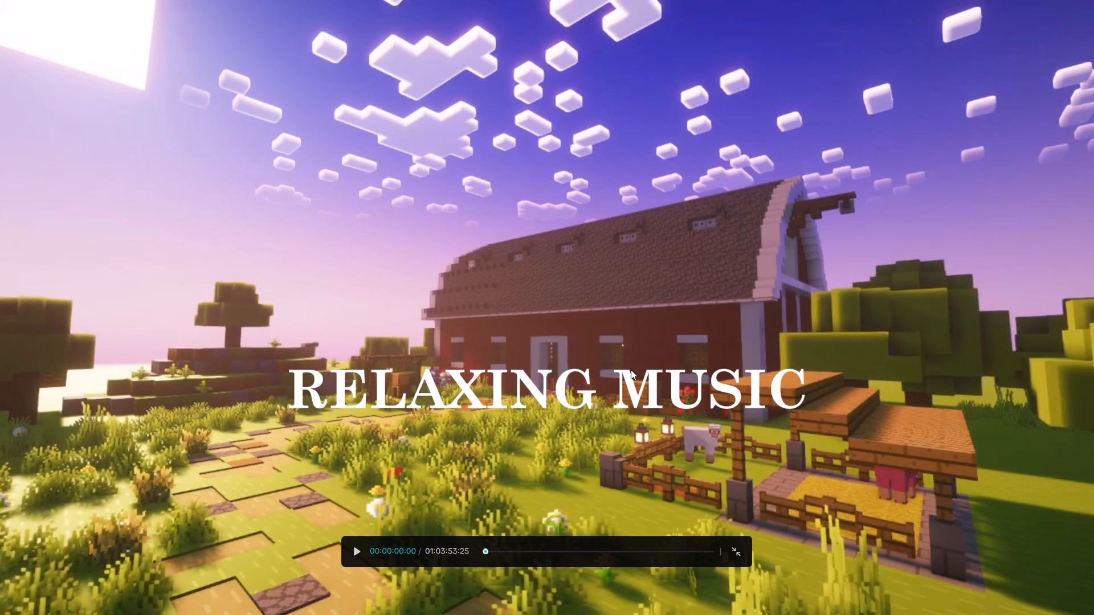
Close the full-screen preview of the RELAXING MUSIC title.
drag(631, 370, 636, 316)
click(738, 552)
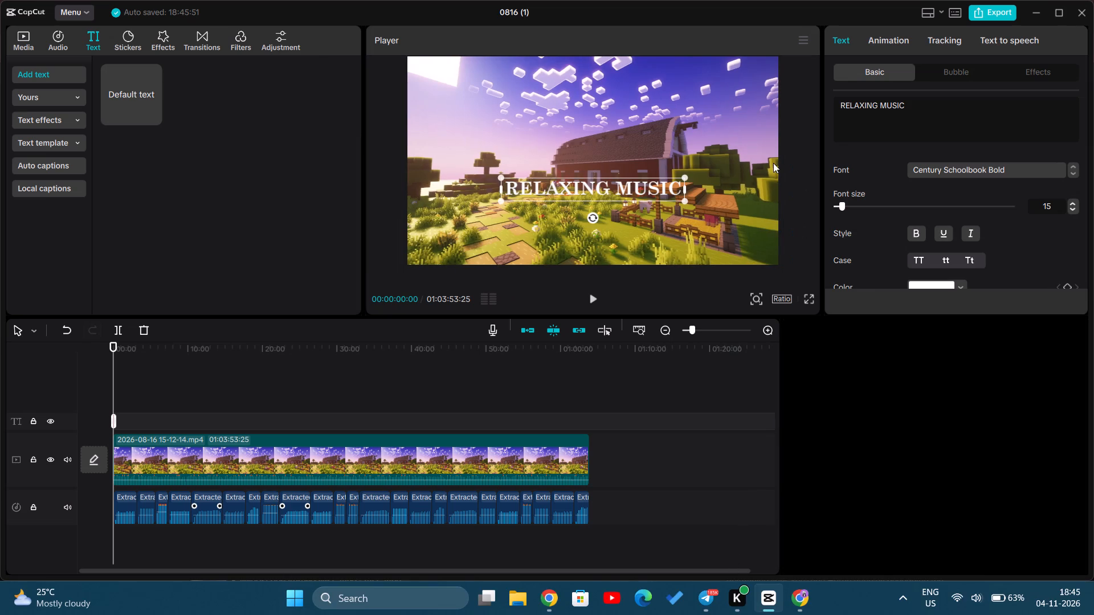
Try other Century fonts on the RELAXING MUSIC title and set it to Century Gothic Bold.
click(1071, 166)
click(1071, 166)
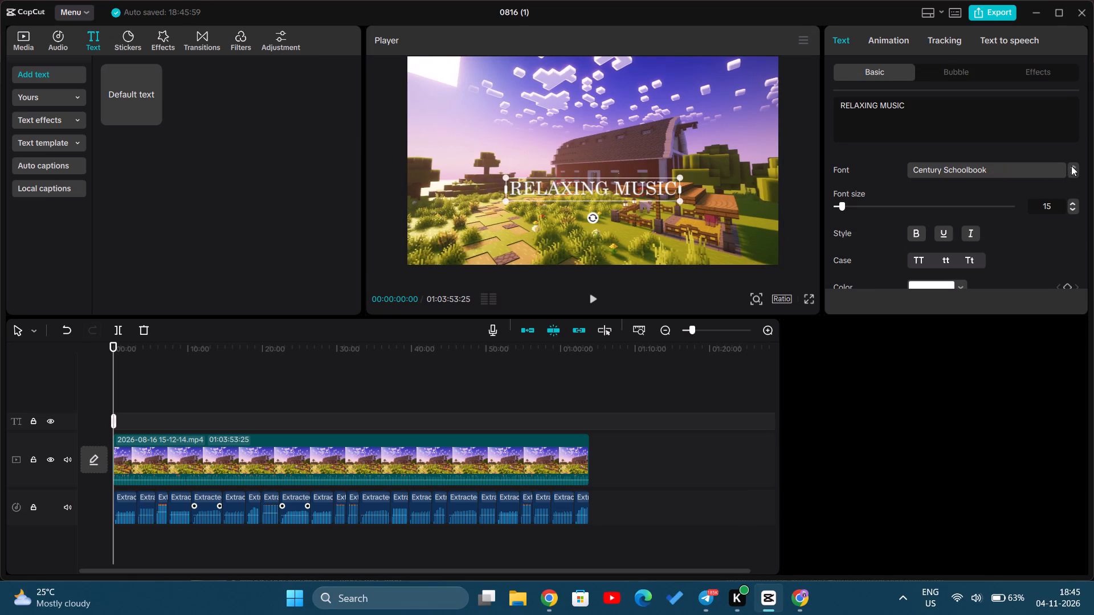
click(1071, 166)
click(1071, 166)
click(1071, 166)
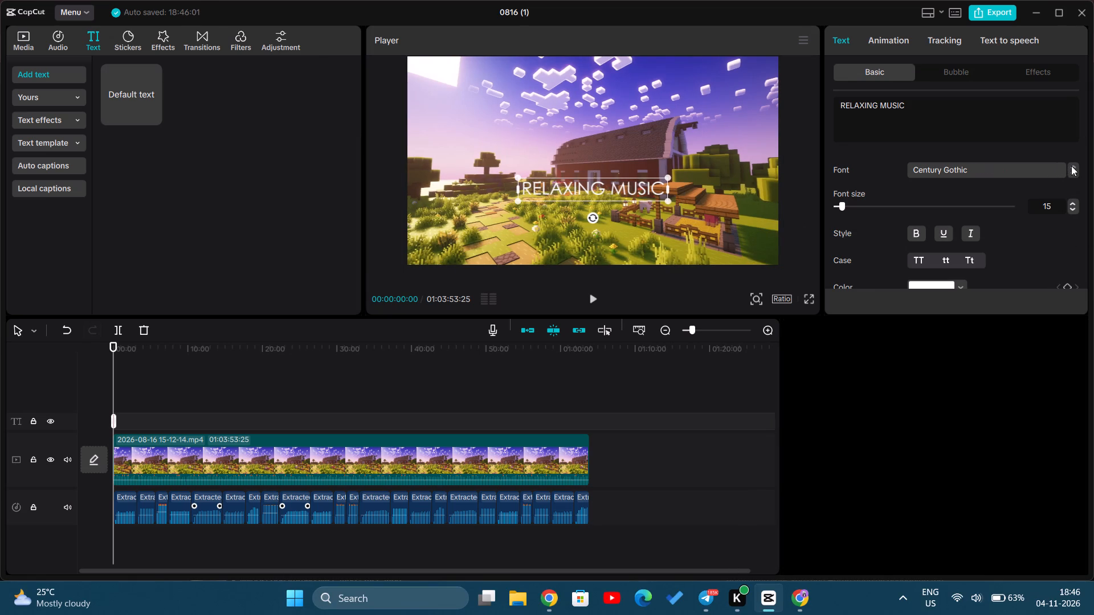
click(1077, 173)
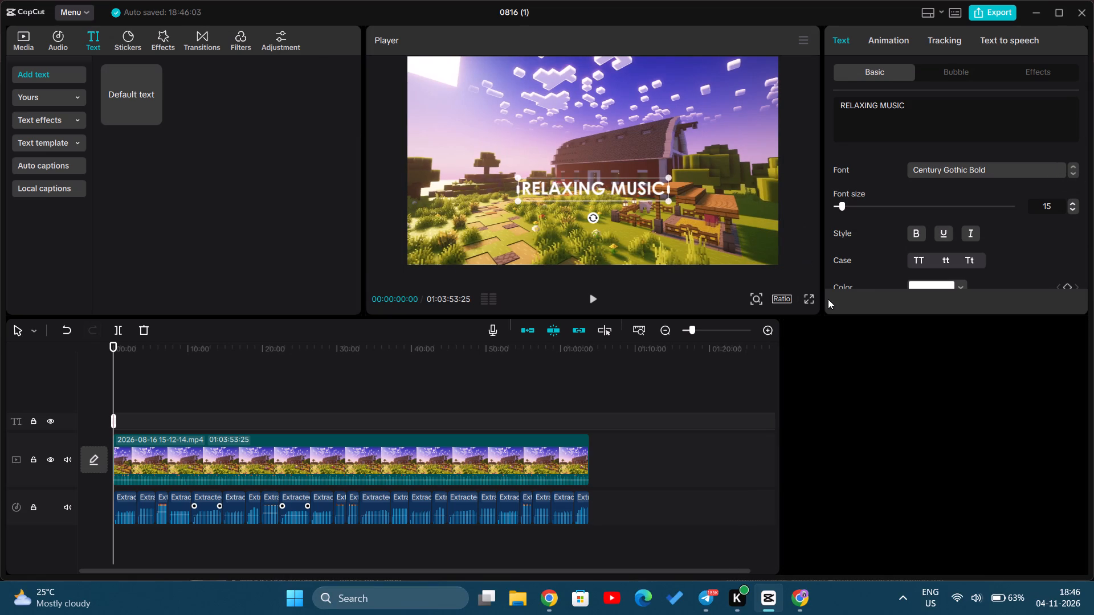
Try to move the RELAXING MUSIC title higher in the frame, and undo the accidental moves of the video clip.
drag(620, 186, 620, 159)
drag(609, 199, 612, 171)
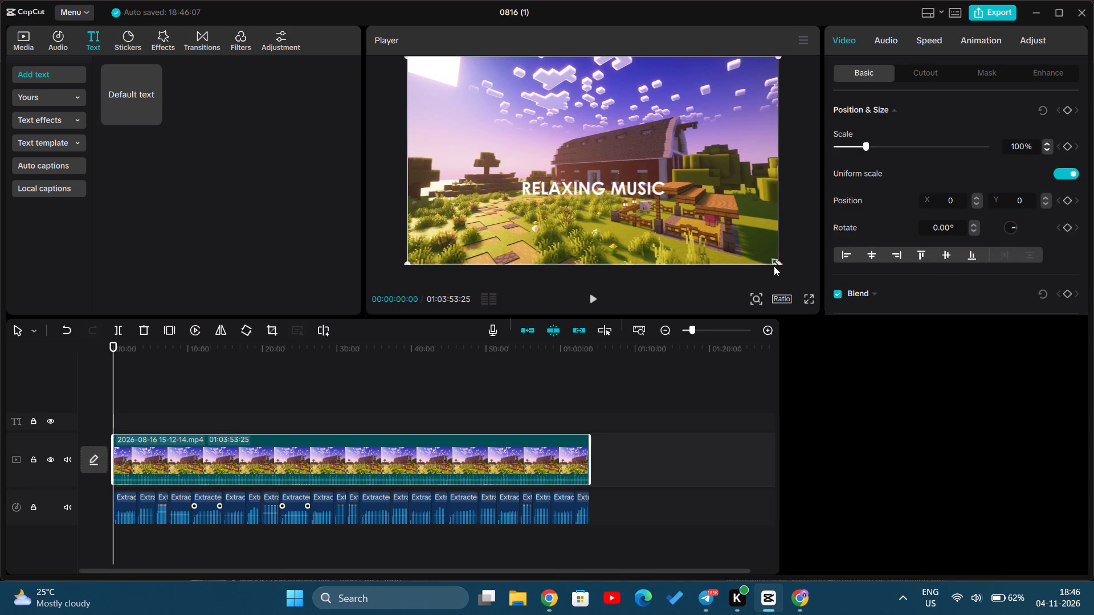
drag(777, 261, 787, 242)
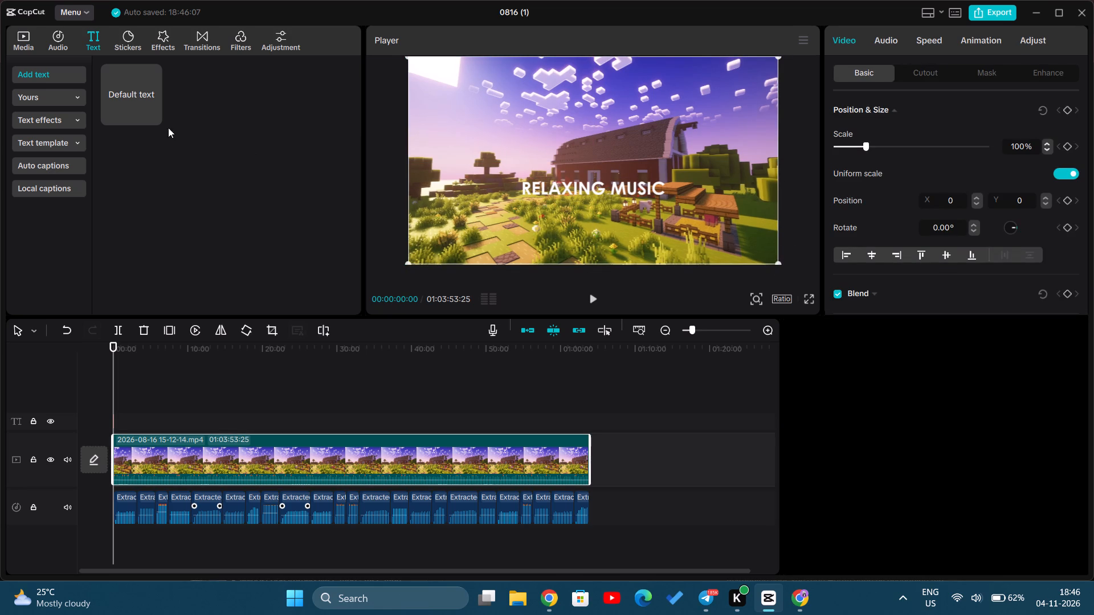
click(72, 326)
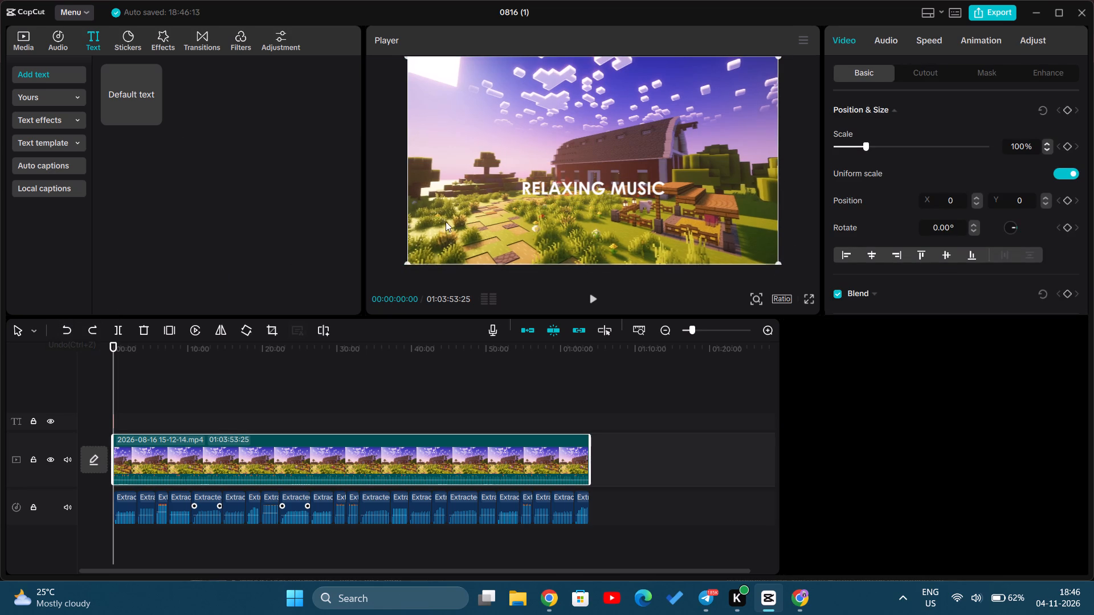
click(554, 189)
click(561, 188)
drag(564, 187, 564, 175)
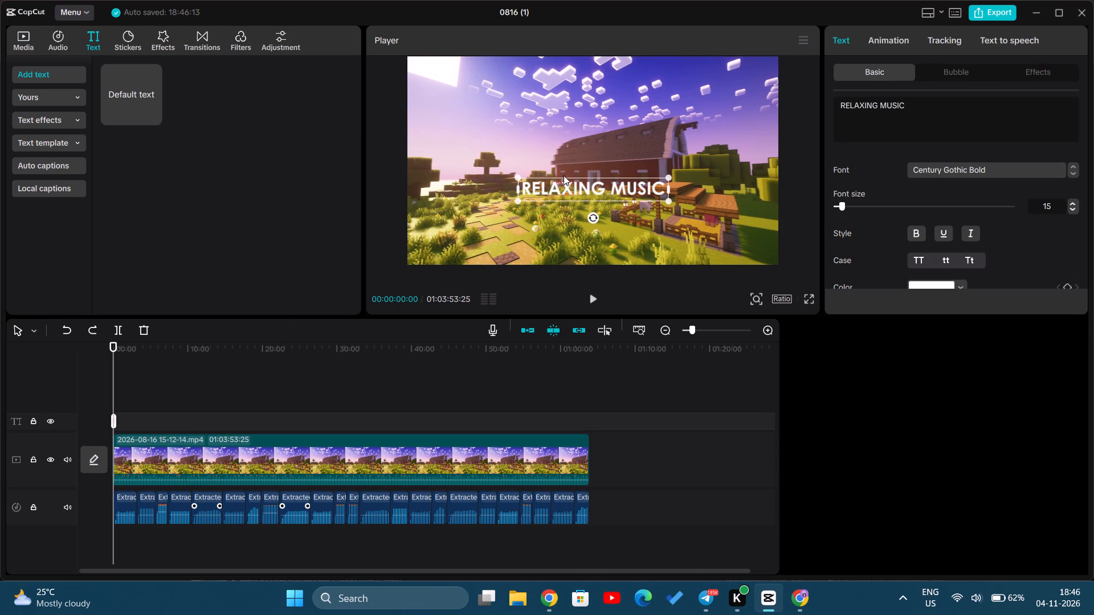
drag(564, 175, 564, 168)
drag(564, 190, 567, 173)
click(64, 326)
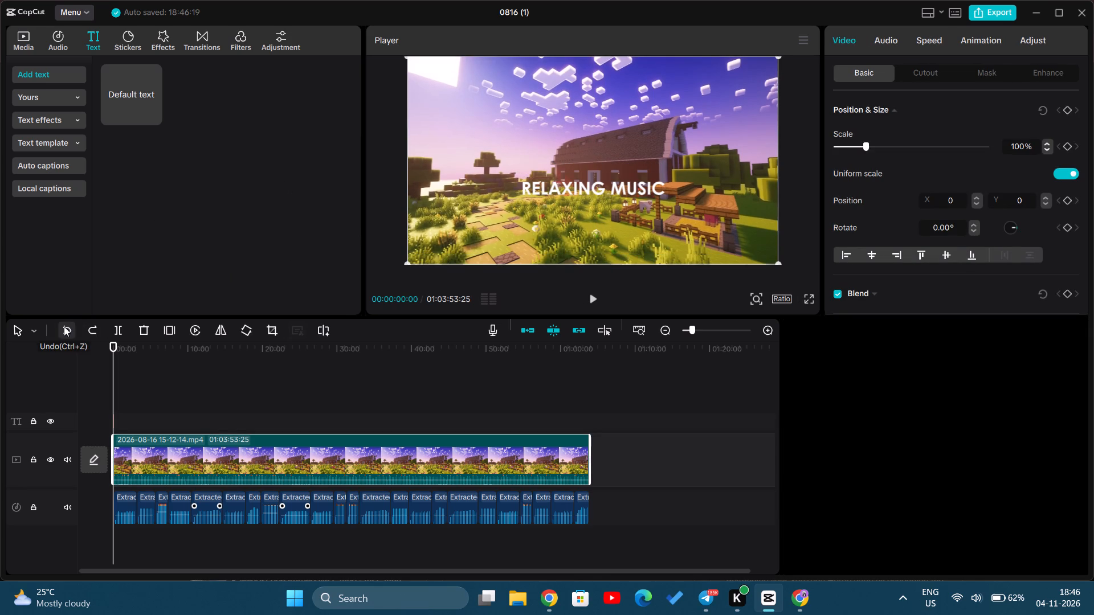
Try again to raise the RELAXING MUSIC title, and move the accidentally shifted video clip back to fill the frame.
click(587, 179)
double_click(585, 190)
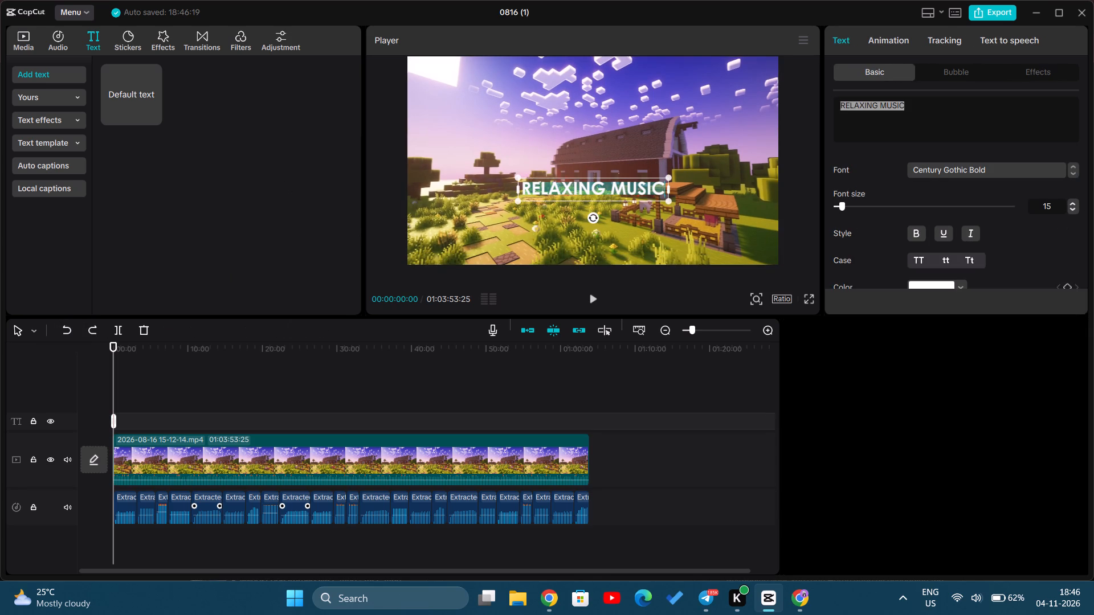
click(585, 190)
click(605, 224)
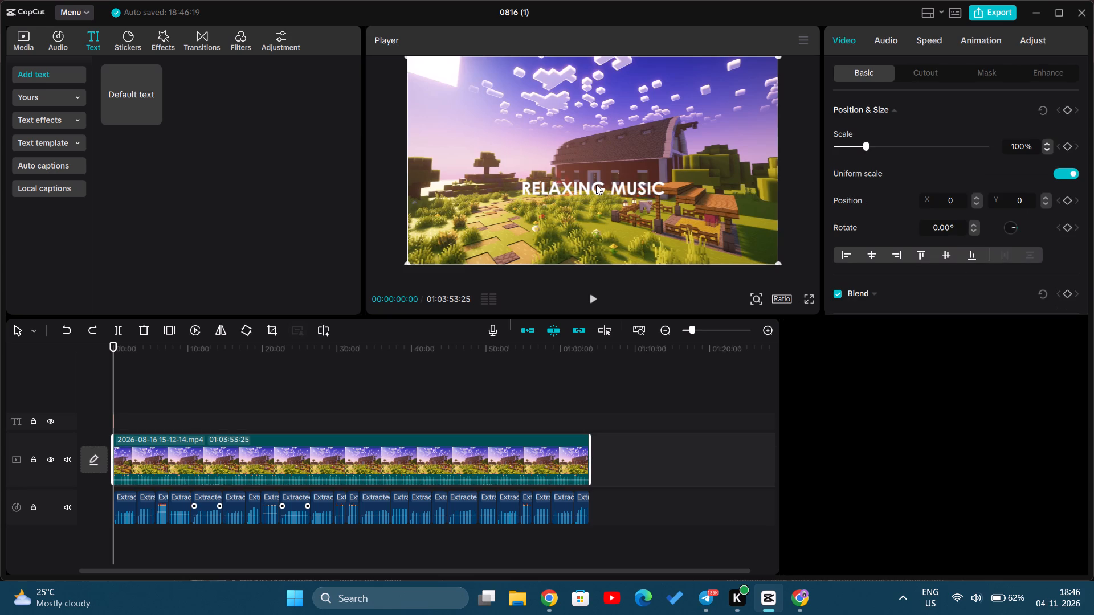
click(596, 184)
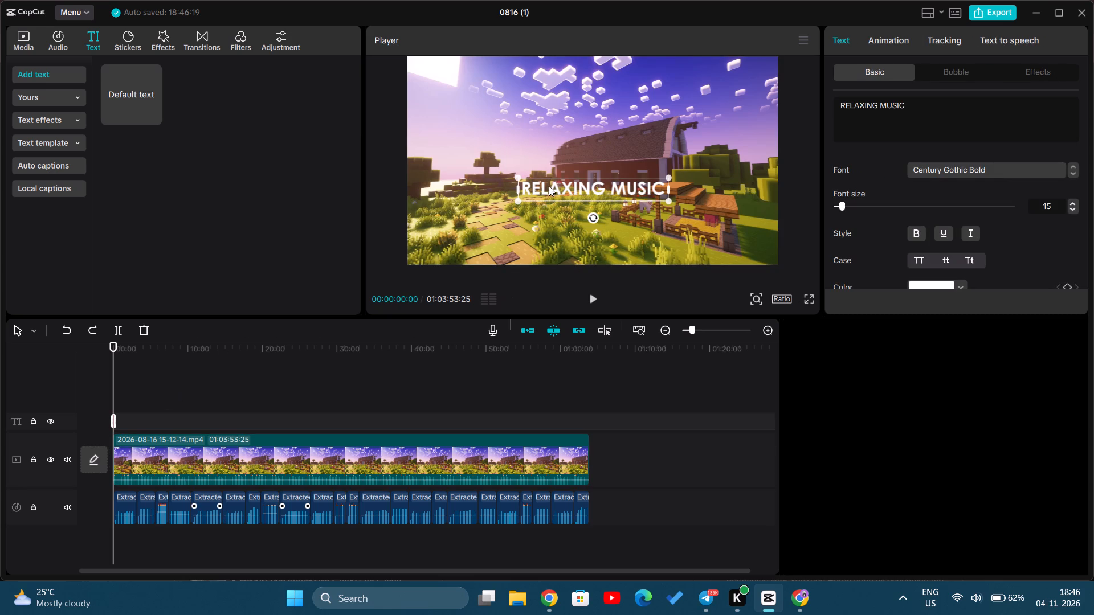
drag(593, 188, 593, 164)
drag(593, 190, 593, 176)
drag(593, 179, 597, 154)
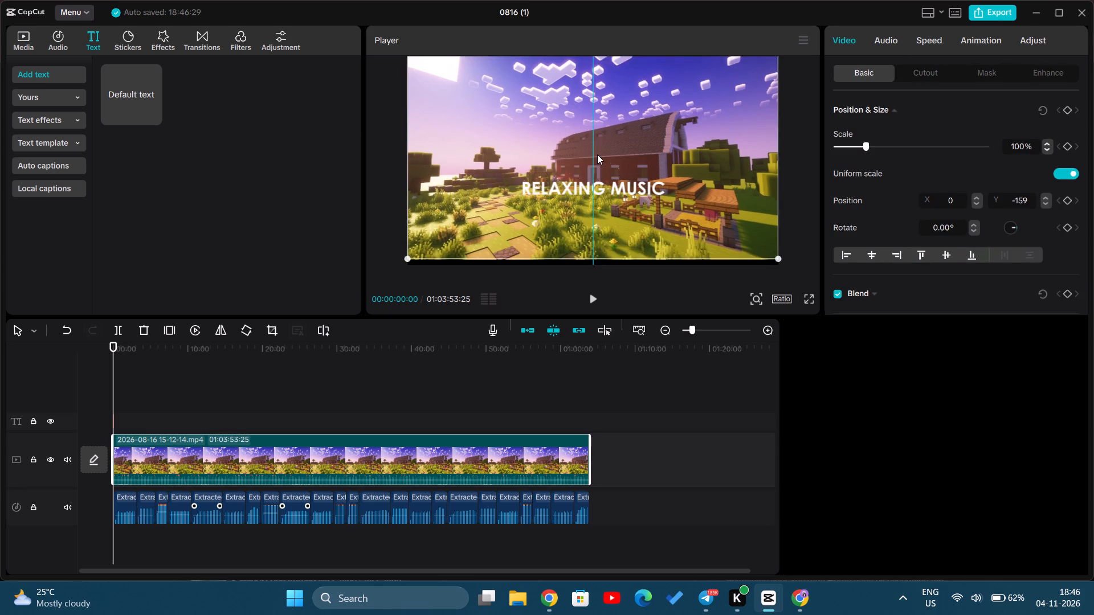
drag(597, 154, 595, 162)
Compare the fonts from Century Gothic back through Castellar and Candara on the RELAXING MUSIC title and set it to Cambria Bold.
click(599, 190)
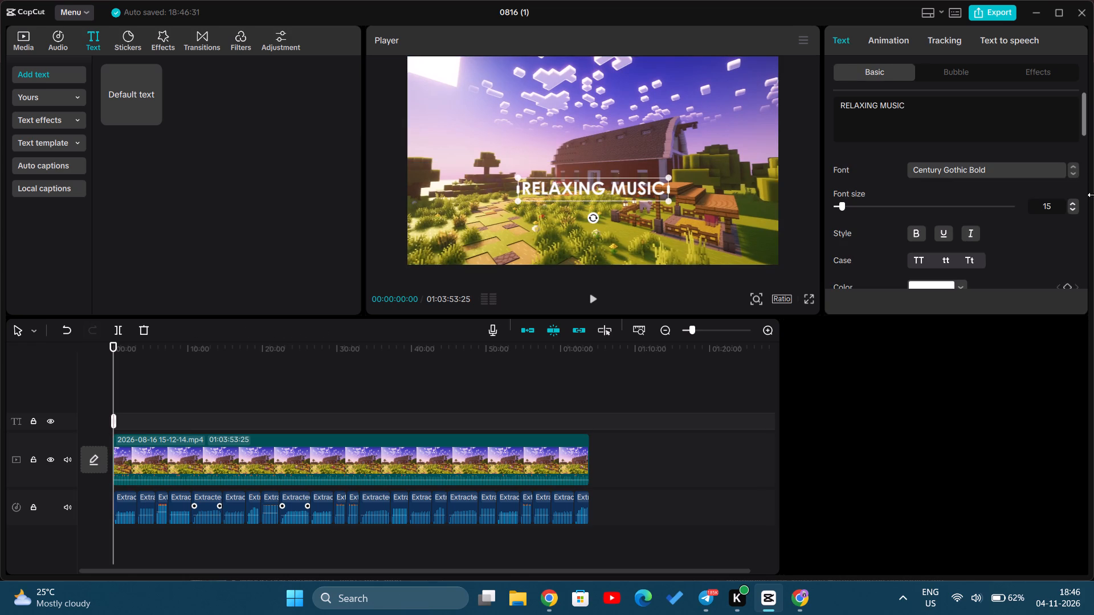
click(1072, 163)
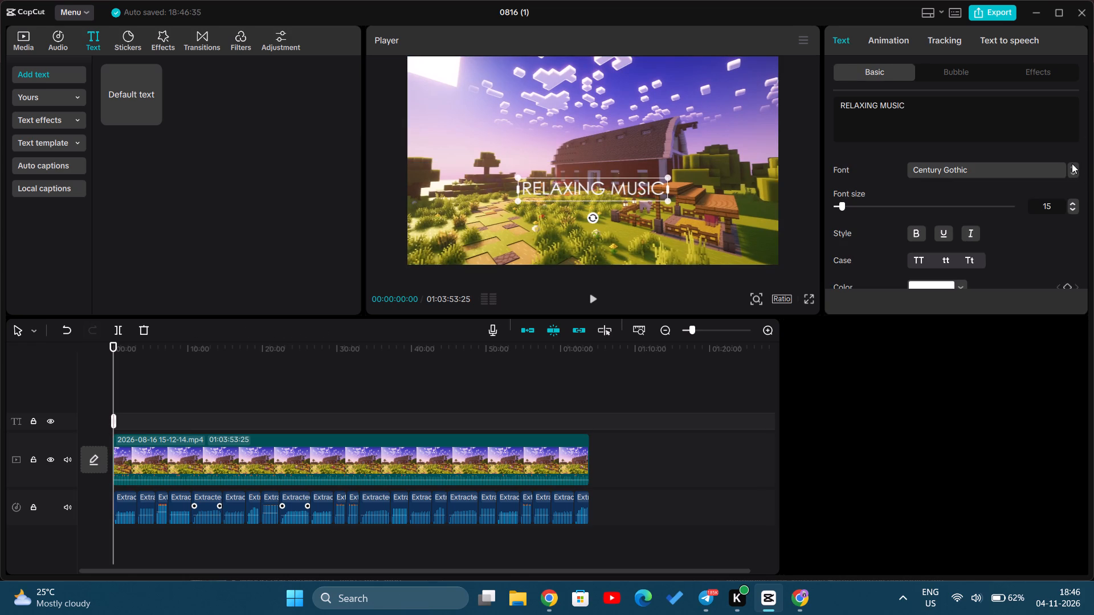
click(1072, 163)
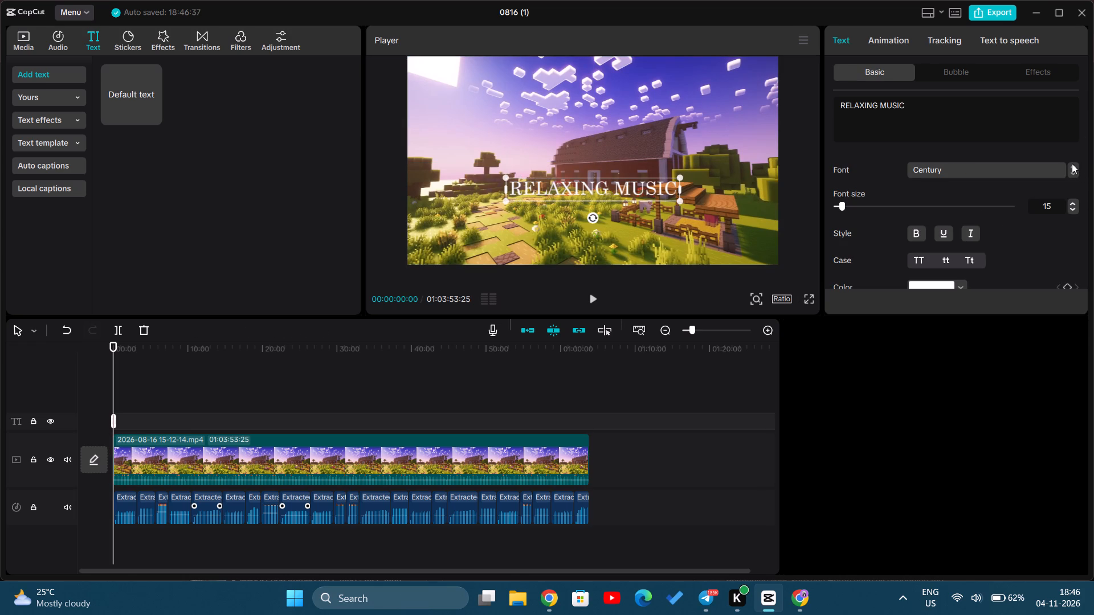
click(1072, 163)
click(1072, 163)
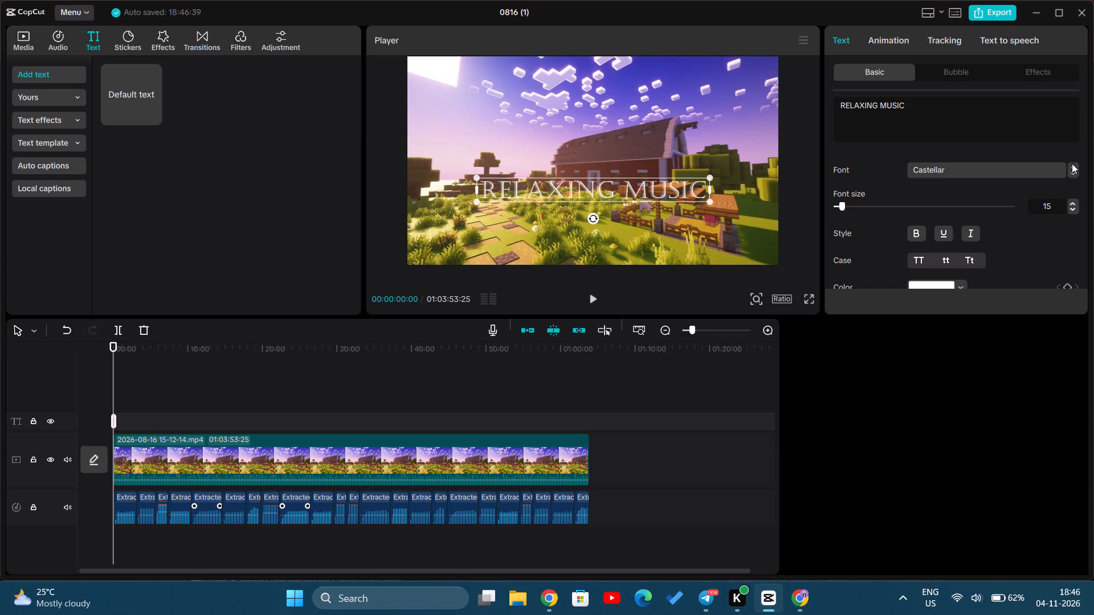
click(1072, 163)
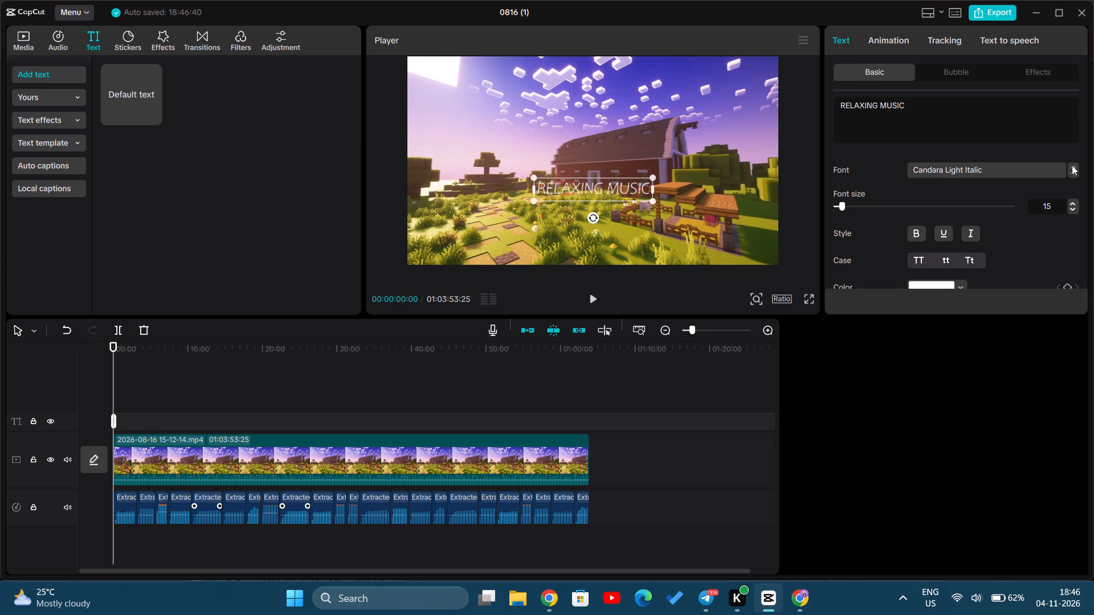
click(1072, 165)
click(1072, 165)
click(1072, 165)
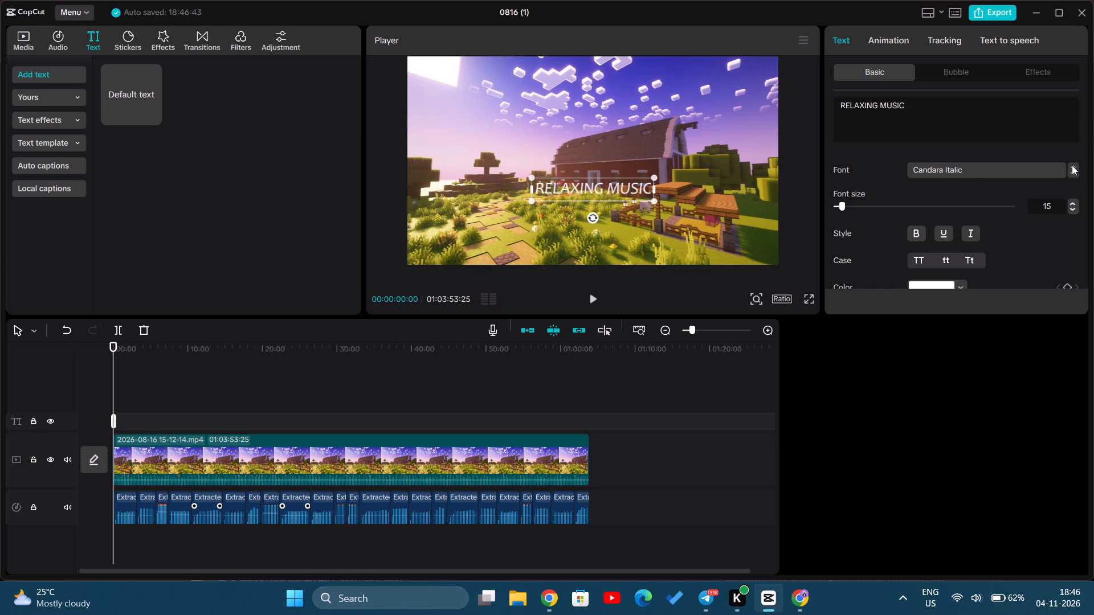
click(1072, 165)
click(1072, 165)
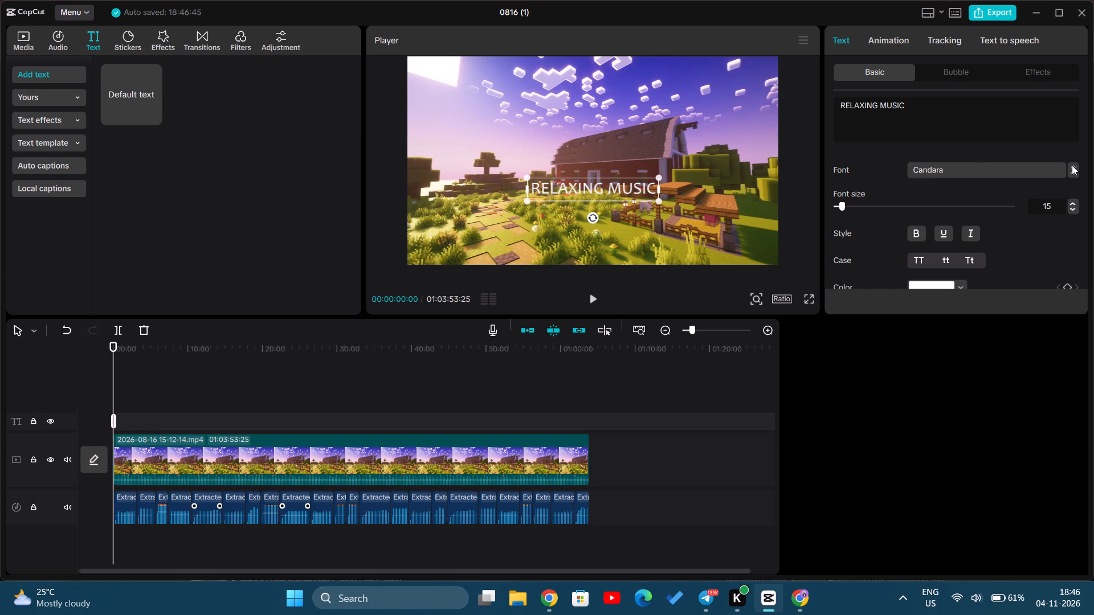
click(1072, 165)
click(1072, 165)
click(1072, 165)
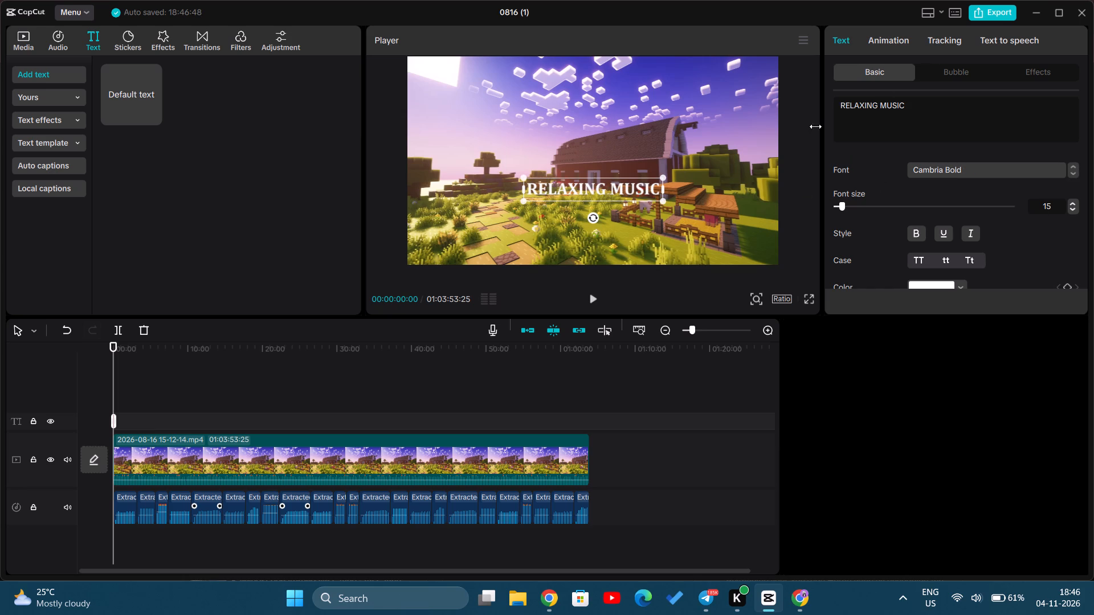
Add a second default text layer at the start of the video and replace its text with "1 HOUR".
click(118, 106)
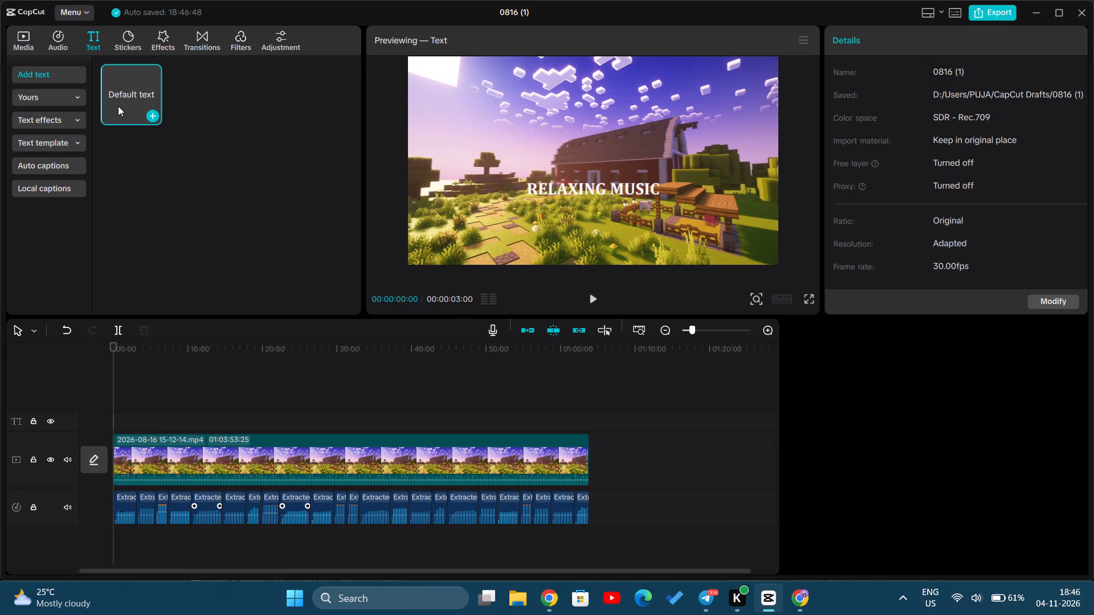
double_click(552, 158)
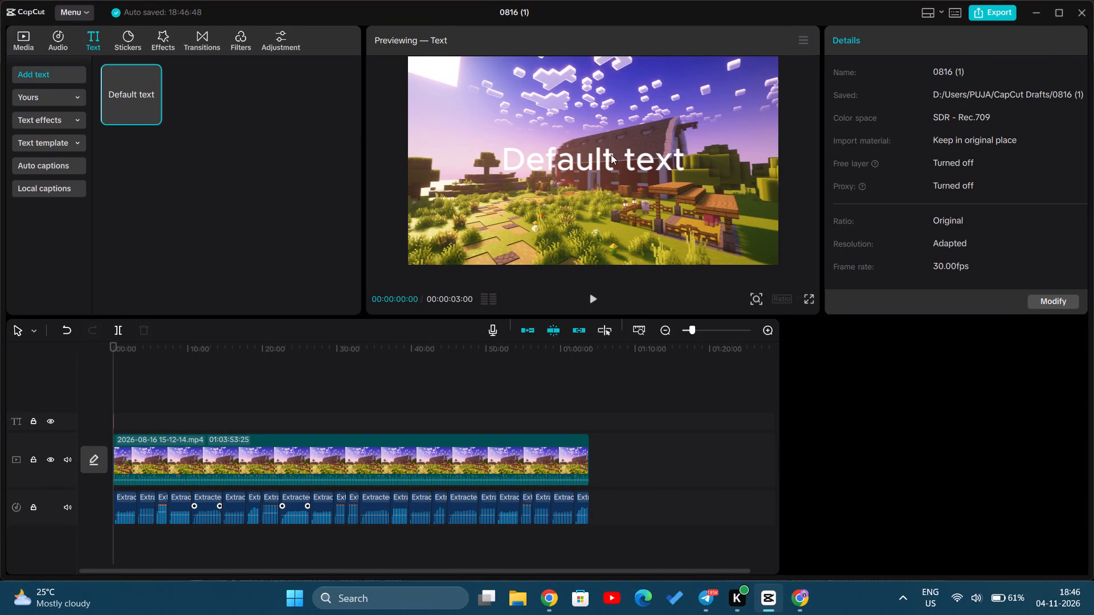
click(153, 110)
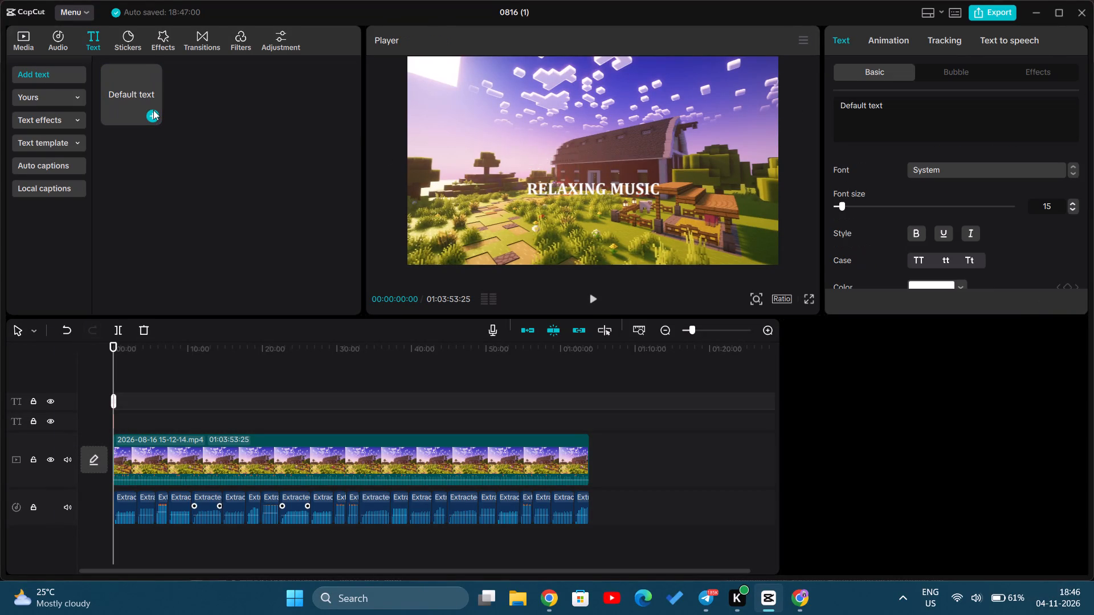
drag(894, 109, 810, 97)
key(BackSpace)
text(1)
key(space)
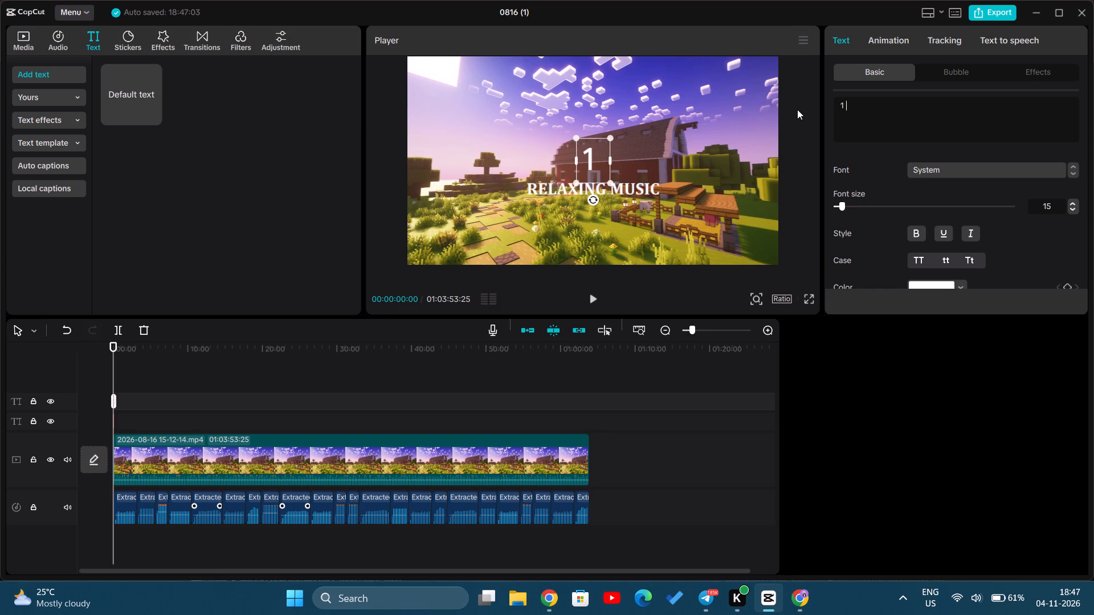
key(h)
text(OUR)
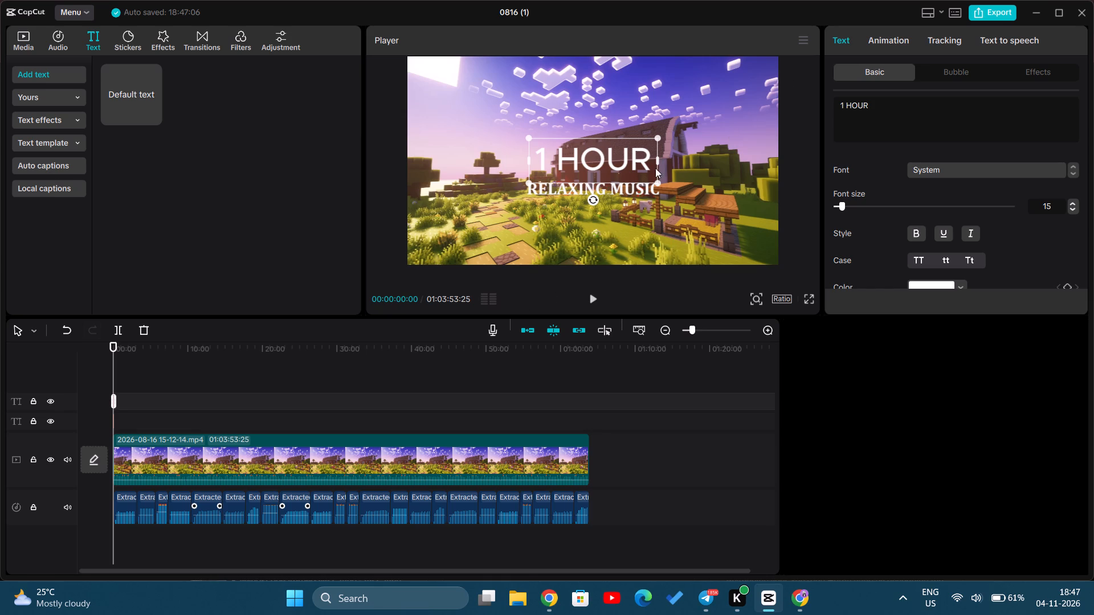
double_click(611, 163)
click(887, 109)
Change the RELAXING MUSIC title's text to "RELAXING MINECRAFT MUSIC".
double_click(624, 189)
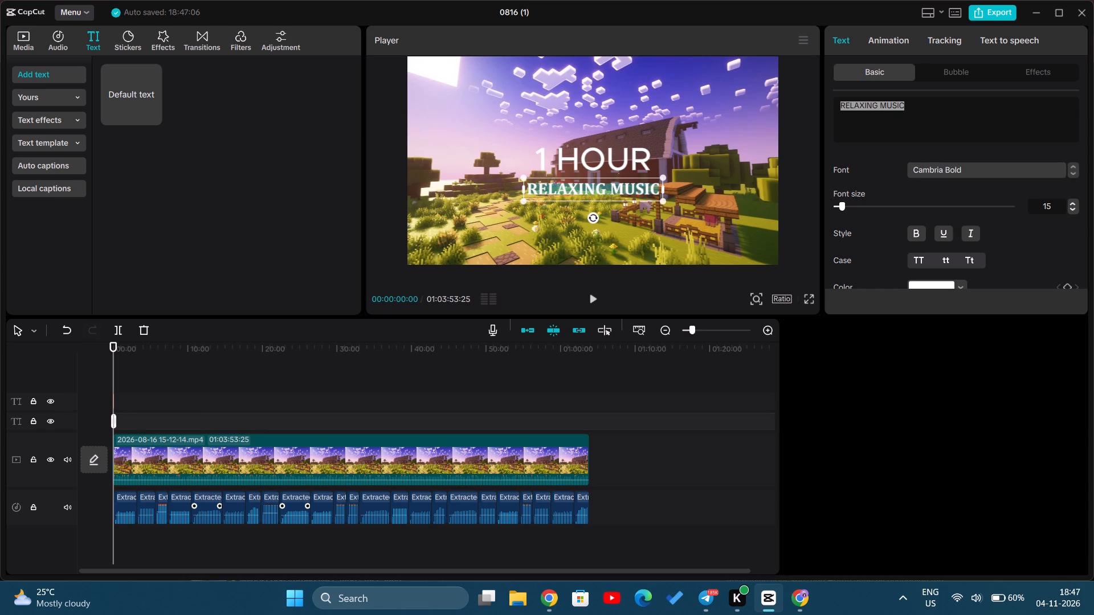
click(611, 188)
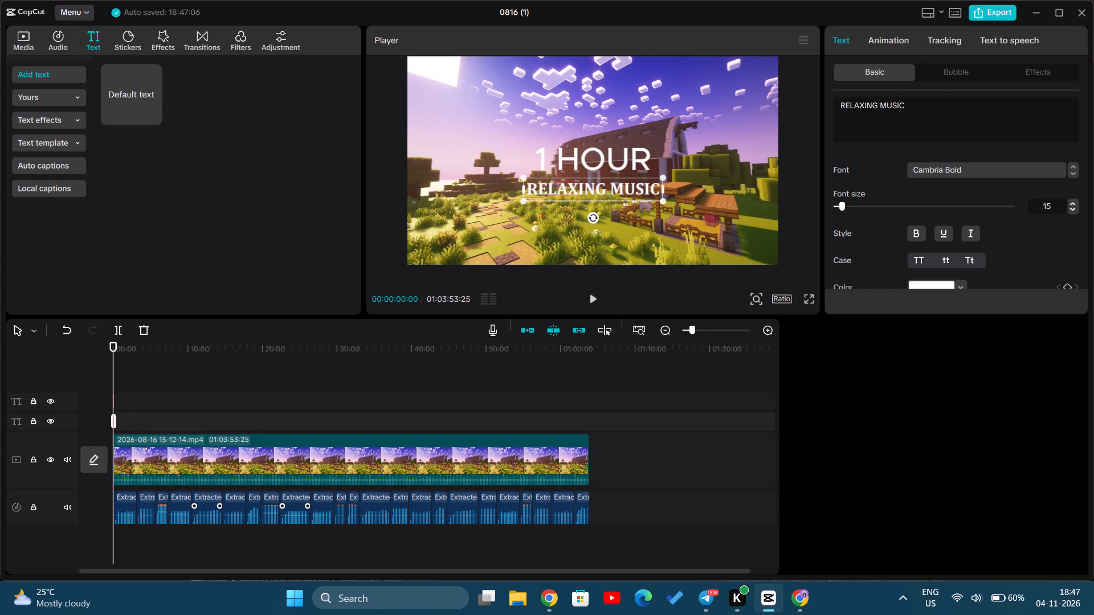
click(877, 102)
key(space)
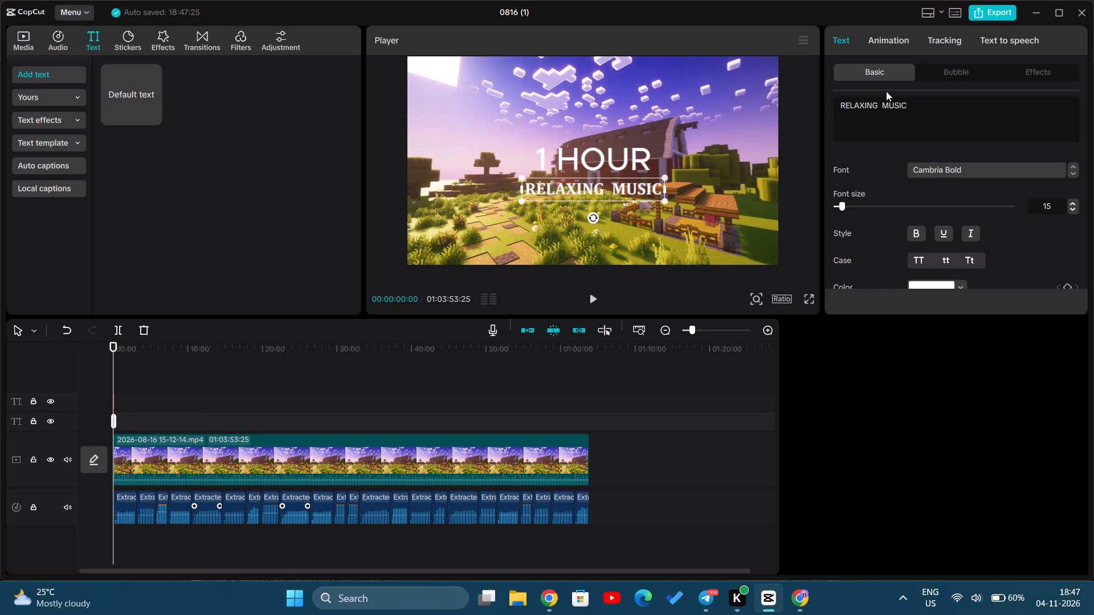
text(MINECRAFT)
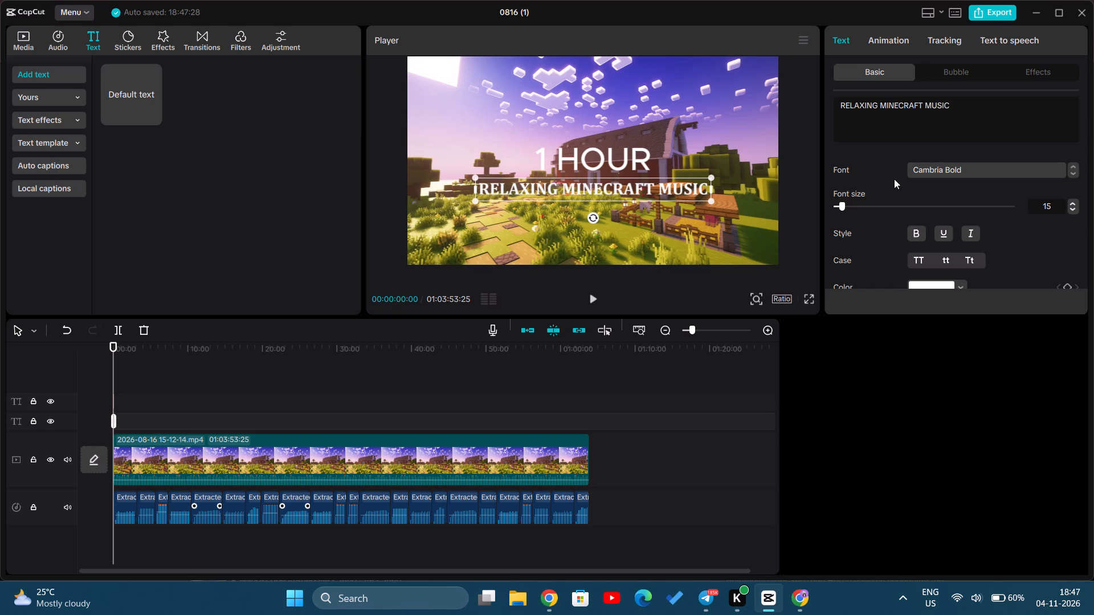
Scale down the "1 HOUR" title so it is narrower than the RELAXING MINECRAFT MUSIC line.
double_click(623, 153)
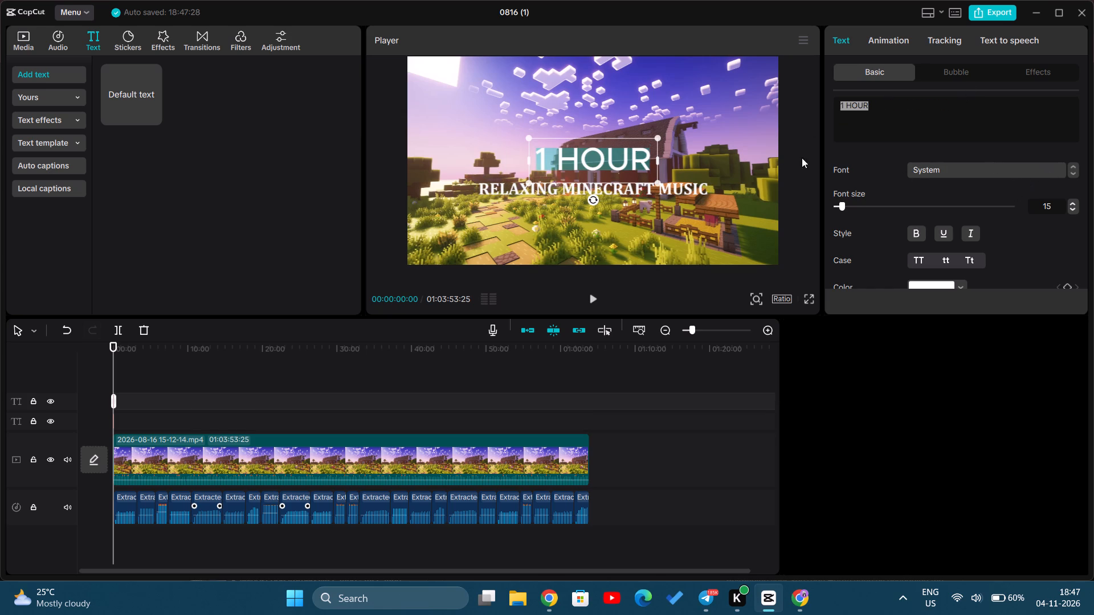
click(634, 151)
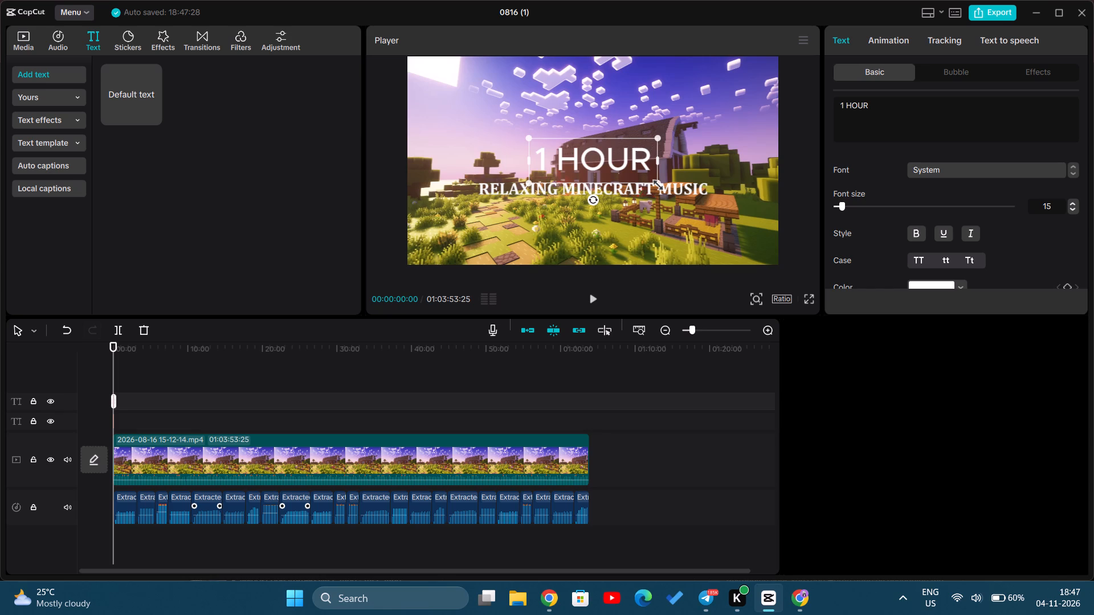
drag(655, 183, 624, 159)
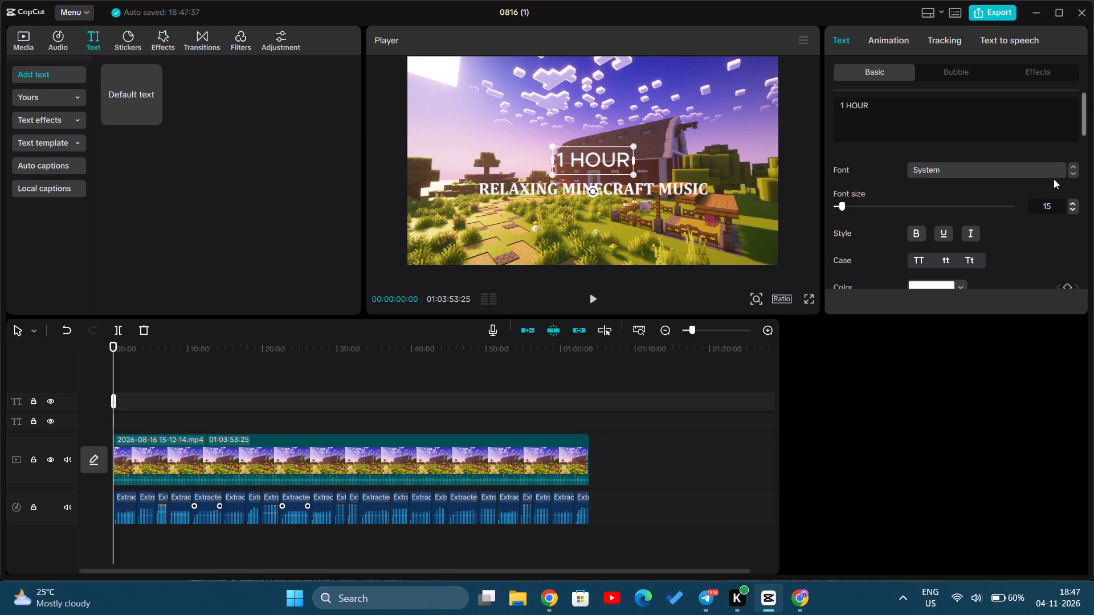
Set the "1 HOUR" title's font to Algerian, passing through Agency FB Bold.
click(1070, 173)
click(1070, 173)
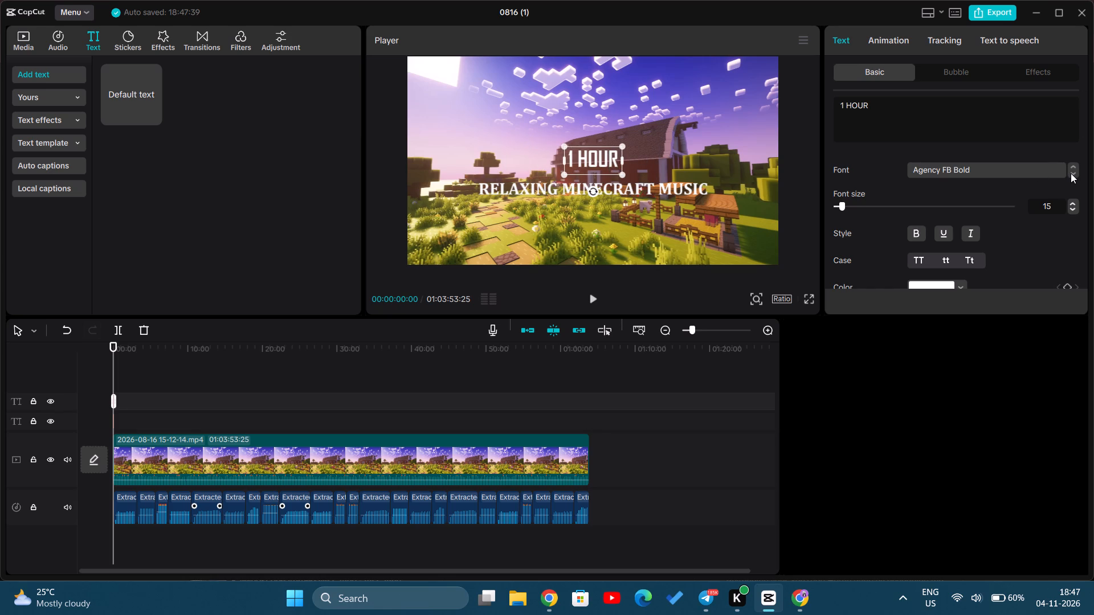
click(1071, 173)
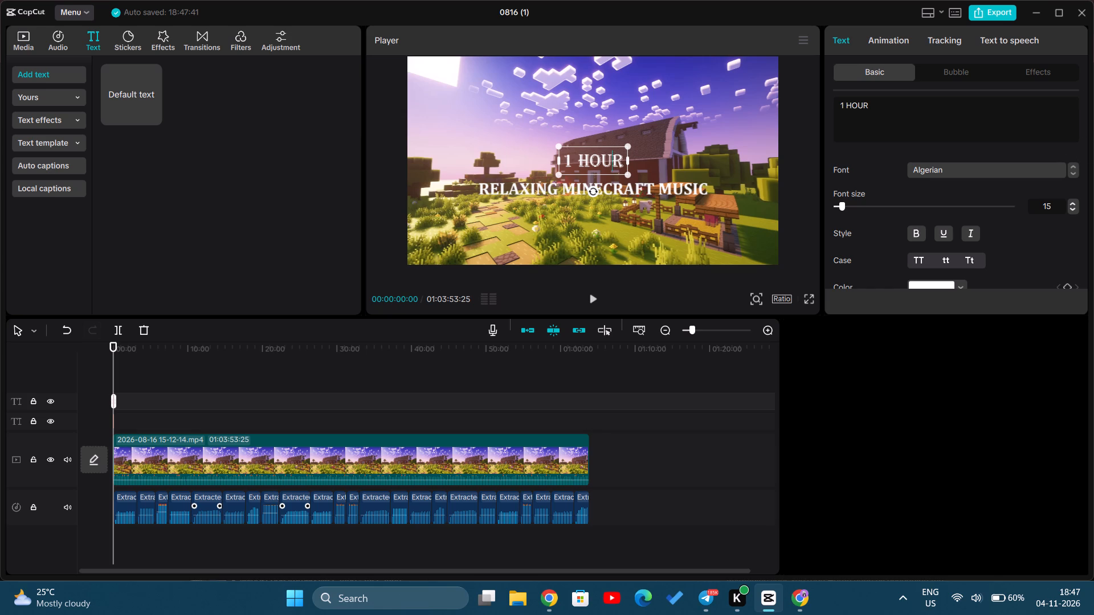
click(626, 175)
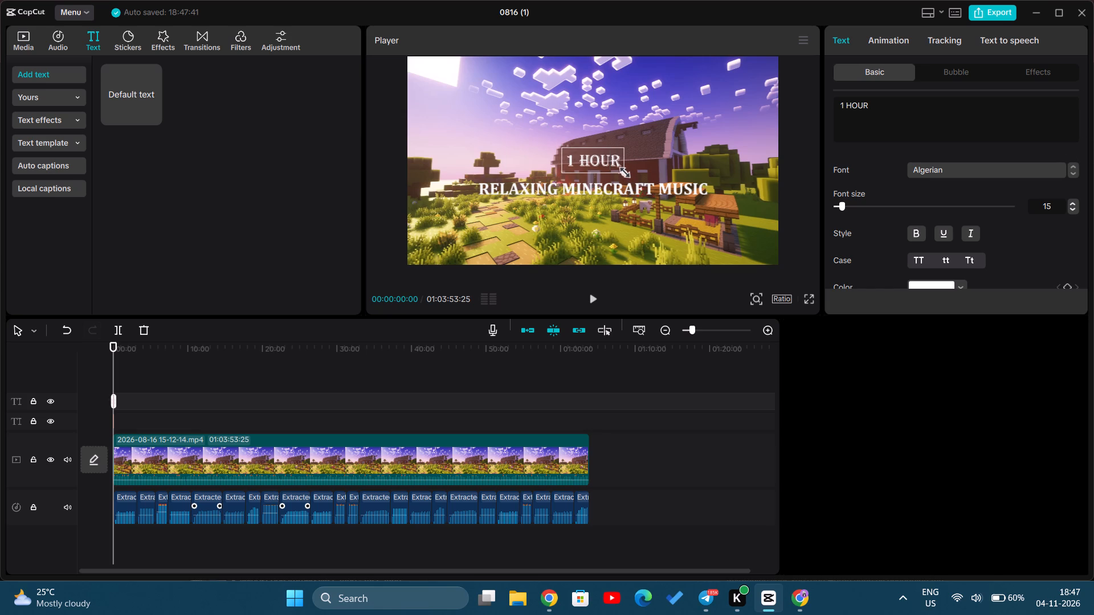
click(599, 124)
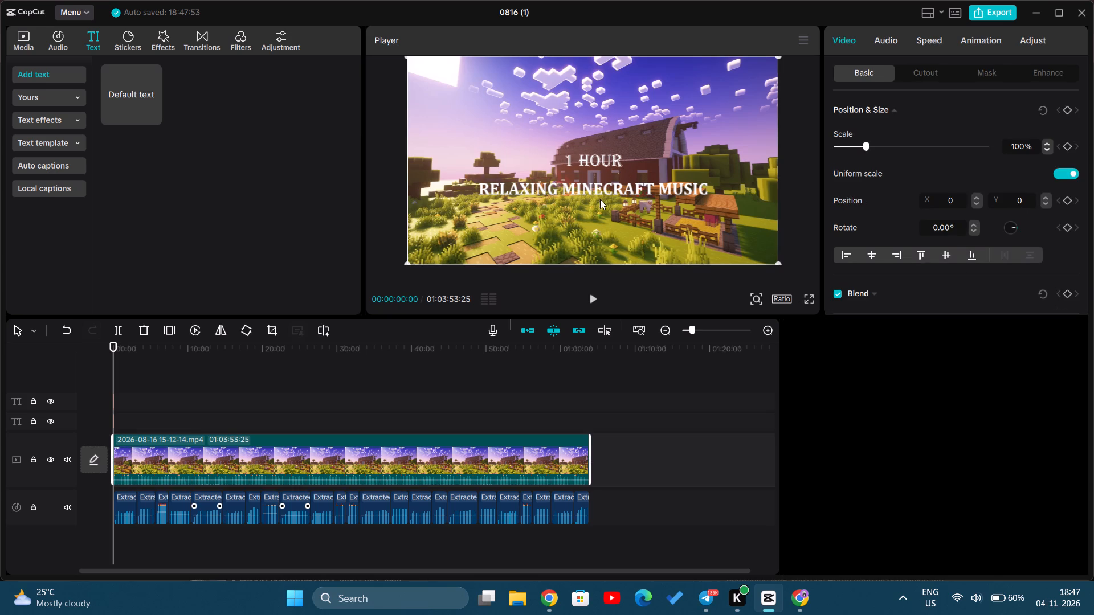
Raise the RELAXING MINECRAFT MUSIC title so it sits centred directly beneath "1 HOUR".
click(602, 192)
click(603, 188)
drag(603, 188, 603, 177)
click(606, 175)
click(606, 189)
drag(591, 190, 593, 178)
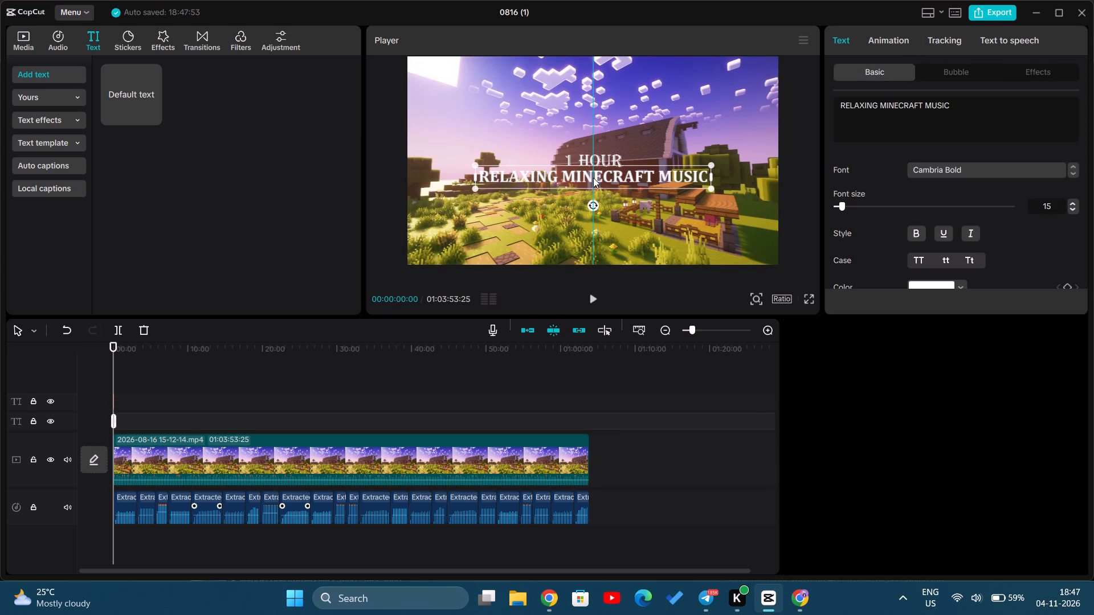
drag(593, 178, 595, 178)
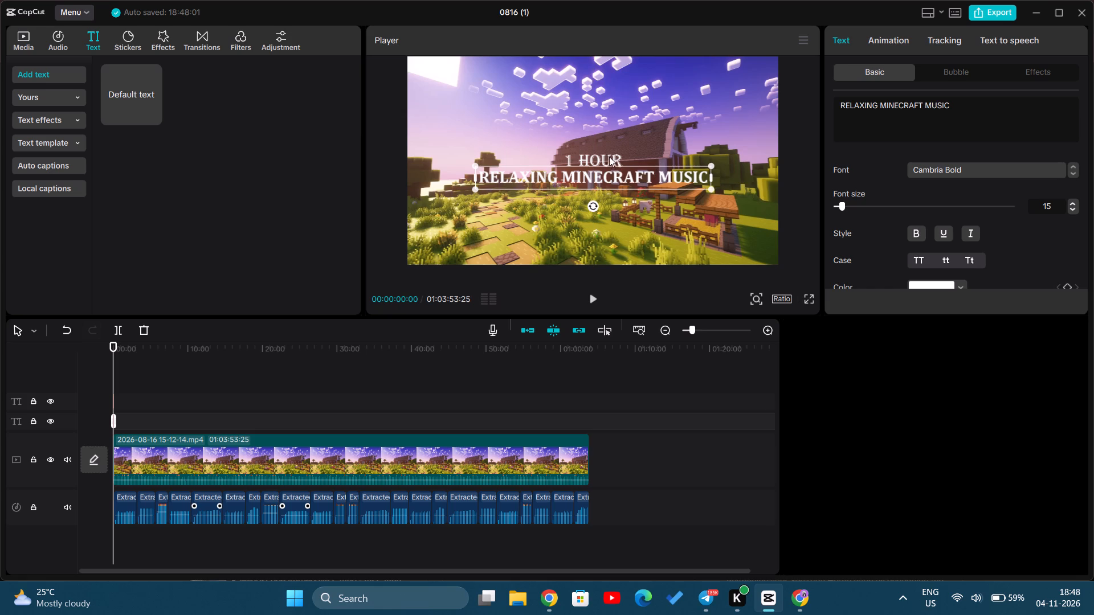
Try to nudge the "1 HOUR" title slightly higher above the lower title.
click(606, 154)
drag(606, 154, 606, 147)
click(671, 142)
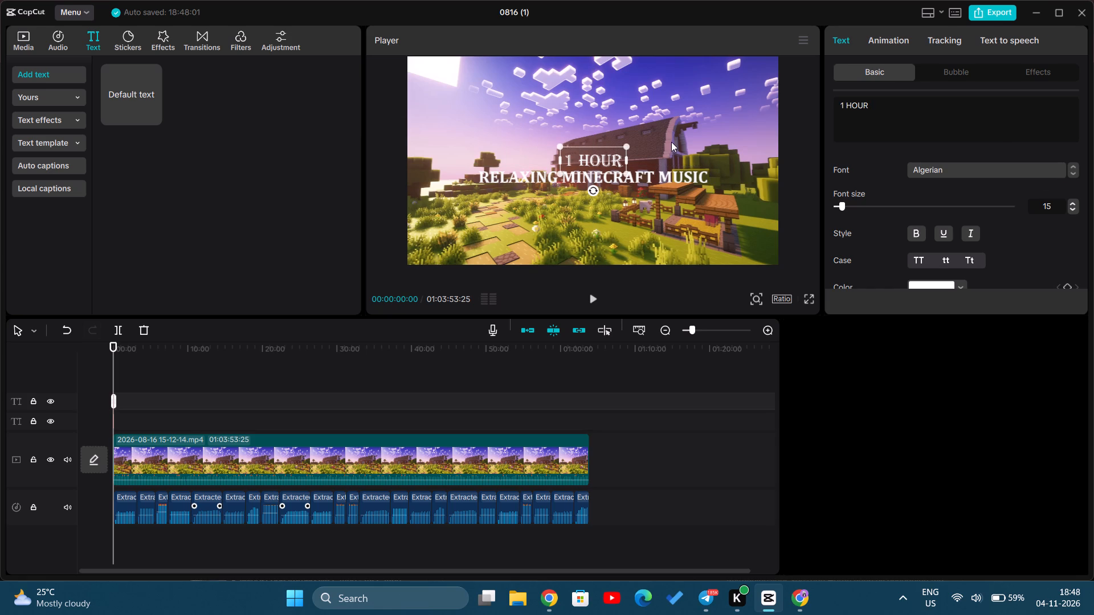
Check the layout of both titles in the full-screen preview.
click(805, 297)
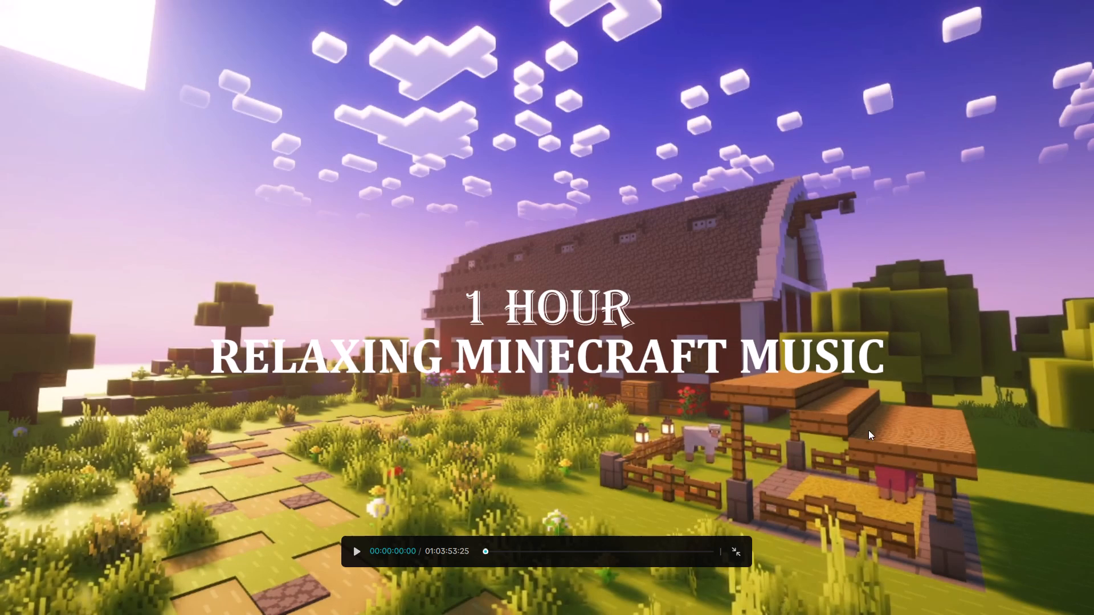
click(664, 568)
click(739, 553)
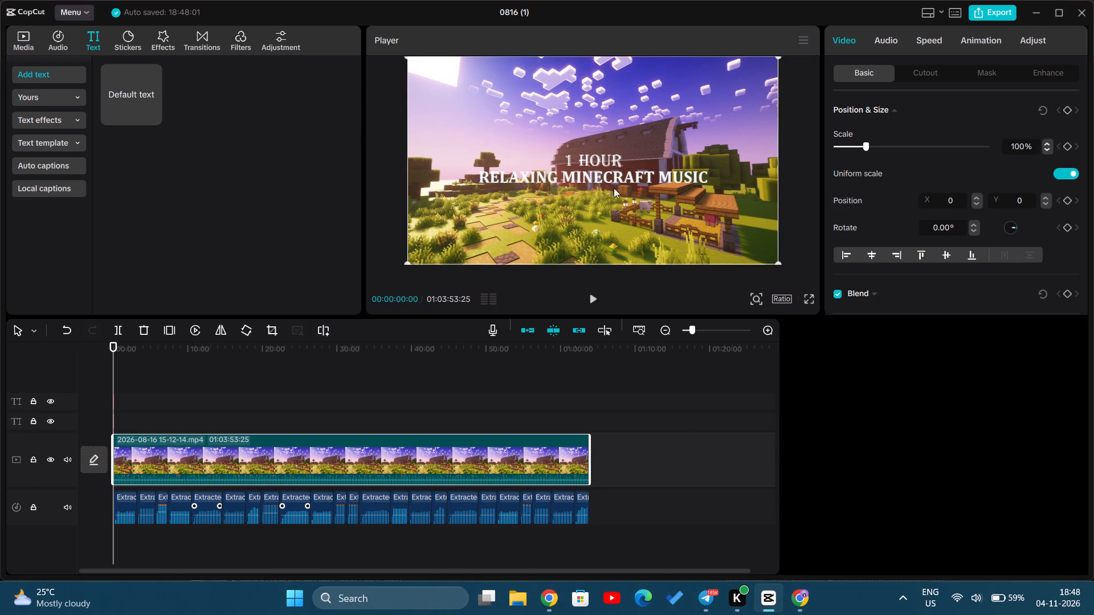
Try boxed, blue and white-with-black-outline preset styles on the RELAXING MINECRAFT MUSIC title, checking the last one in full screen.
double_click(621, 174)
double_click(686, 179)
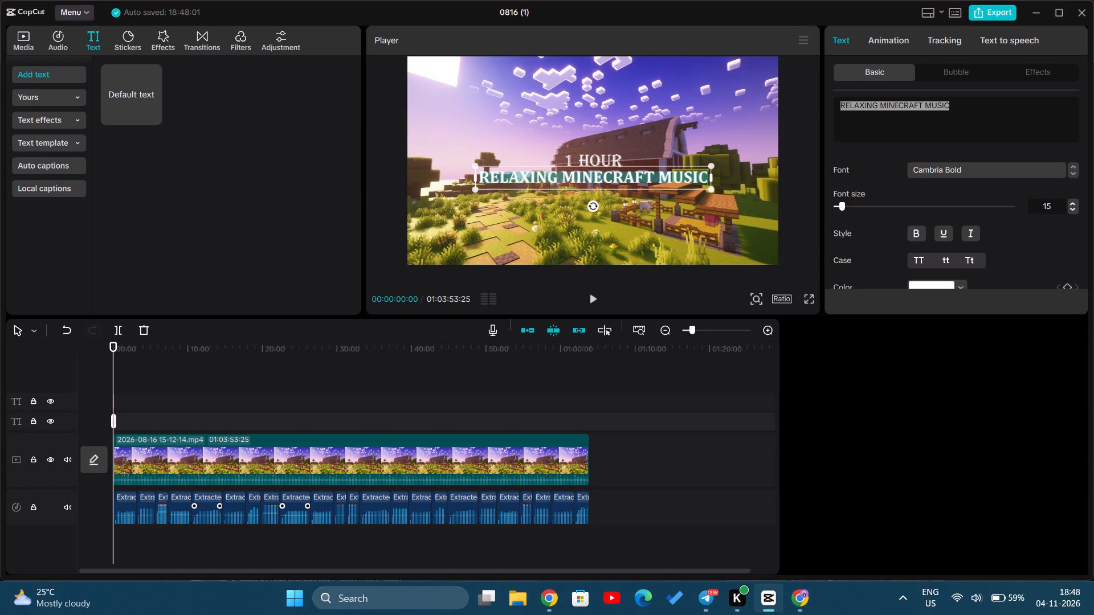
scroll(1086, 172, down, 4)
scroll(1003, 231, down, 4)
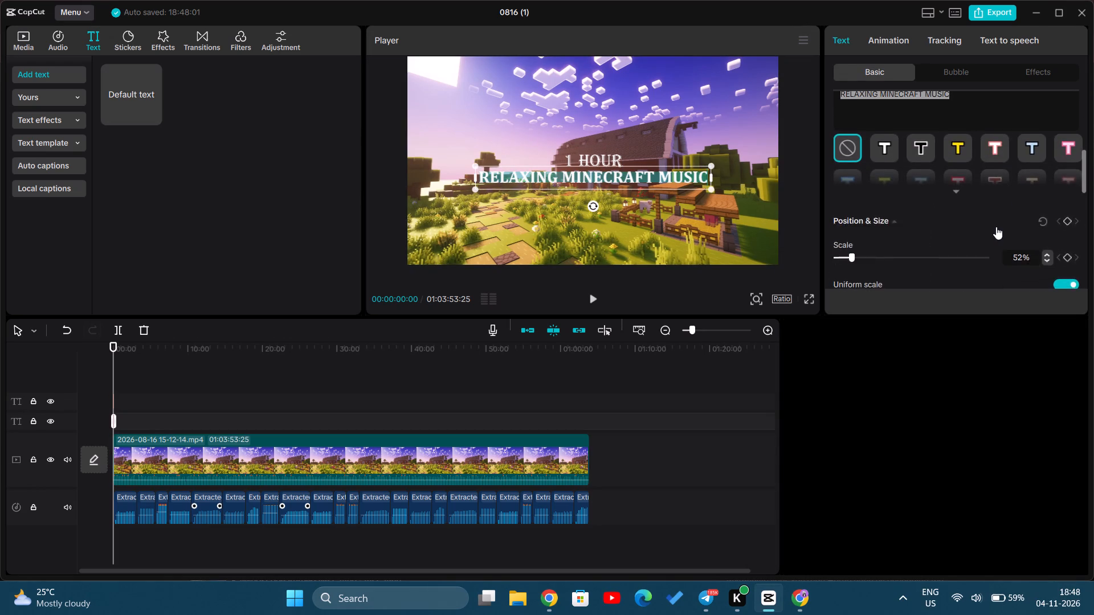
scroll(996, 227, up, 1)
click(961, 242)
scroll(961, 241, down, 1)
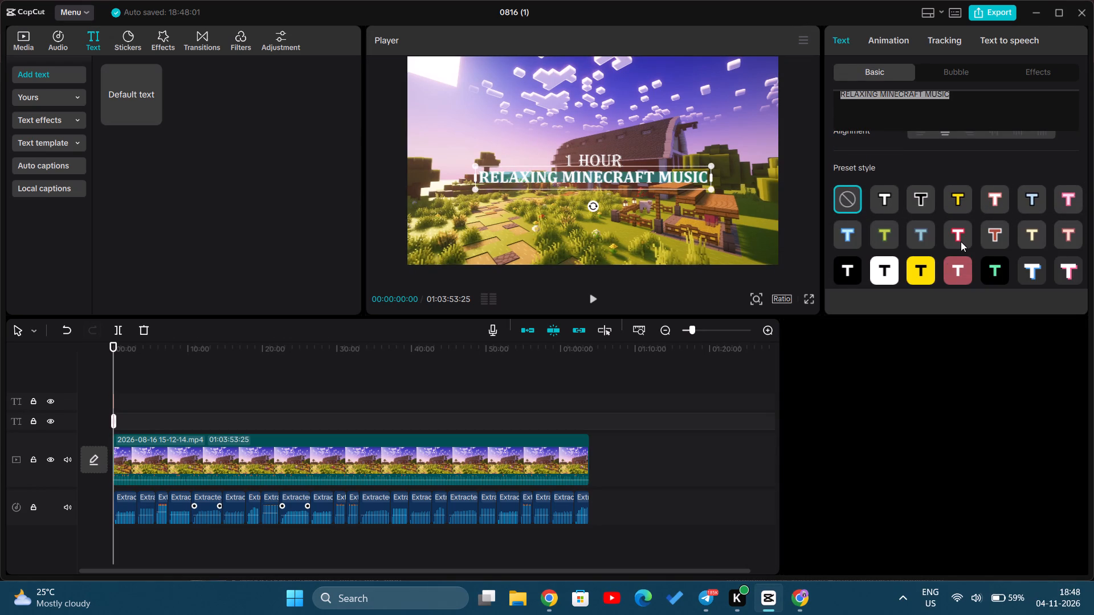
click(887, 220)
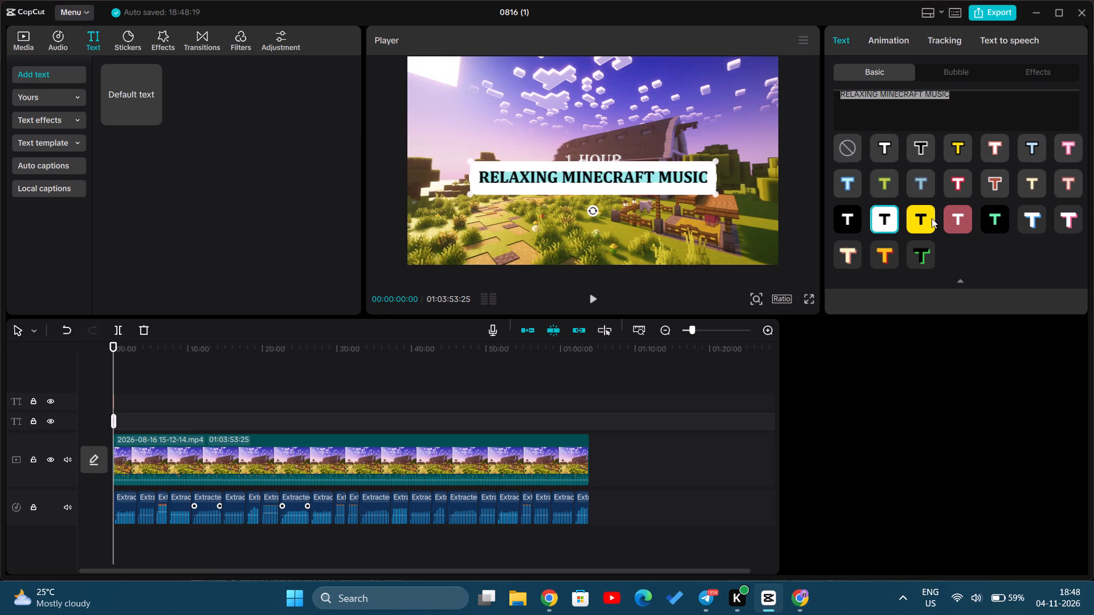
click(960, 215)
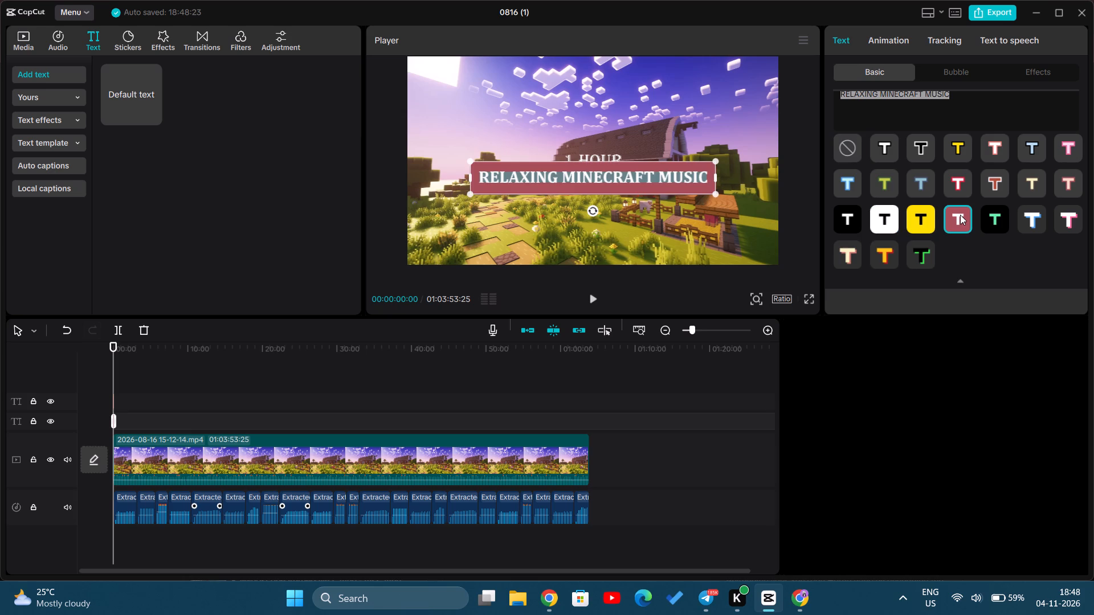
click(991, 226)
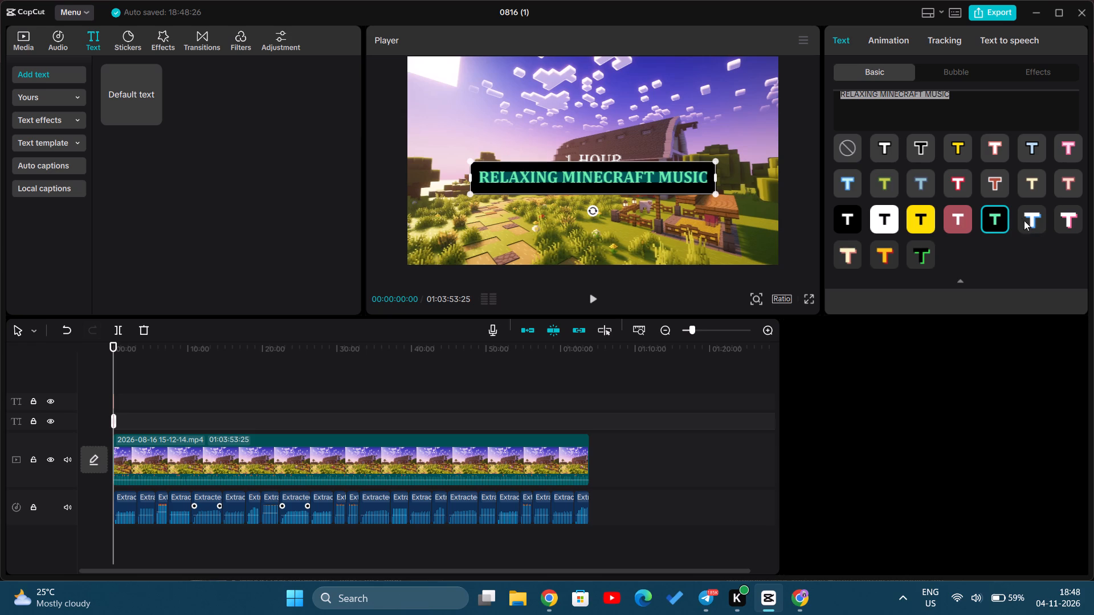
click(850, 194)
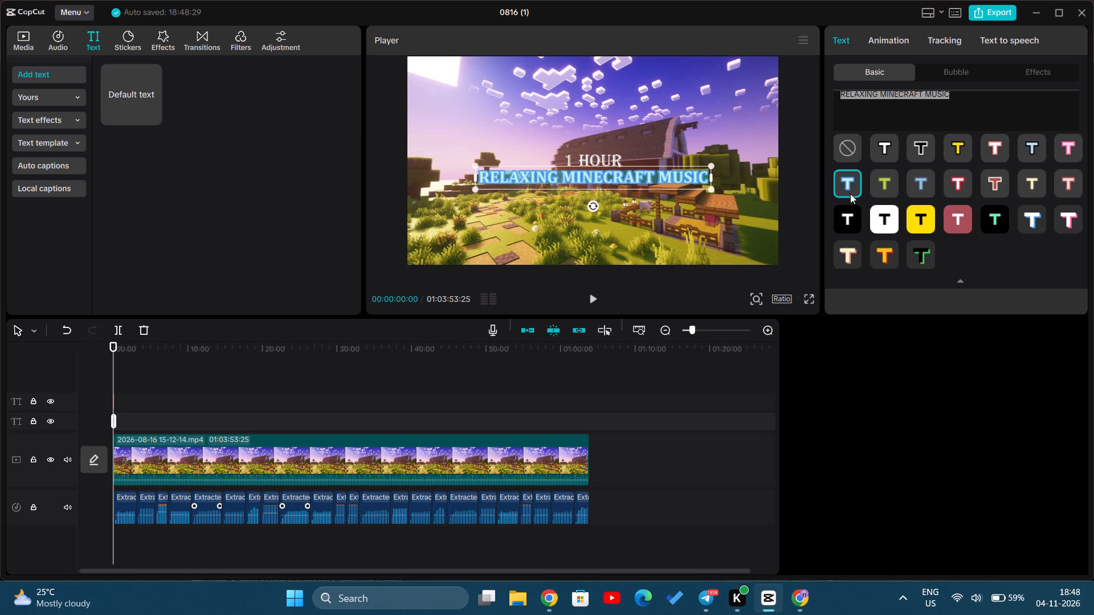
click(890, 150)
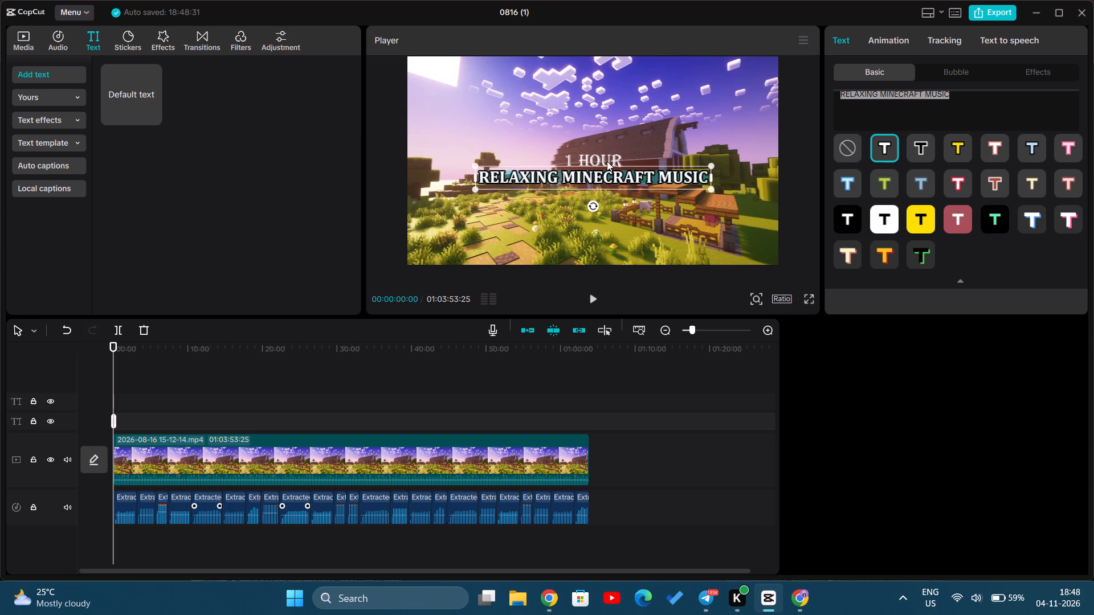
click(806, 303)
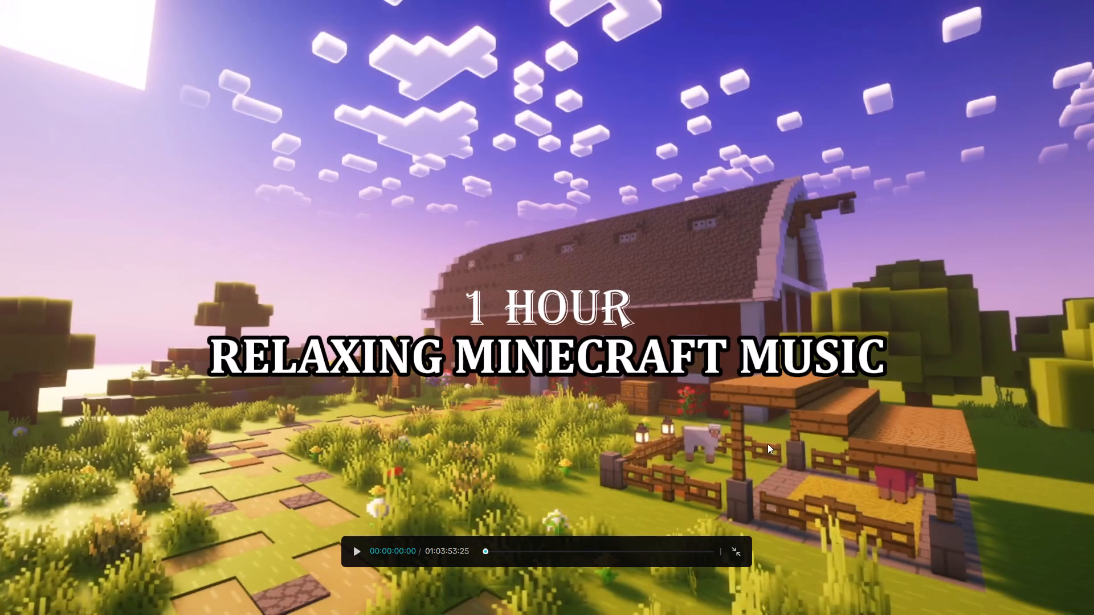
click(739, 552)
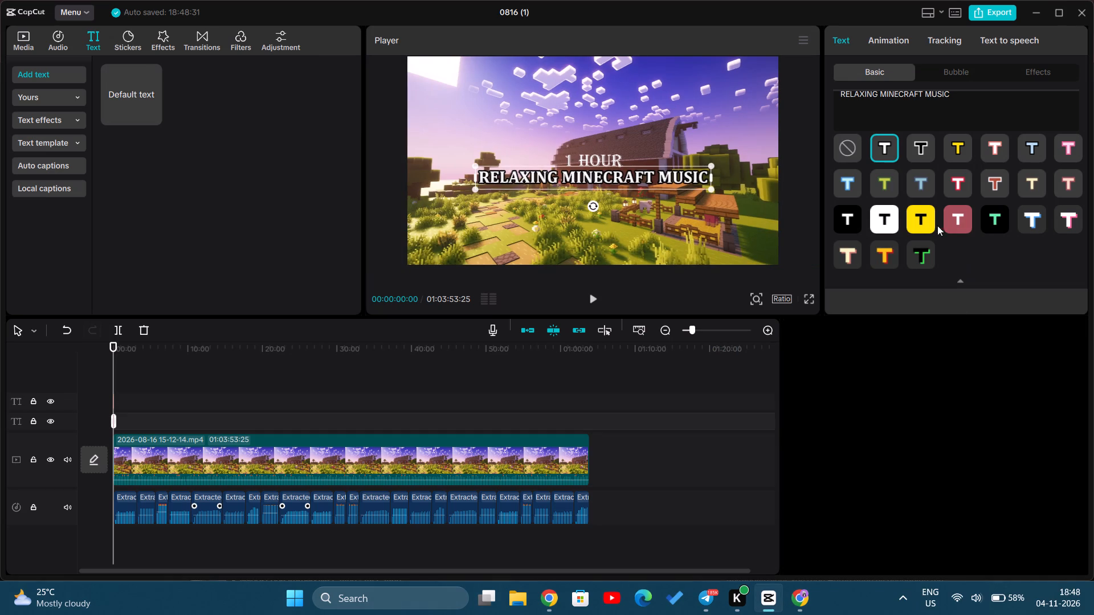
Apply the preset style with black letters and a white outline to RELAXING MINECRAFT MUSIC and check it in full screen.
click(926, 154)
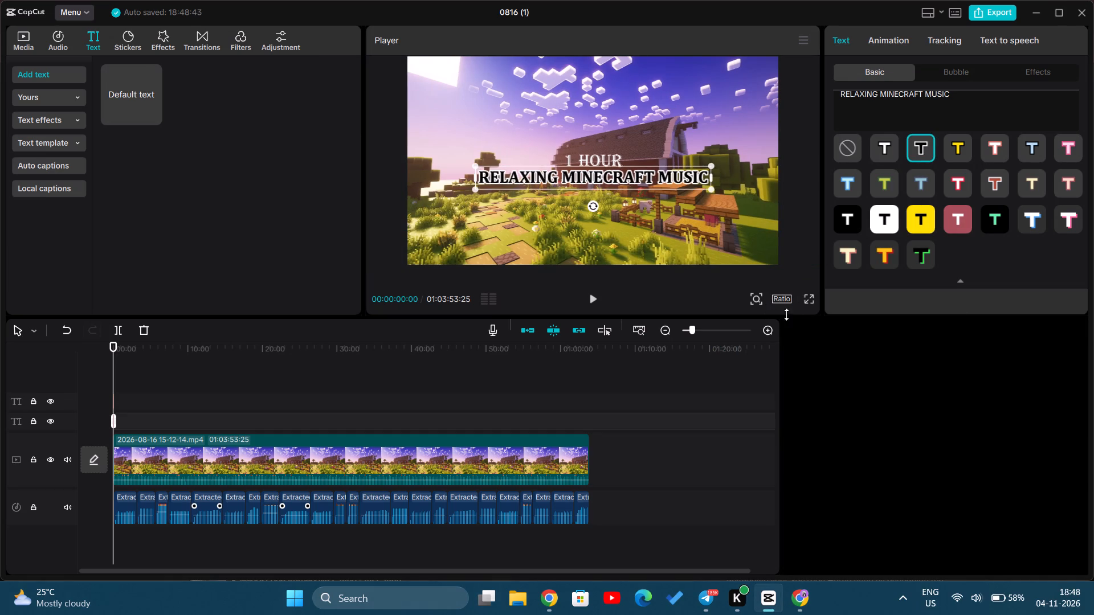
click(809, 299)
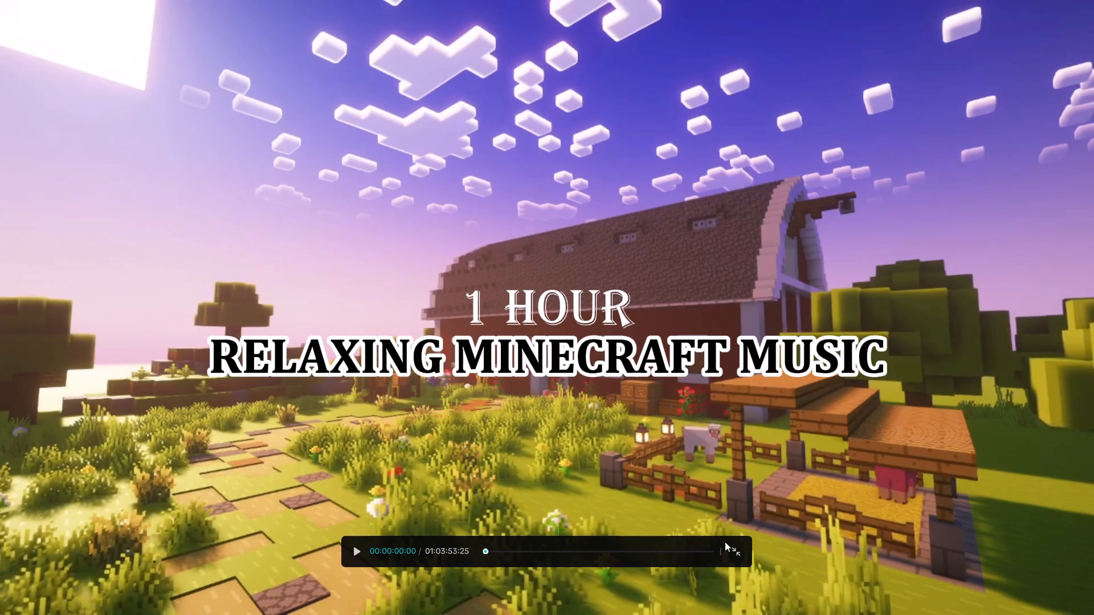
click(737, 546)
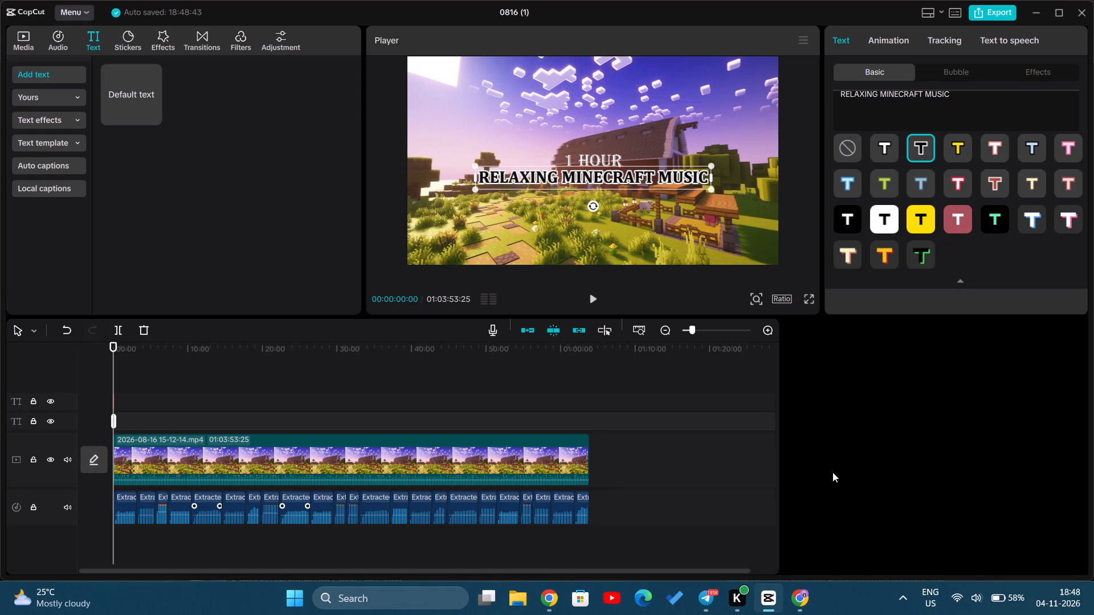
Set the RELAXING MINECRAFT MUSIC title's font to Cambria & Cambria Math.
scroll(843, 466, up, 4)
scroll(919, 252, up, 5)
scroll(974, 171, up, 3)
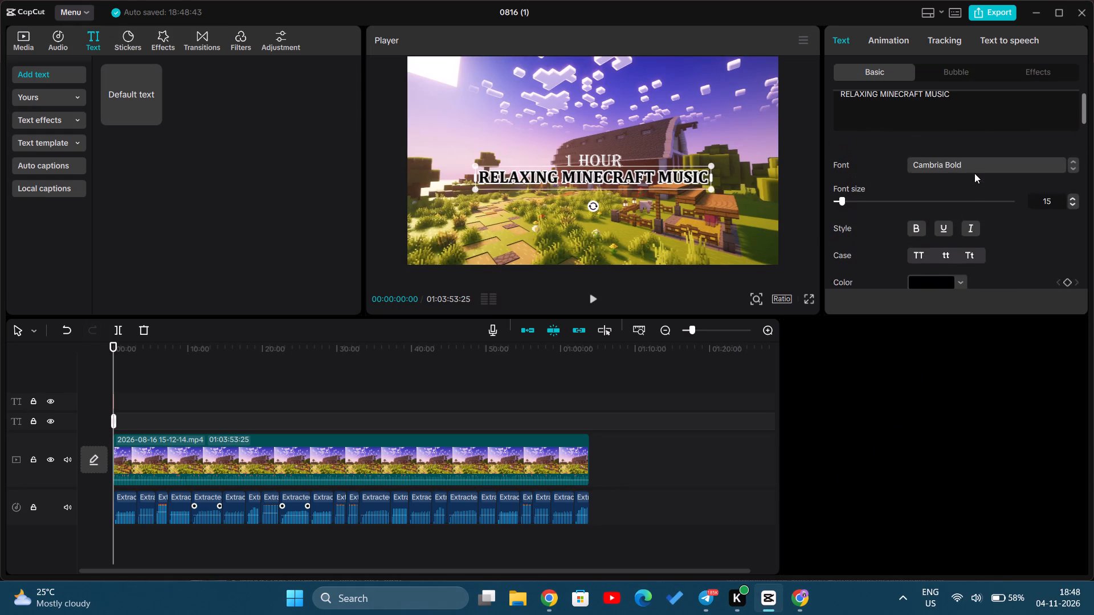
click(1072, 164)
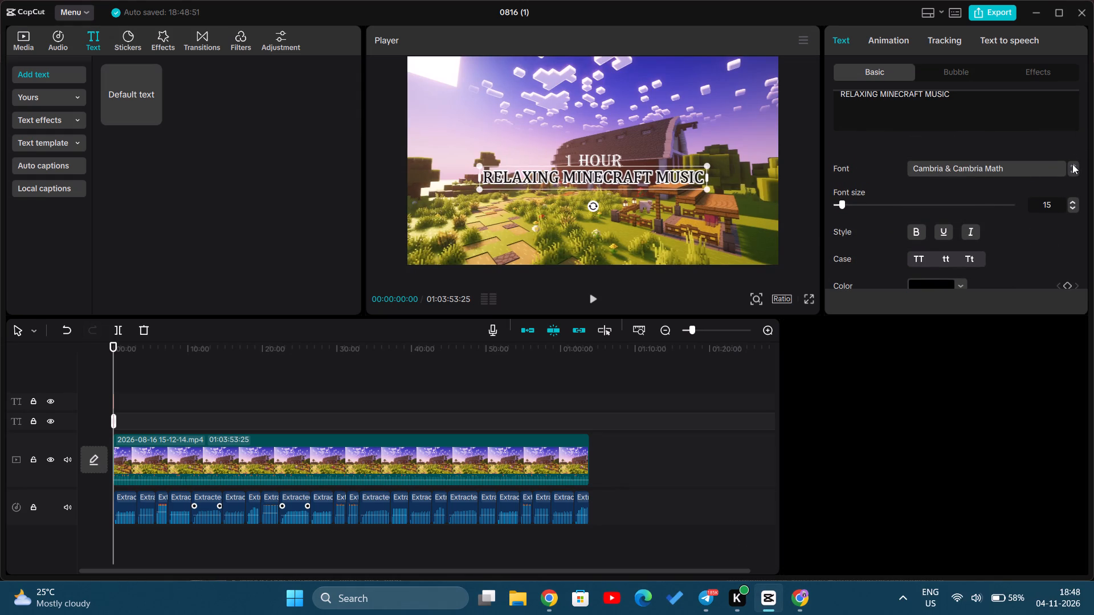
Return the playhead to the start of the video and check both titles in the full-screen preview.
click(810, 294)
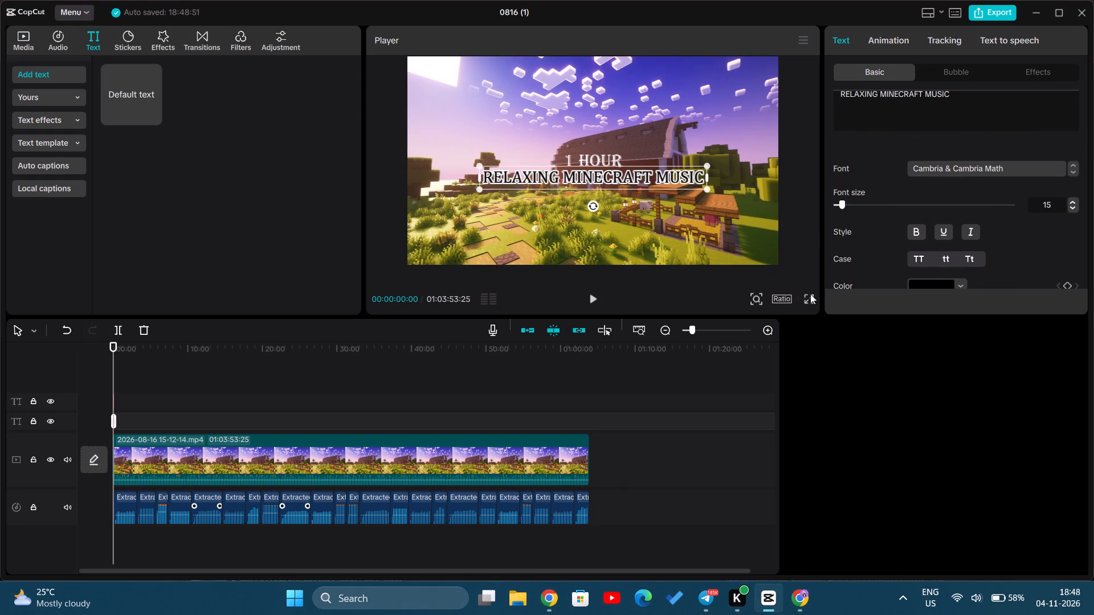
click(815, 298)
click(242, 387)
click(121, 376)
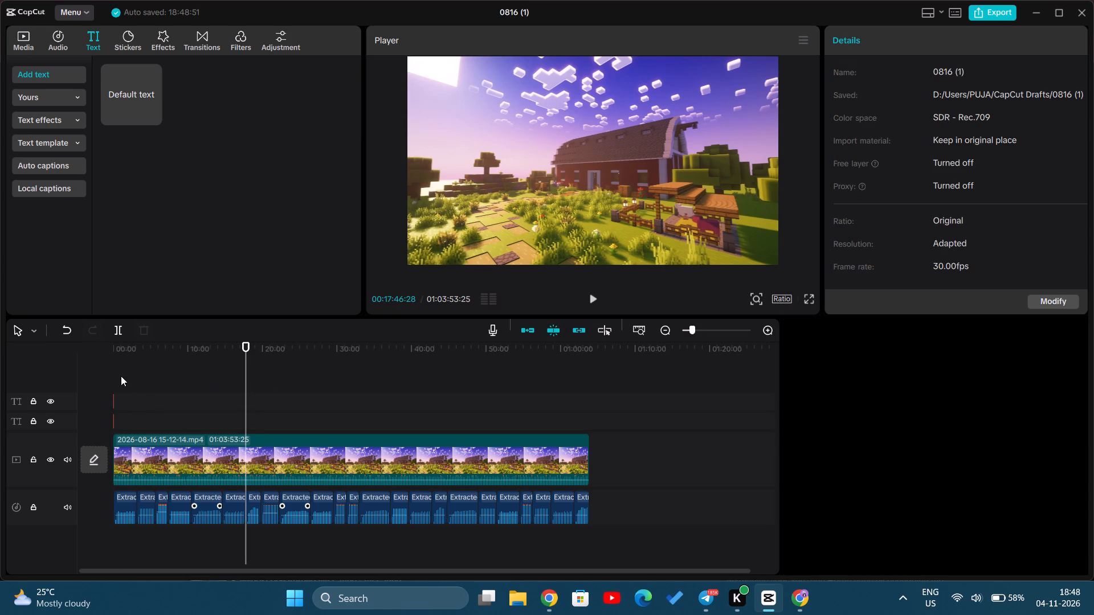
drag(121, 376, 108, 374)
click(806, 297)
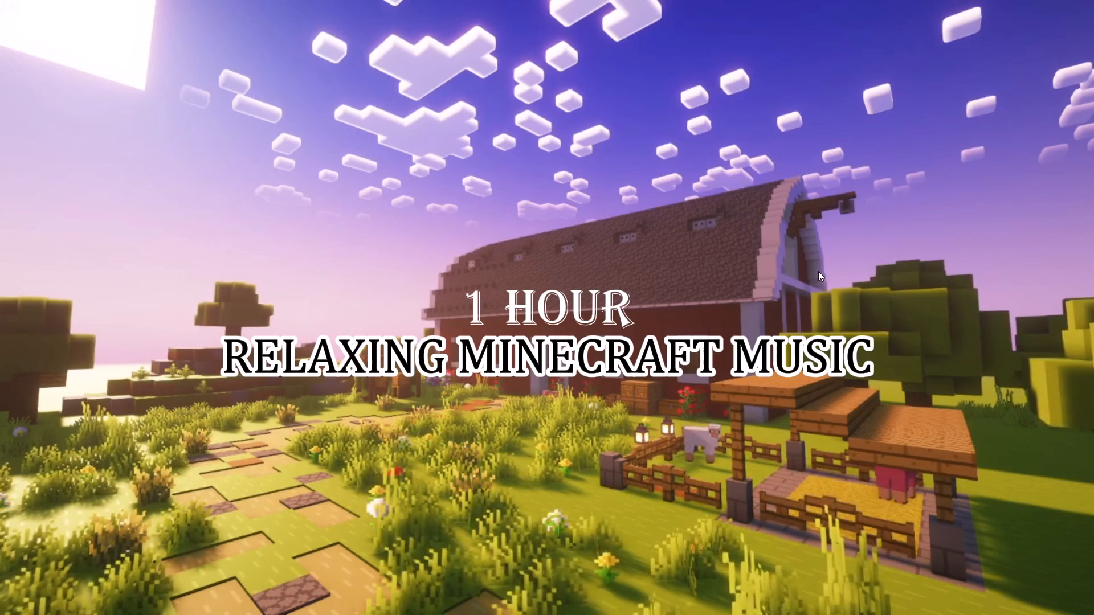
click(1042, 559)
click(737, 551)
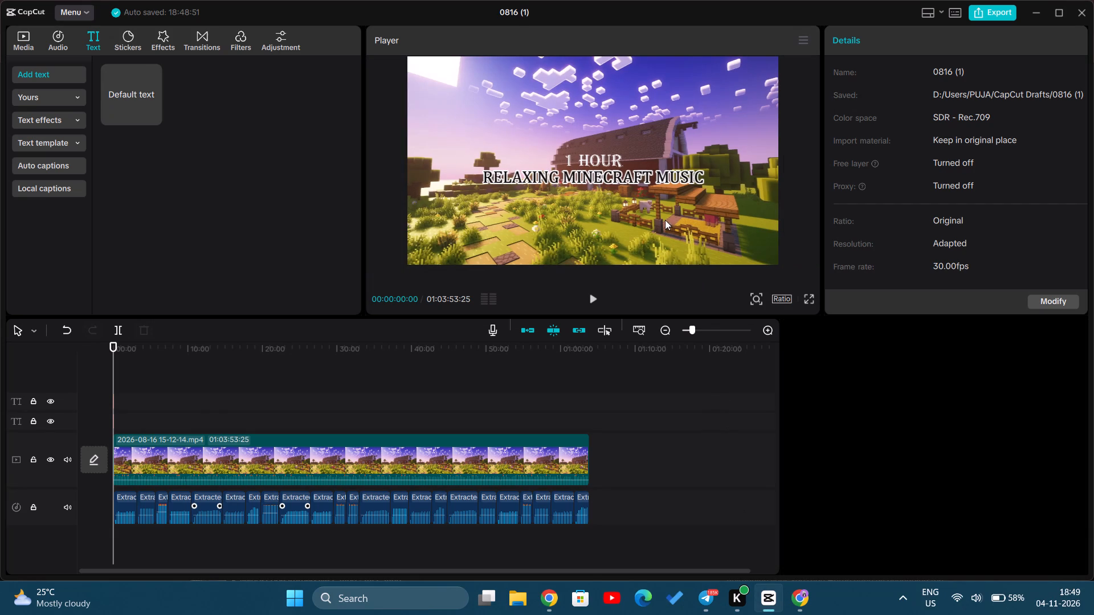
Extend the 1 HOUR title to about 45 seconds and the RELAXING MINECRAFT MUSIC title to about 42 seconds.
click(595, 164)
click(115, 404)
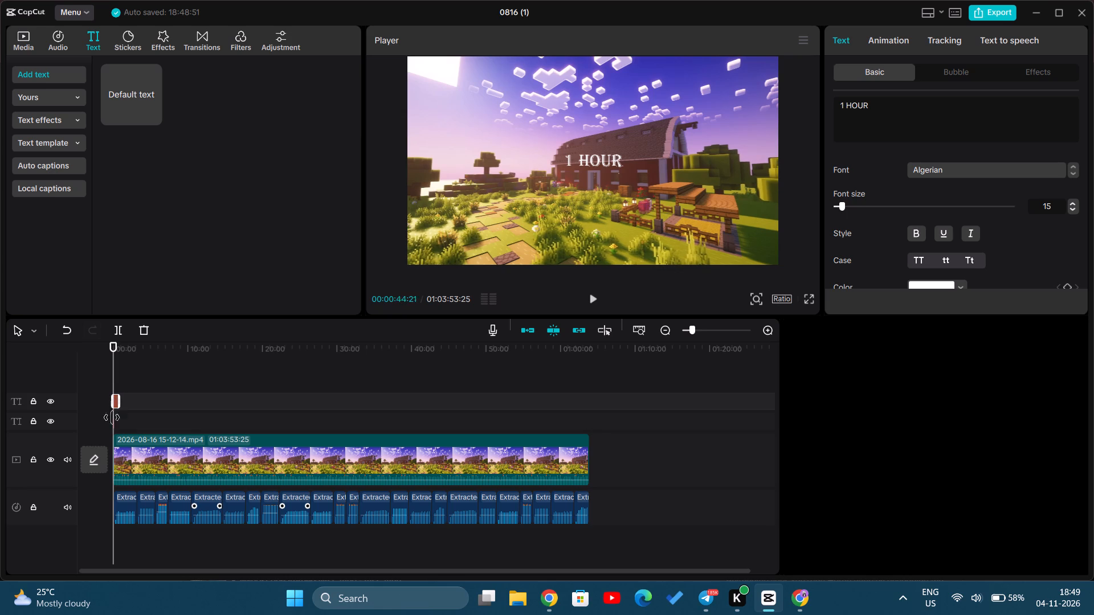
click(575, 167)
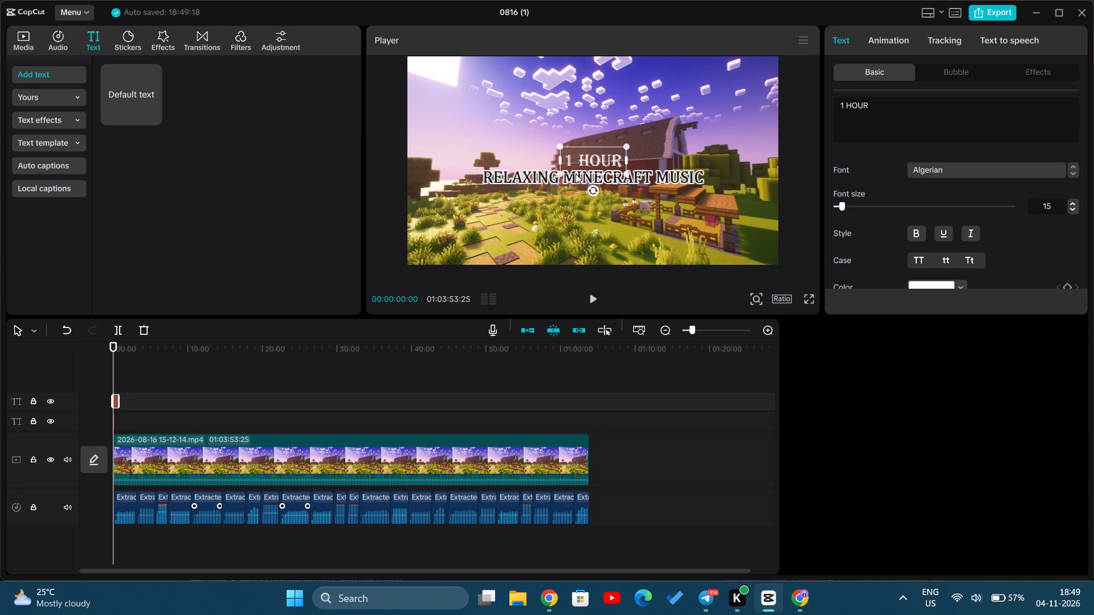
click(575, 174)
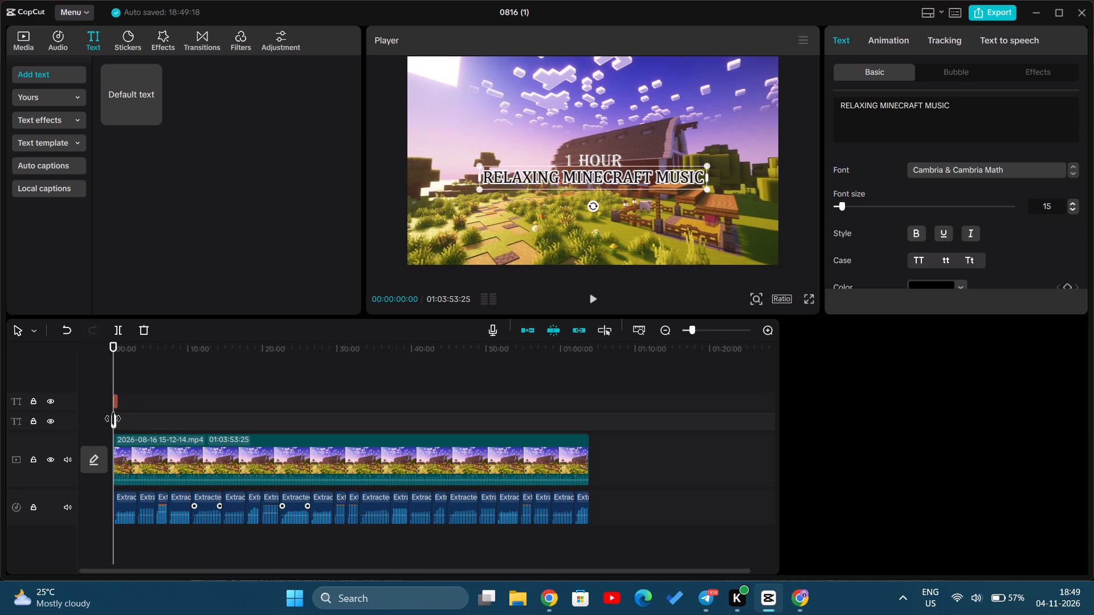
click(113, 419)
drag(116, 420, 119, 427)
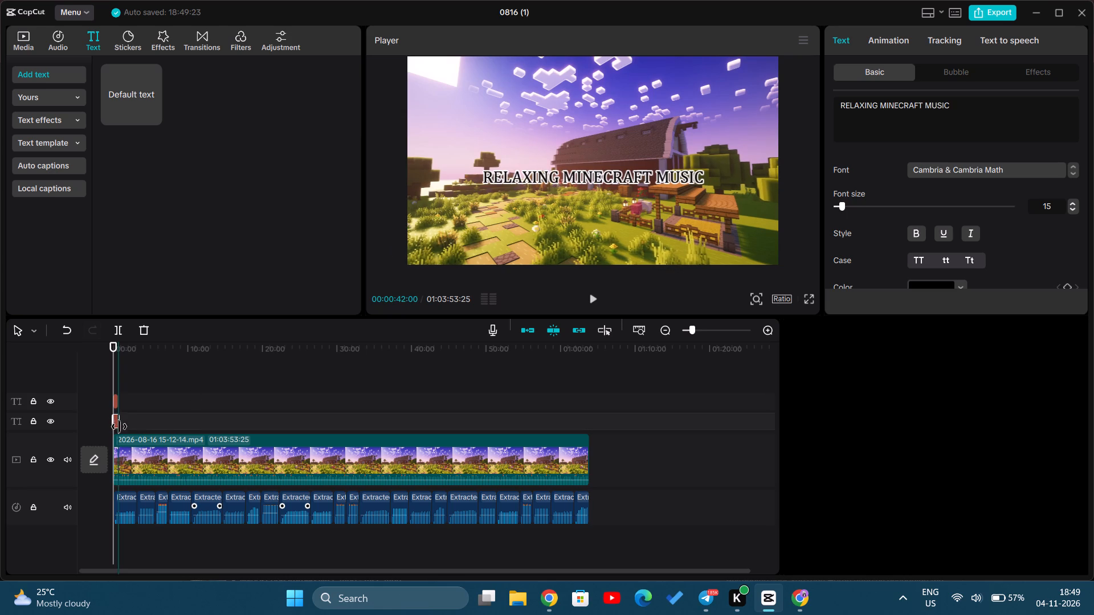
drag(119, 427, 118, 430)
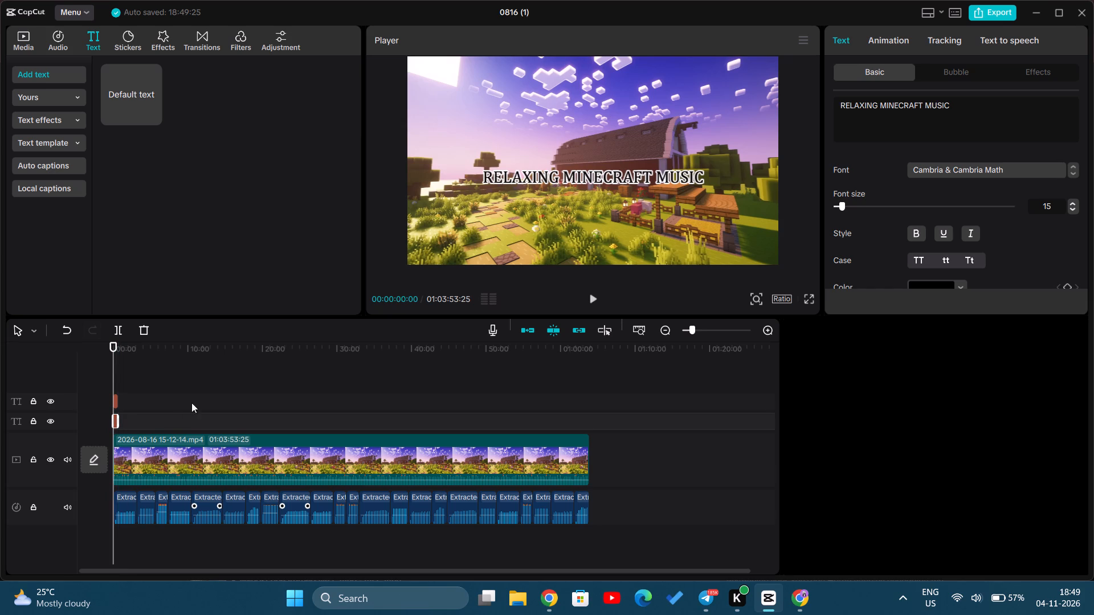
Play and scrub through the opening of the video to check when each title starts and ends.
click(591, 299)
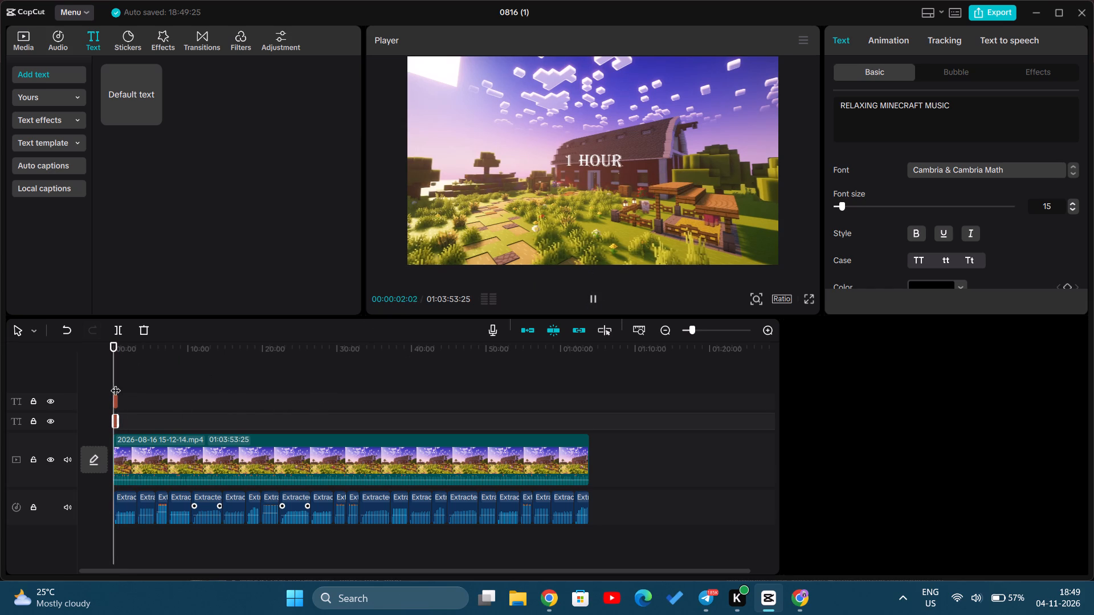
drag(112, 380, 133, 381)
drag(133, 381, 106, 378)
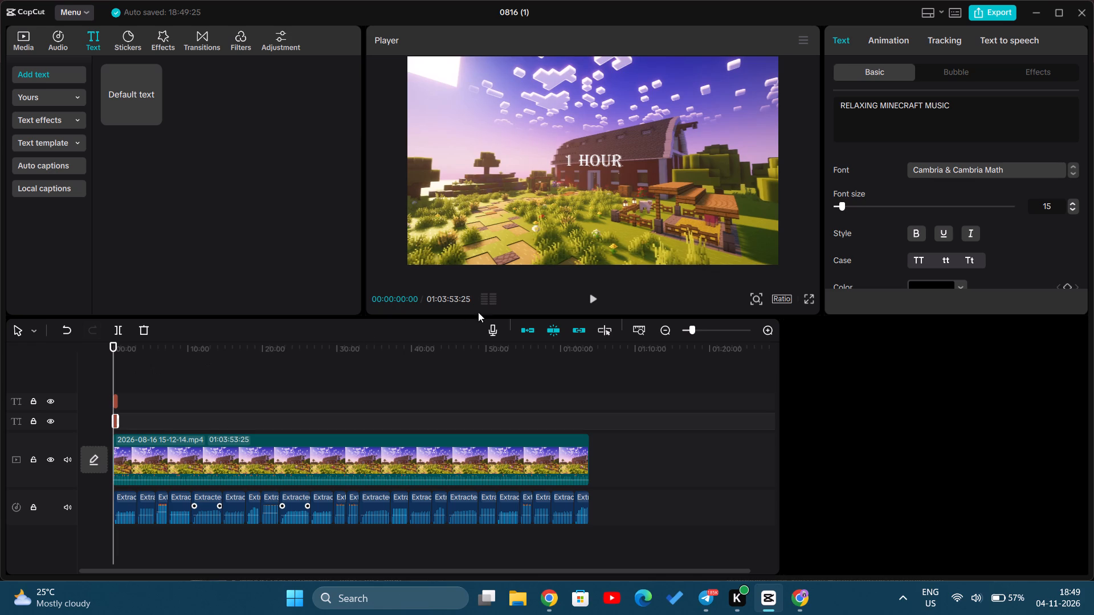
click(144, 386)
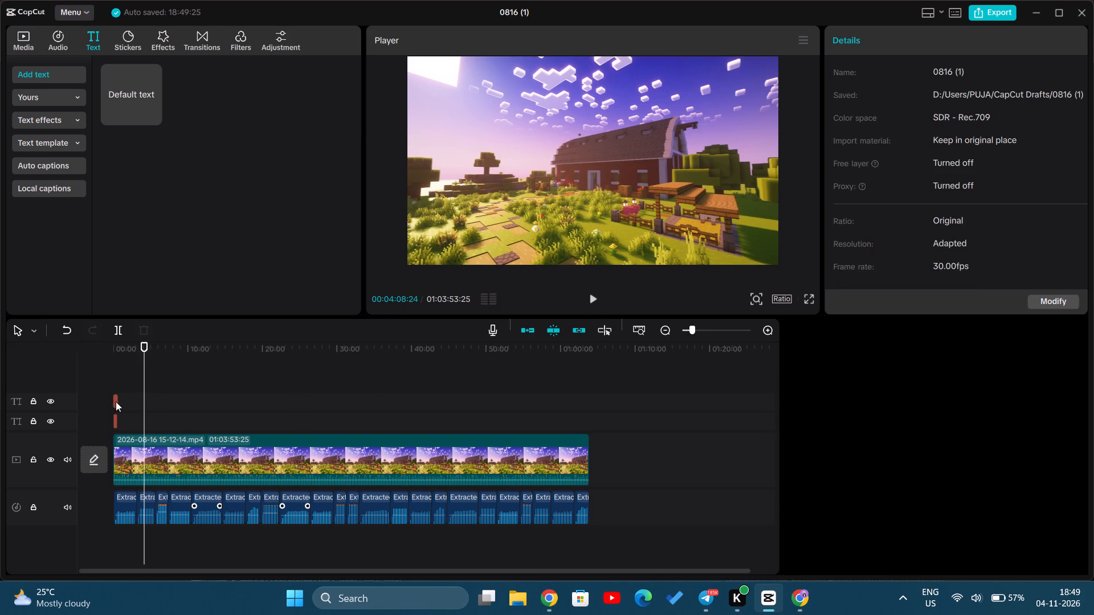
click(116, 401)
click(115, 401)
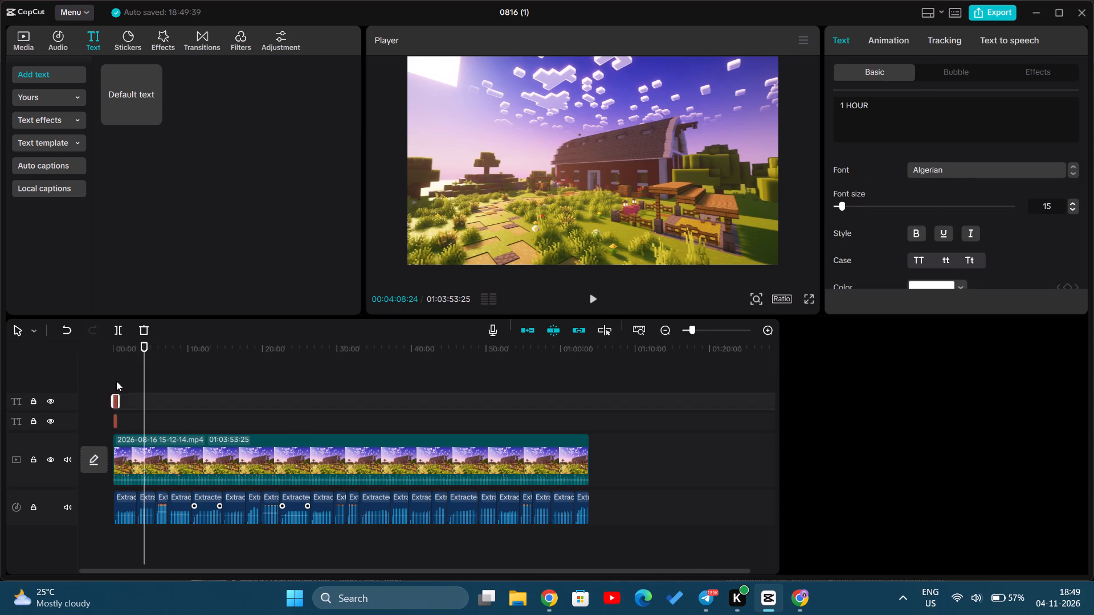
click(116, 381)
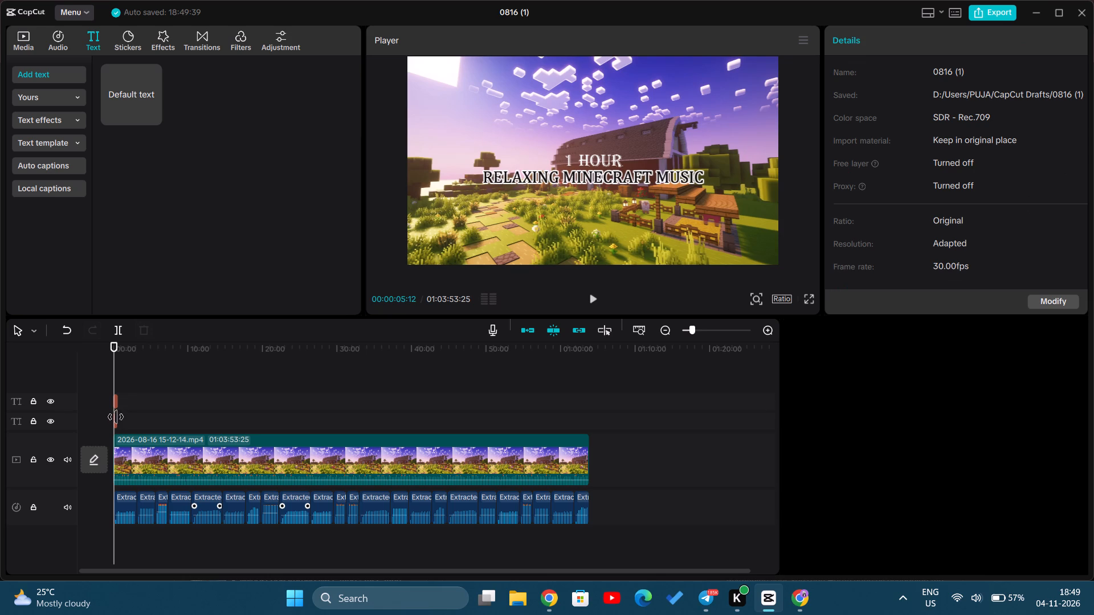
Move the RELAXING MINECRAFT MUSIC and 1 HOUR title clips flush to the very start of the timeline.
click(114, 423)
drag(113, 423, 103, 420)
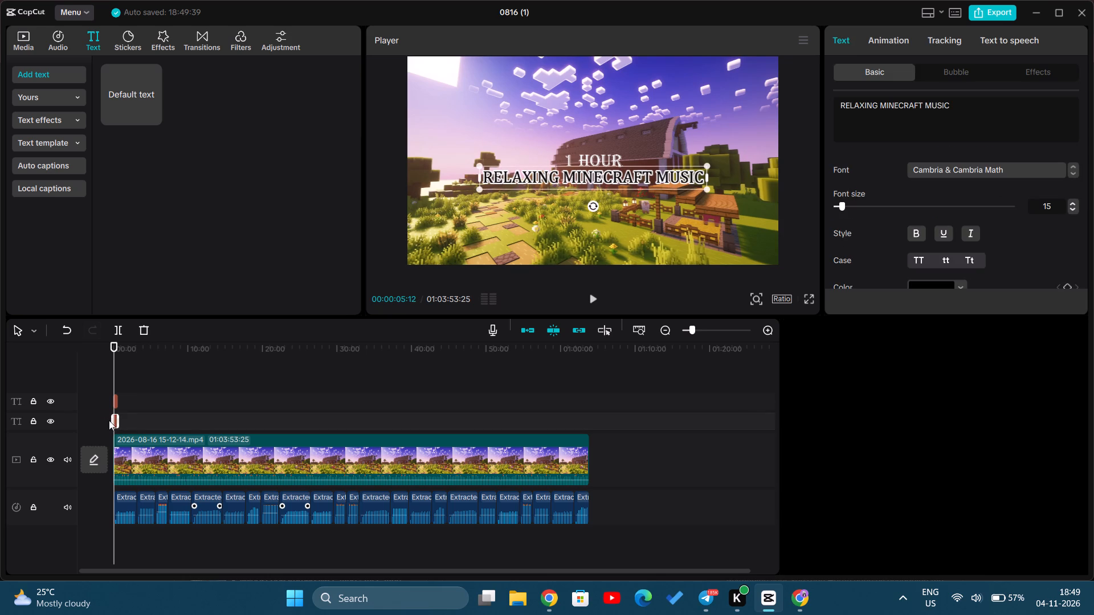
click(115, 402)
drag(113, 403, 105, 400)
Play the video from the beginning and check both titles in the full-screen preview.
click(130, 381)
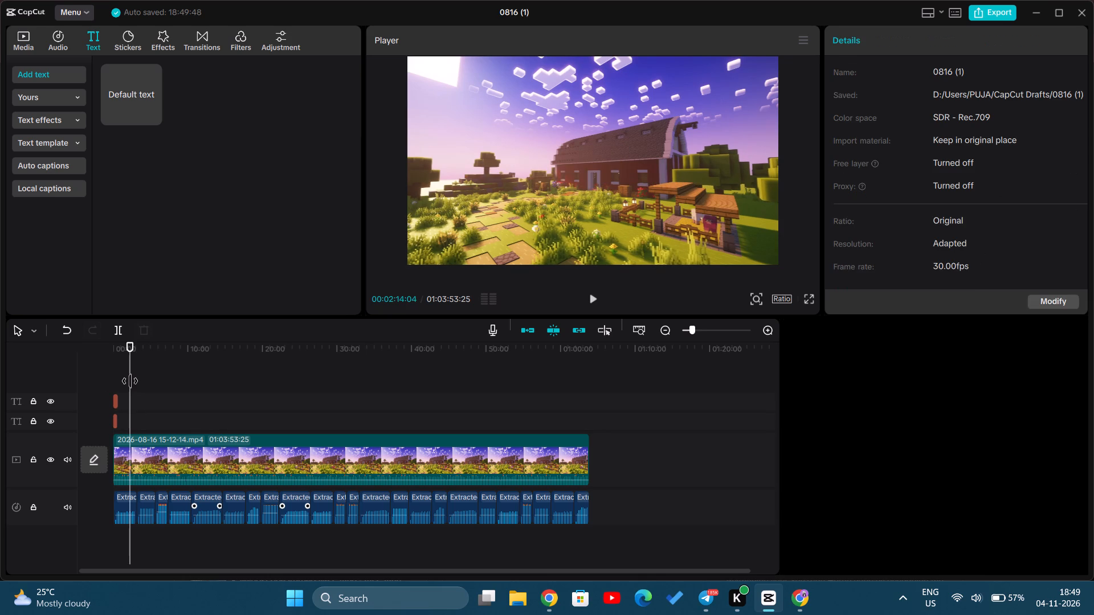
drag(130, 381, 100, 375)
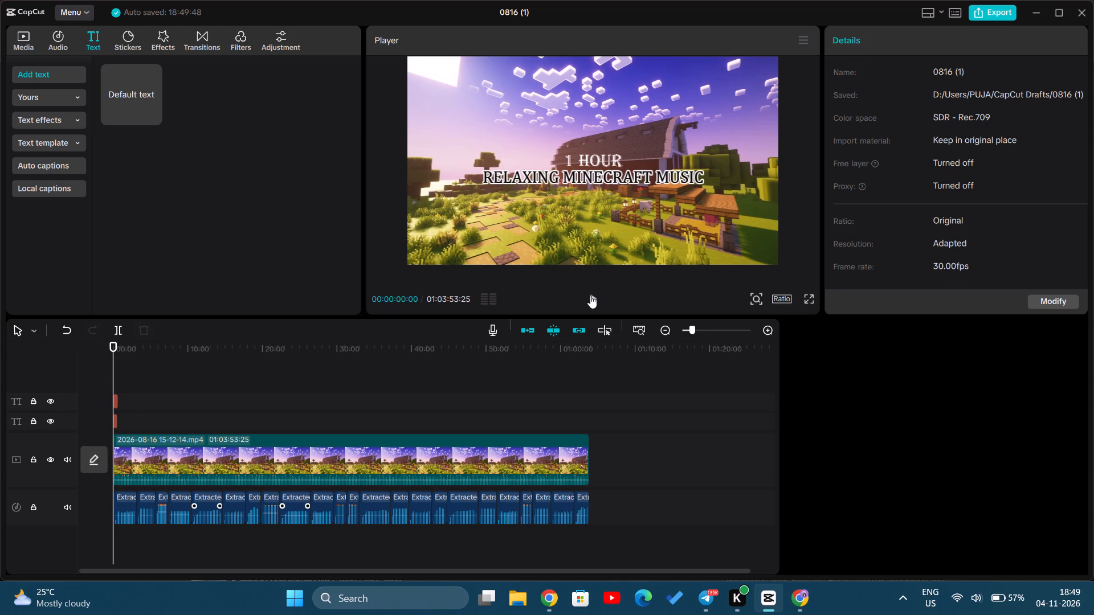
click(590, 296)
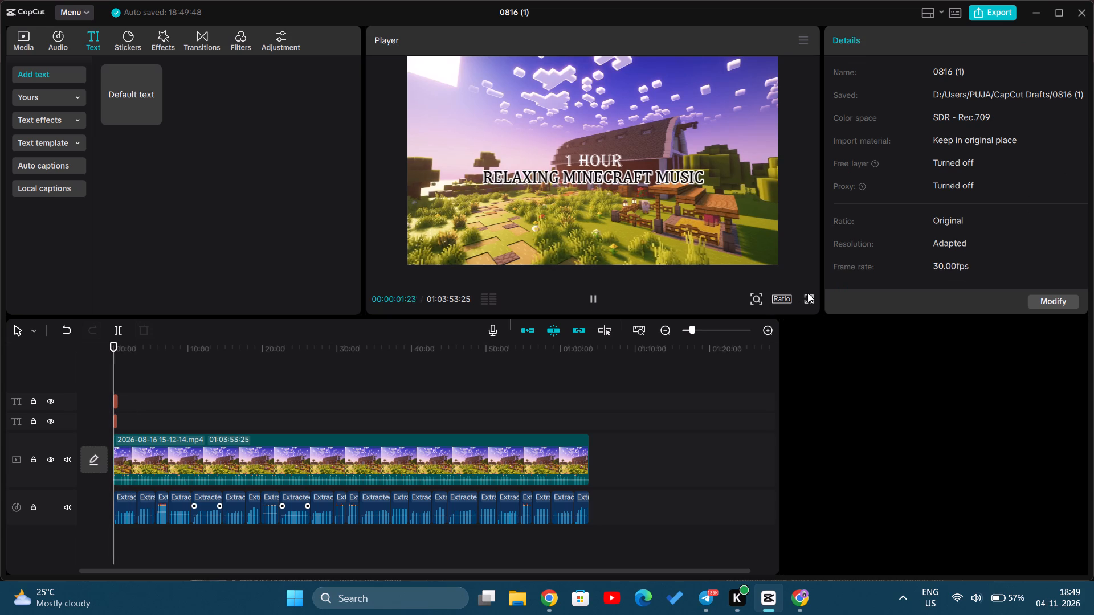
click(807, 293)
click(813, 296)
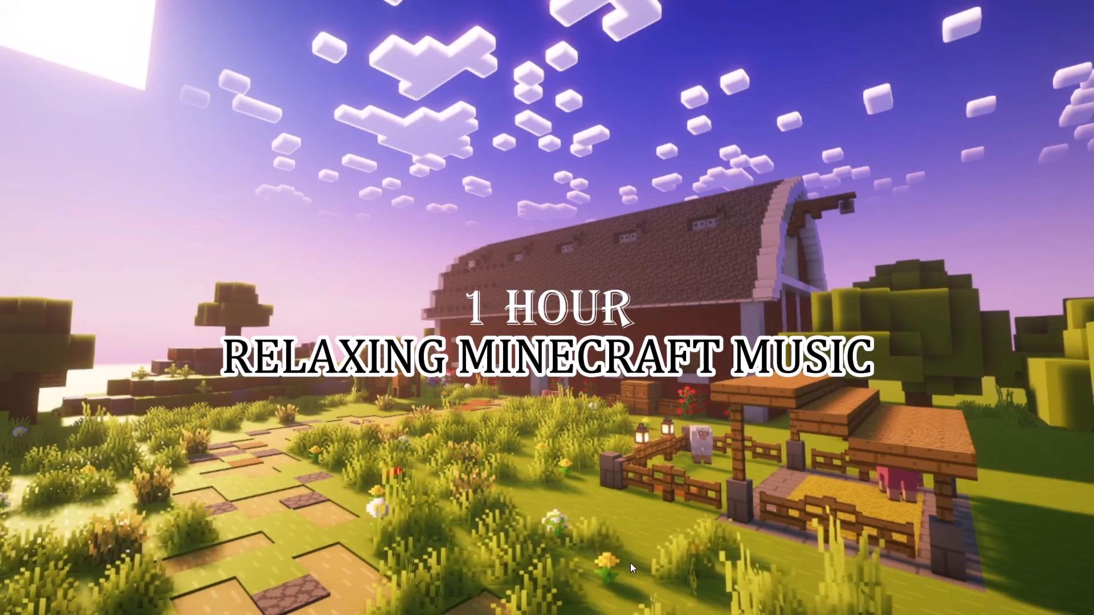
click(601, 451)
click(730, 547)
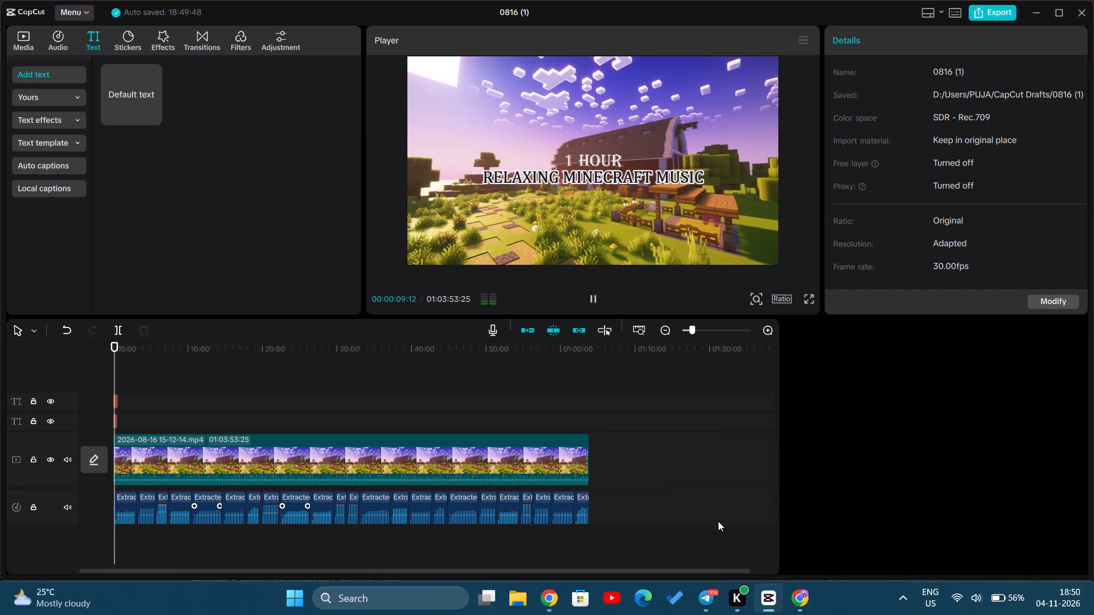
click(596, 300)
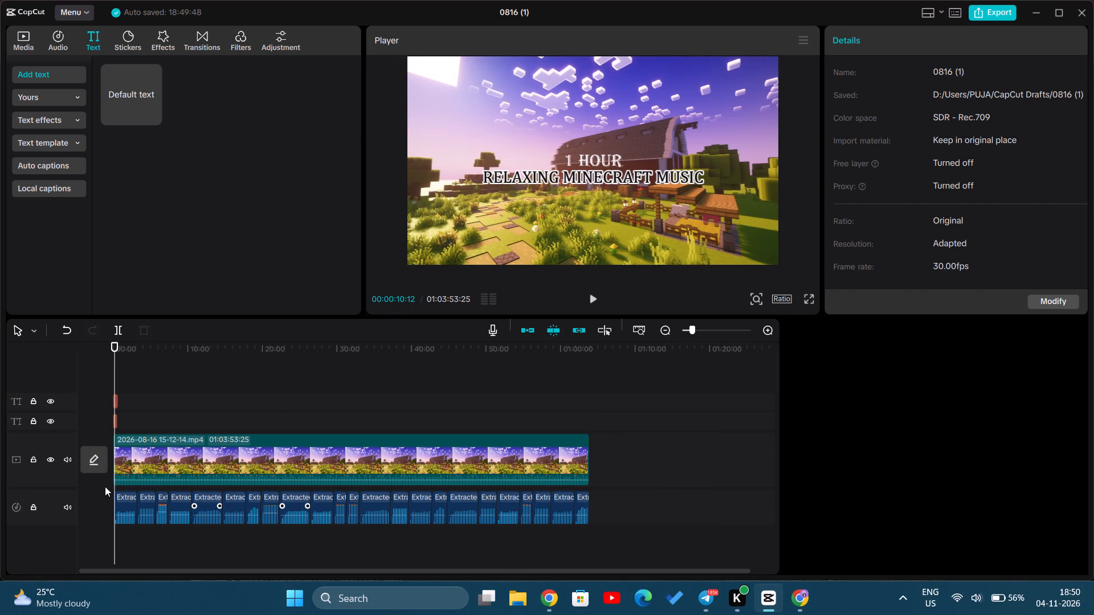
Move the first extracted audio clip so it starts at the very beginning of the timeline.
click(124, 508)
click(124, 508)
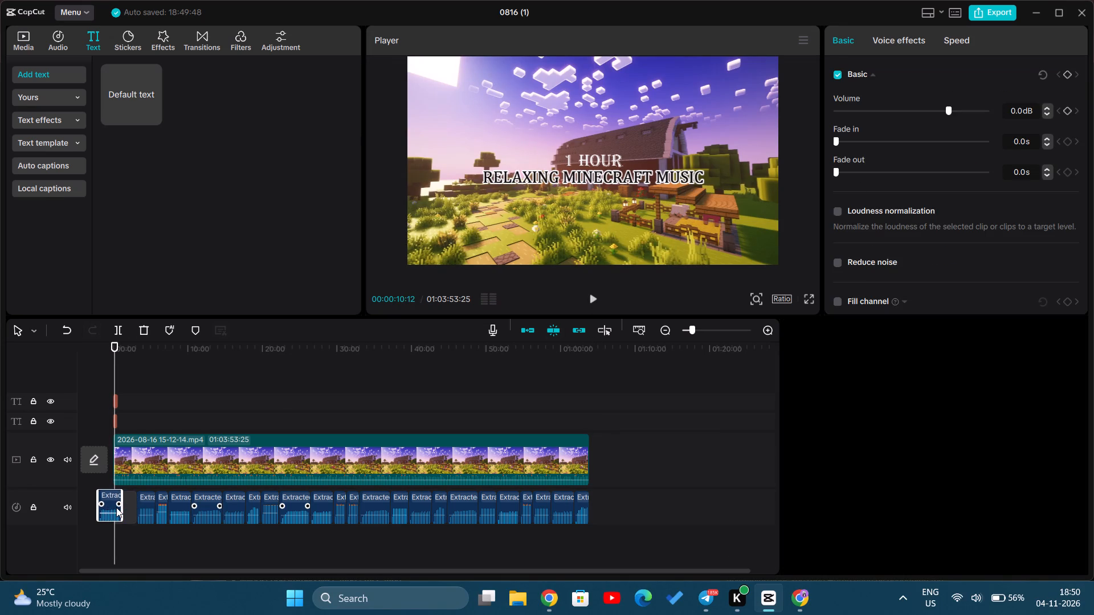
drag(126, 540, 120, 514)
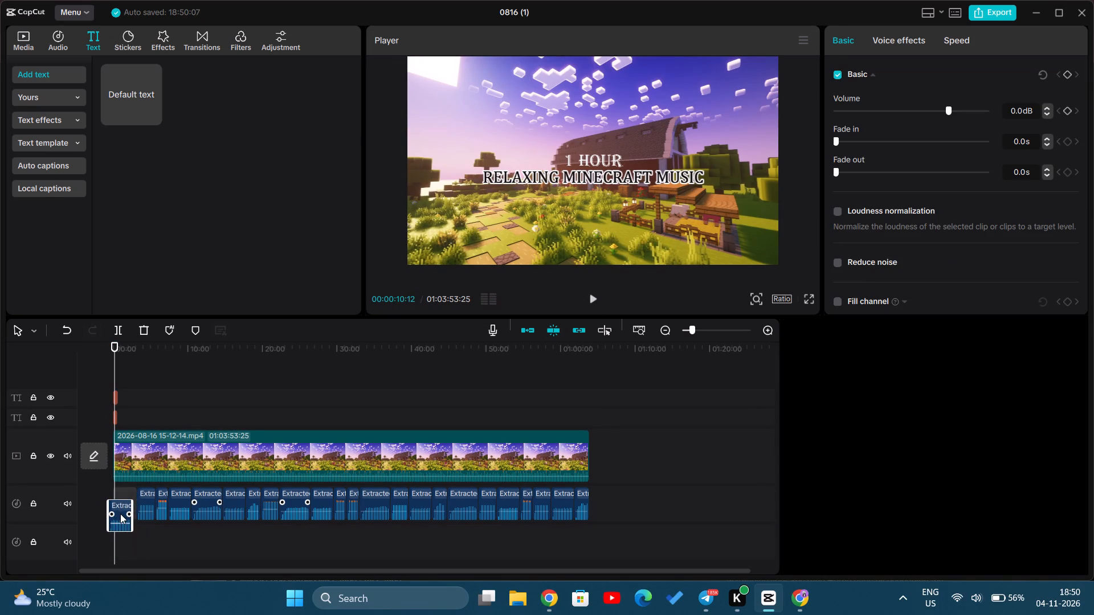
drag(120, 514, 123, 501)
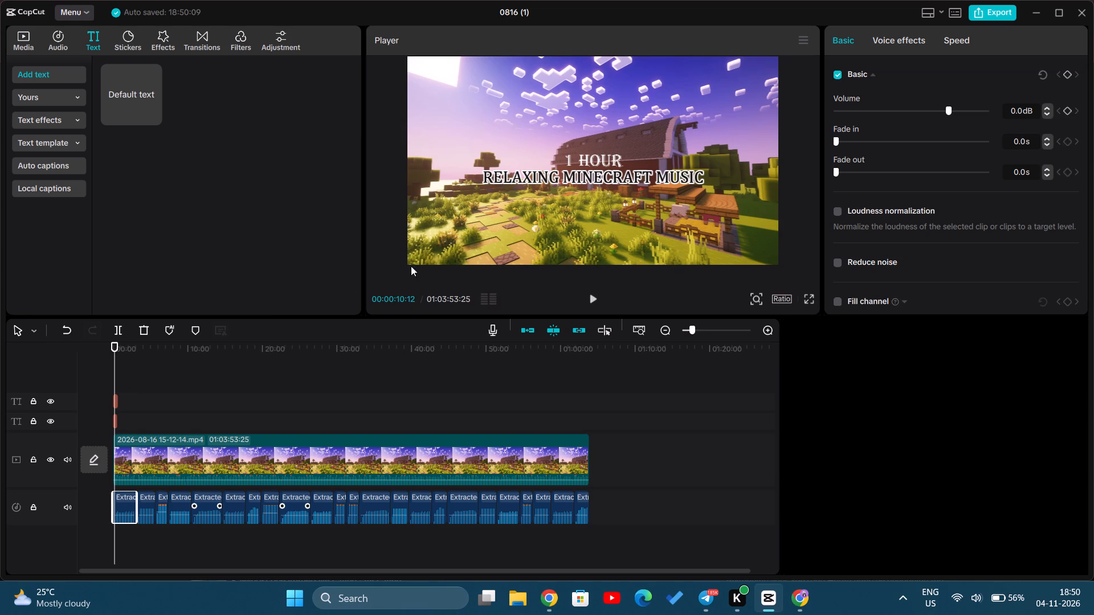
Replay the opening from the start and check its audio and titles in the full-screen preview.
click(589, 299)
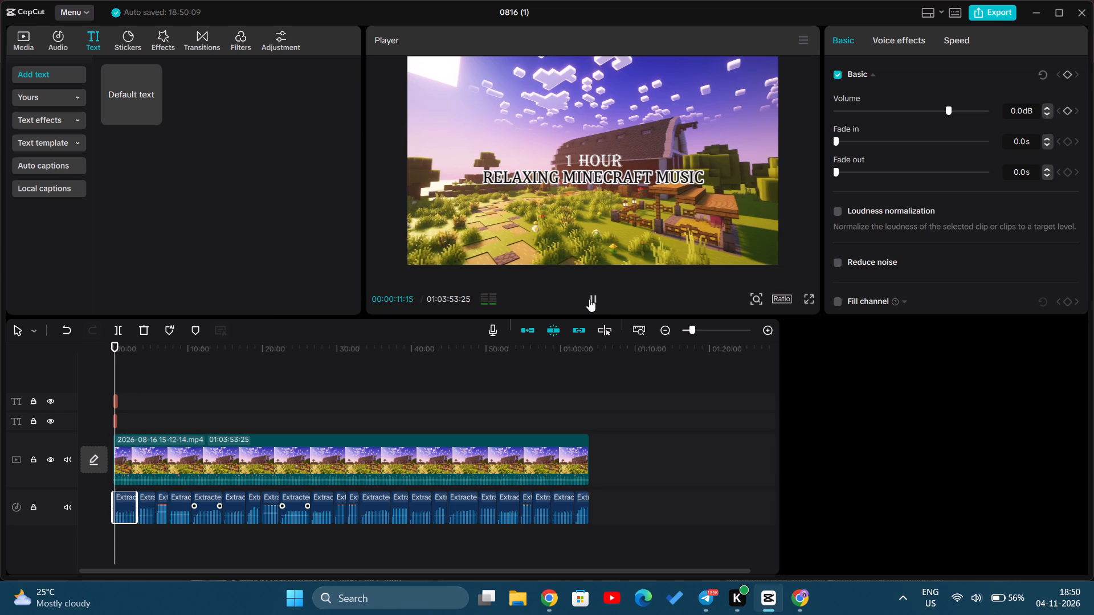
drag(116, 375, 104, 371)
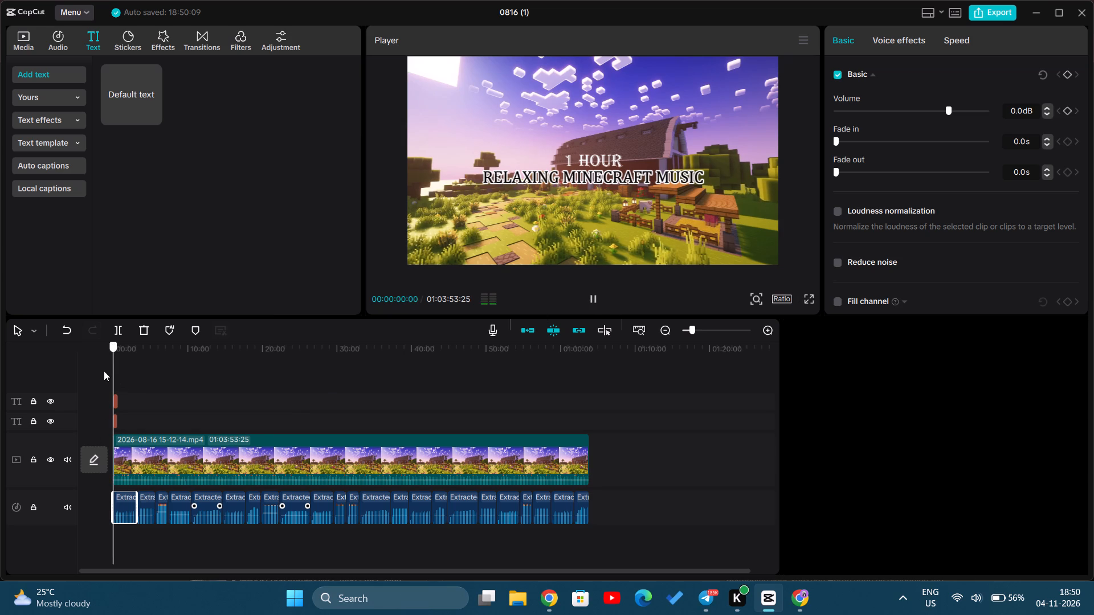
drag(104, 371, 103, 371)
click(592, 304)
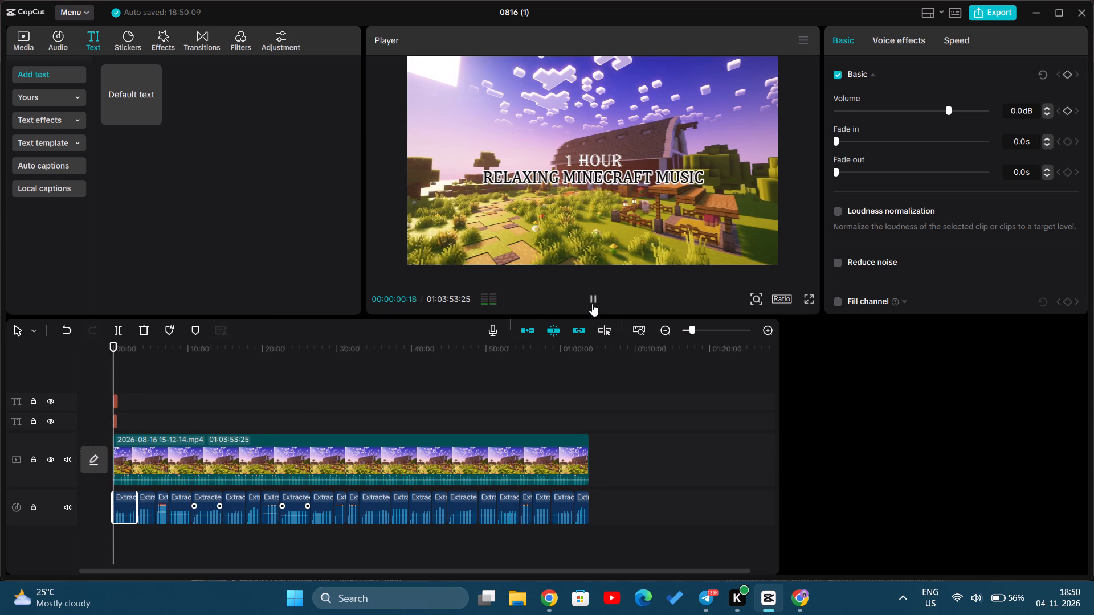
click(808, 301)
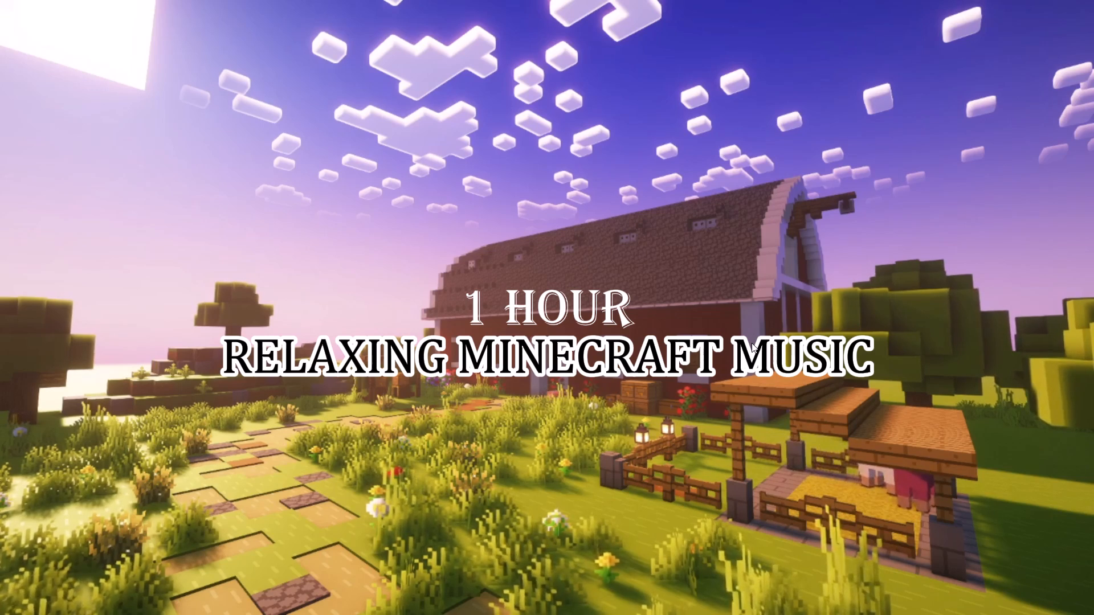
click(769, 420)
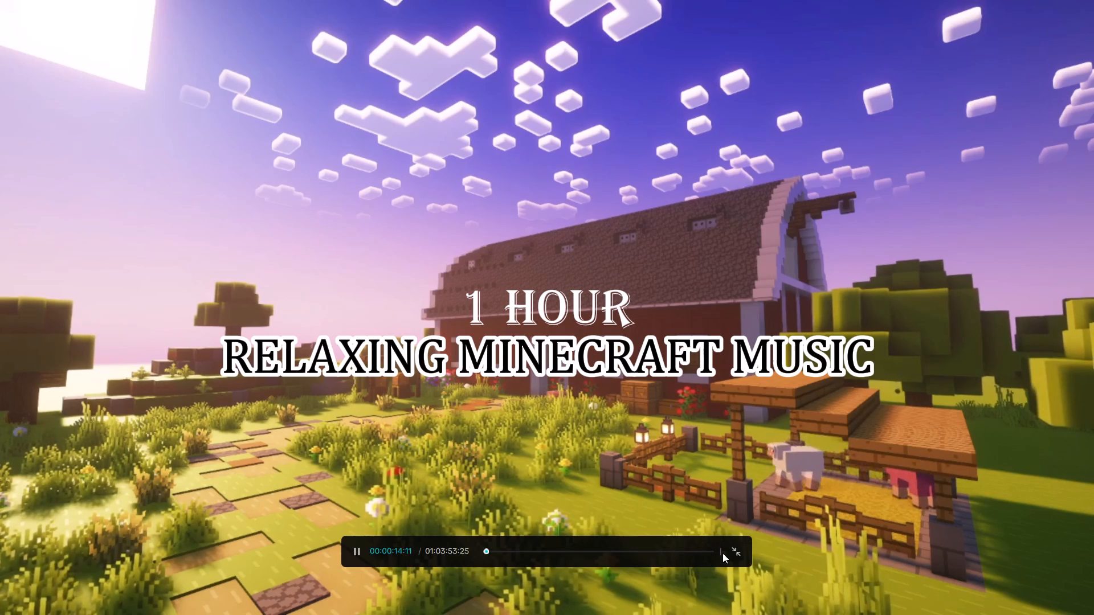
click(735, 554)
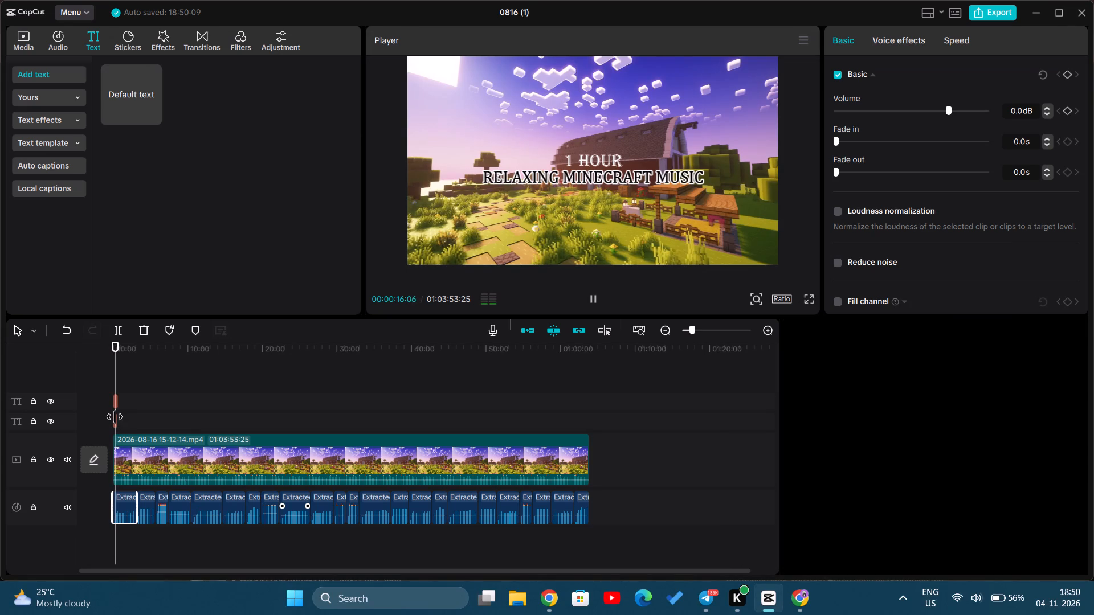
Shorten the RELAXING MINECRAFT MUSIC and 1 HOUR titles so both end at about 18 seconds.
click(115, 417)
click(117, 426)
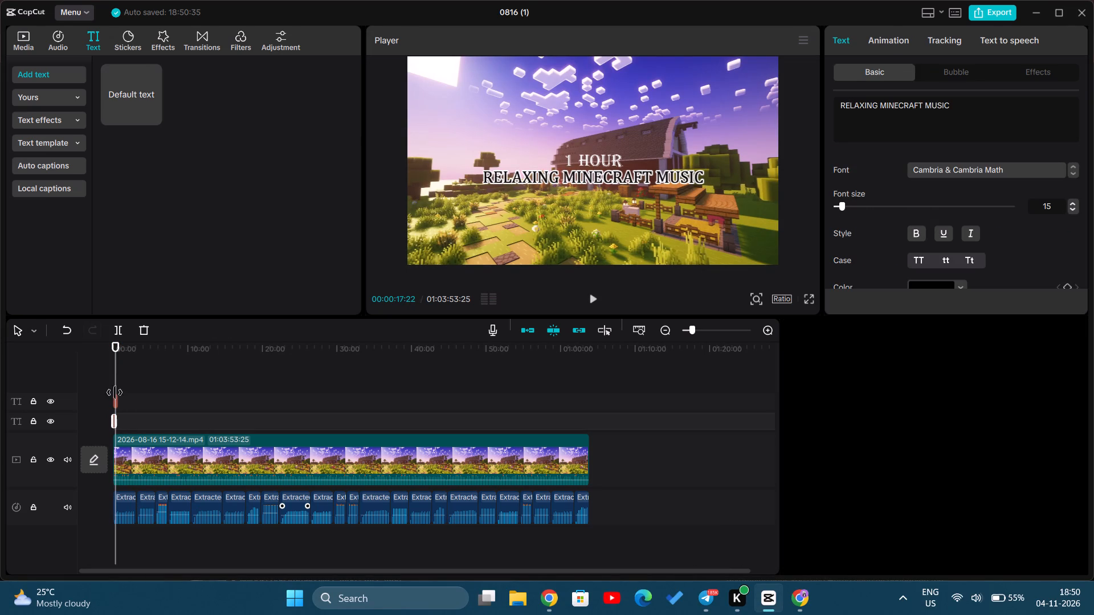
click(128, 375)
click(115, 399)
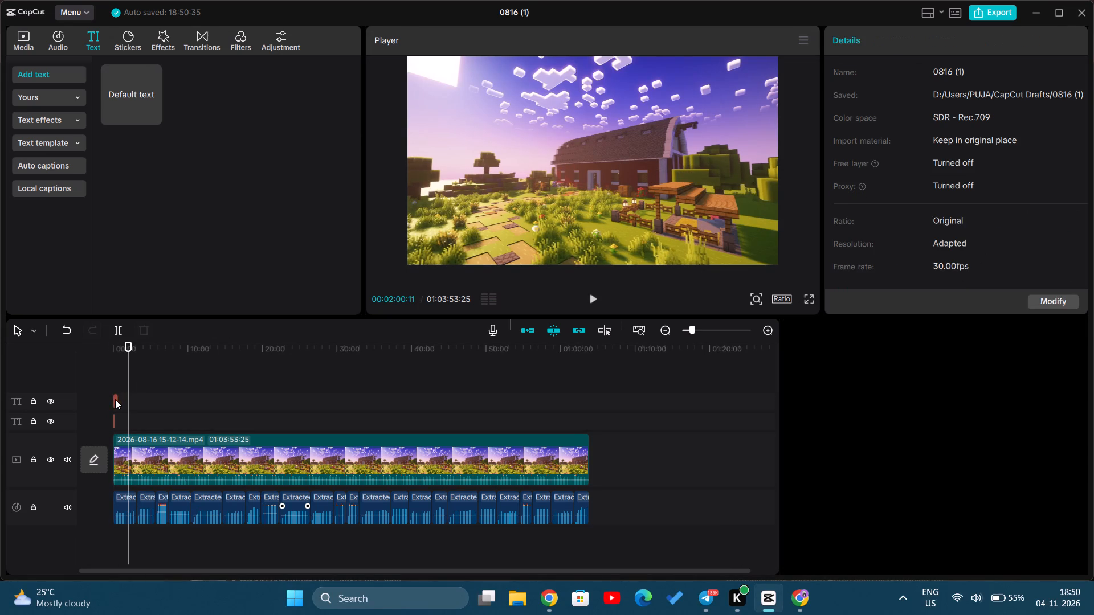
drag(116, 403, 113, 405)
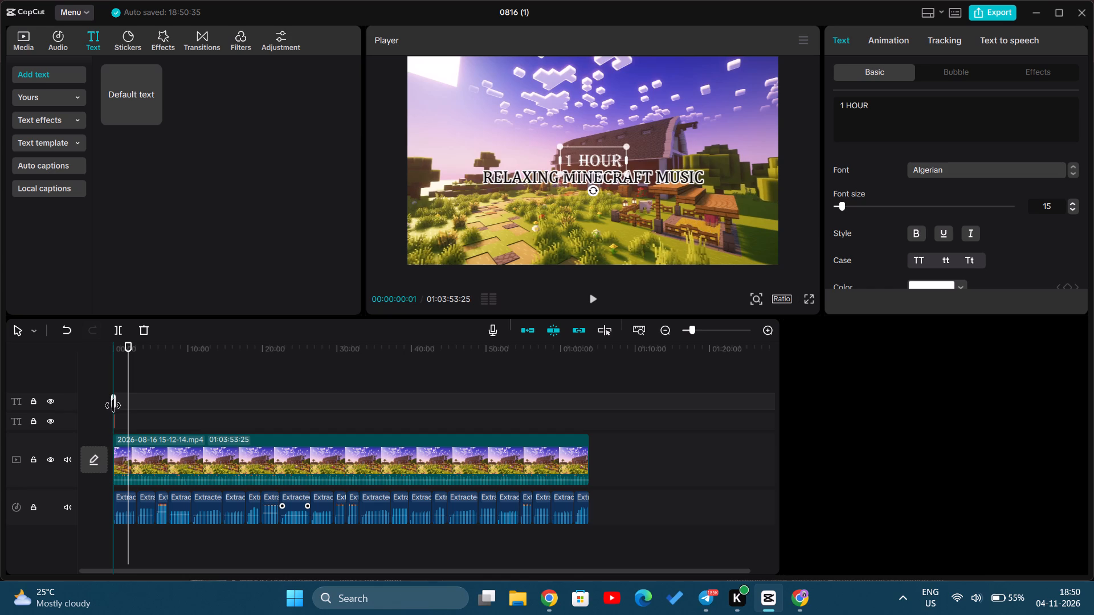
drag(113, 405, 116, 411)
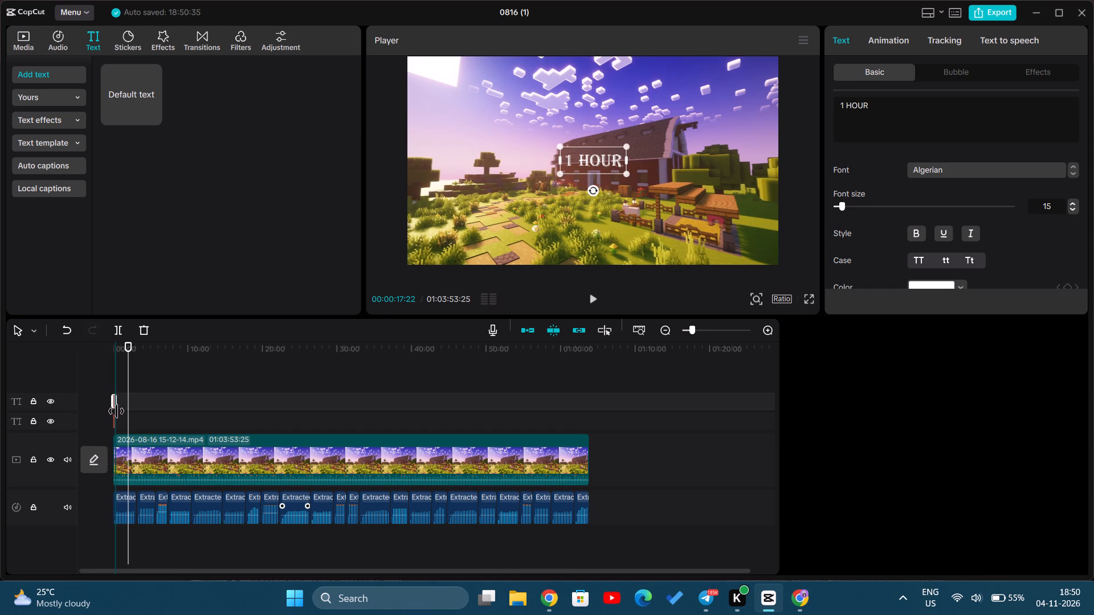
drag(116, 411, 115, 411)
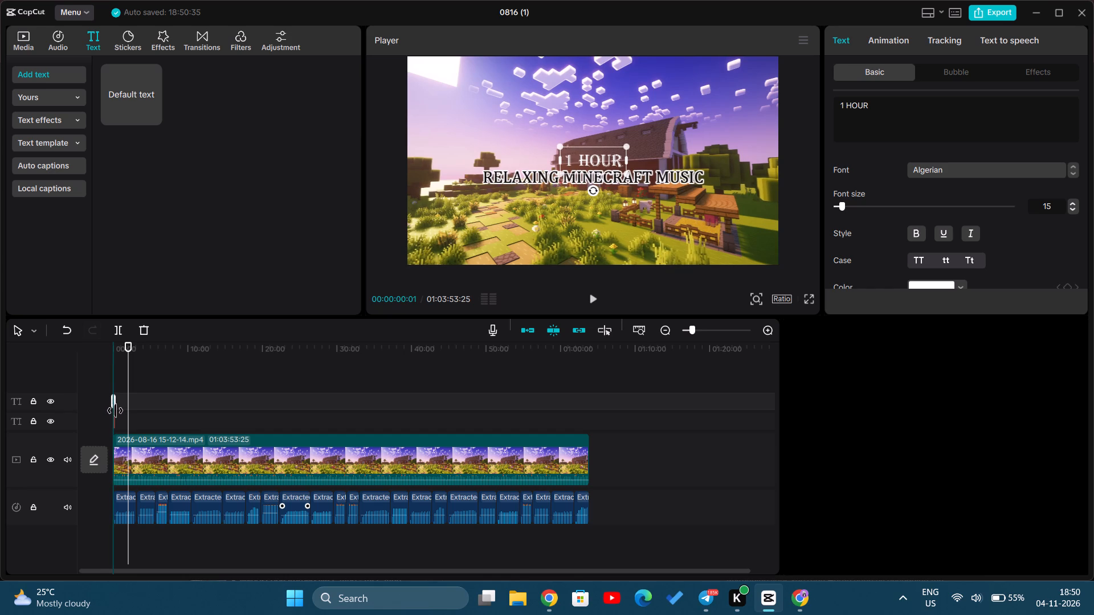
drag(115, 411, 115, 411)
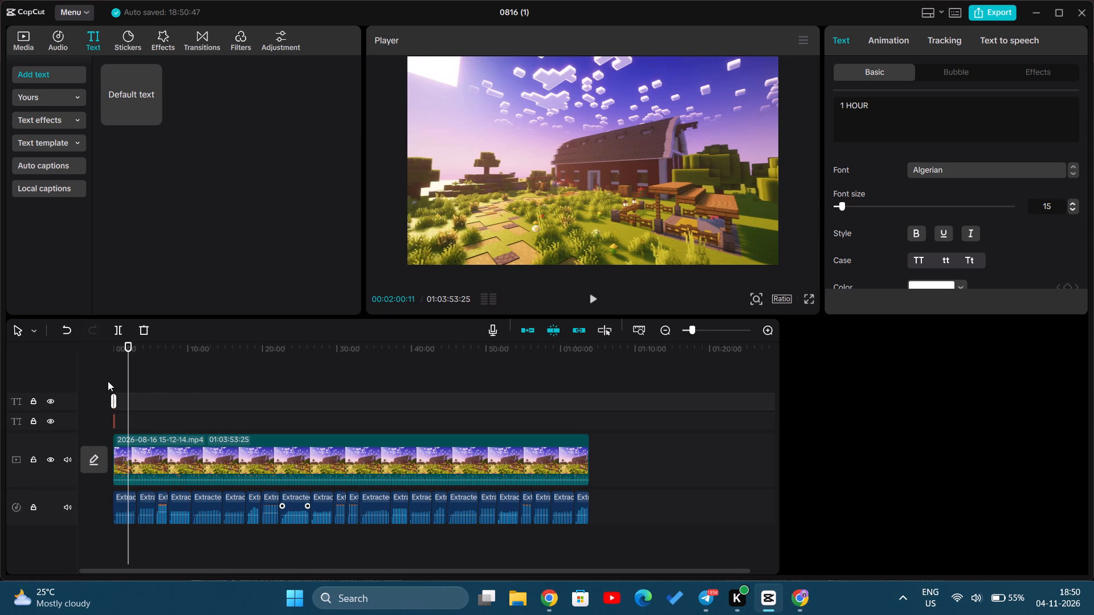
Scrub the playhead across the opening titles and play the audio join at about 3 minutes 6 seconds.
click(111, 380)
click(119, 379)
drag(117, 377, 116, 376)
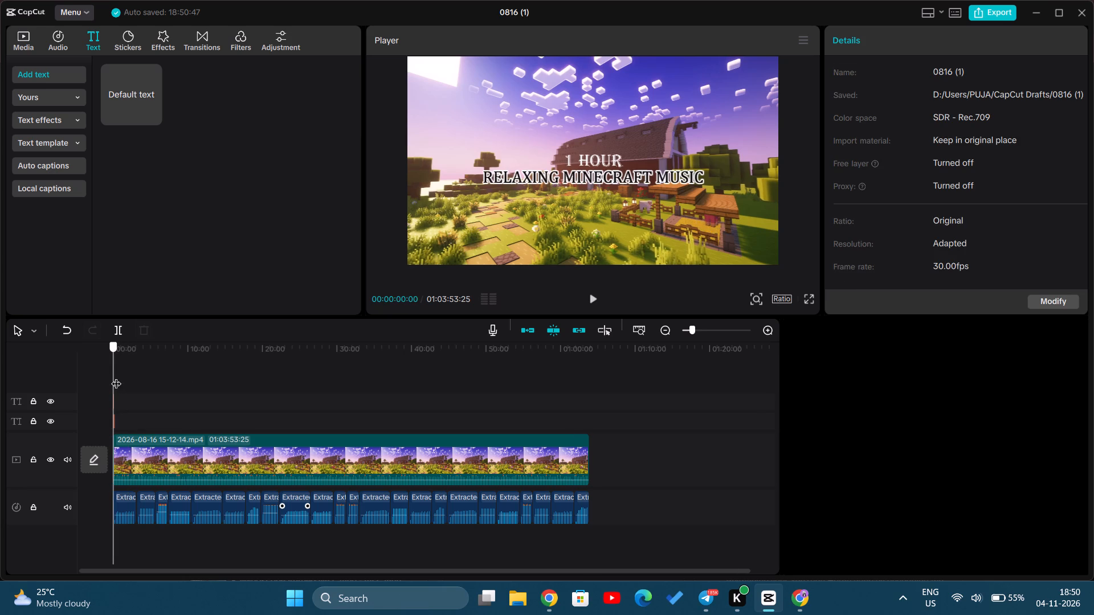
drag(116, 376, 118, 376)
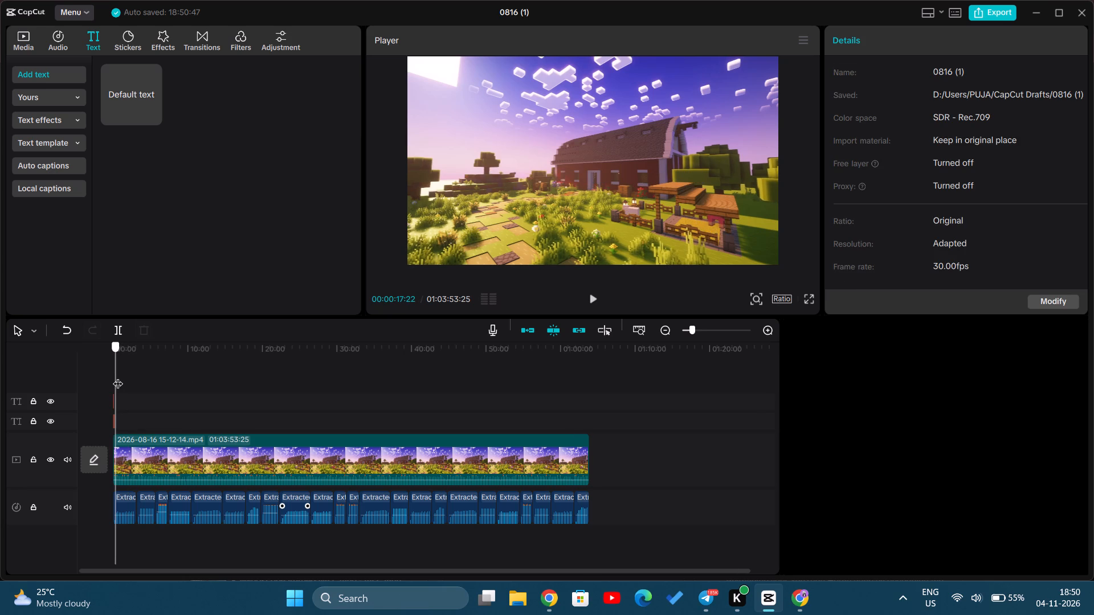
drag(118, 376, 117, 378)
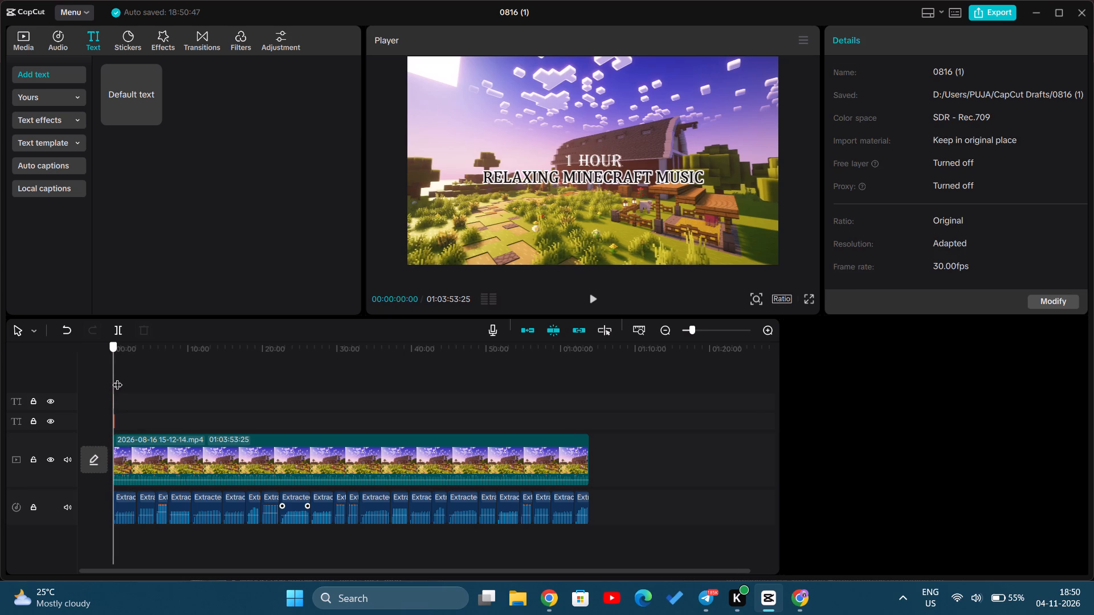
drag(117, 378, 136, 383)
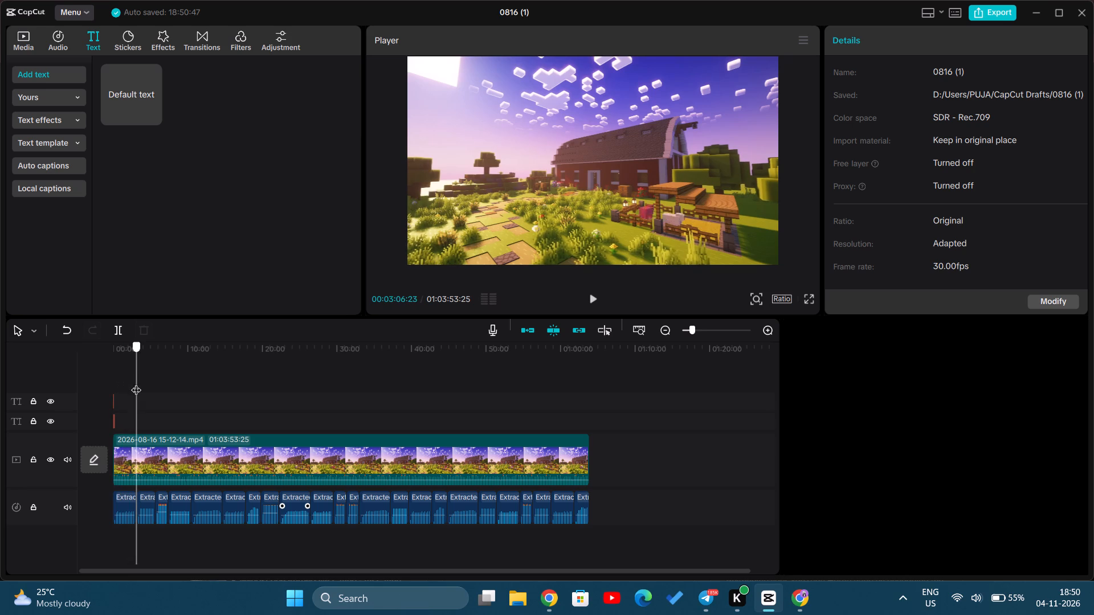
drag(136, 383, 139, 387)
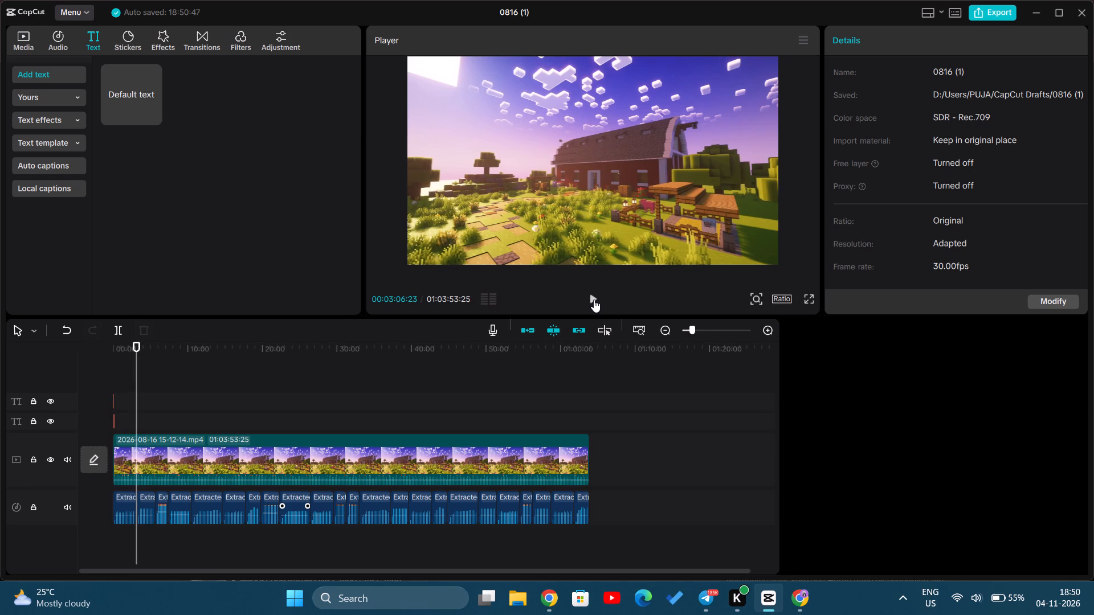
click(594, 300)
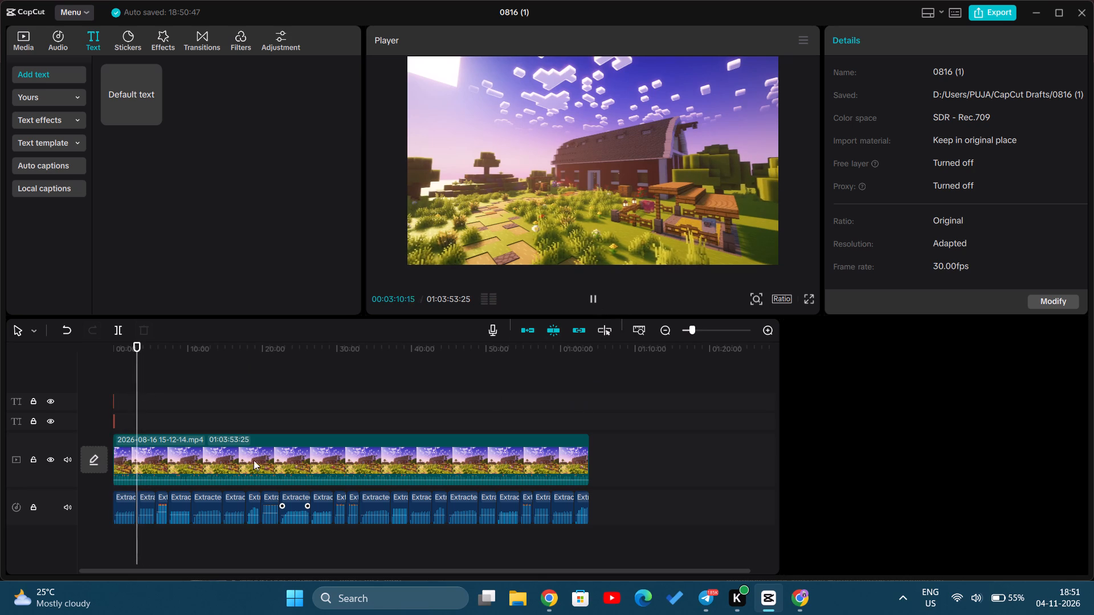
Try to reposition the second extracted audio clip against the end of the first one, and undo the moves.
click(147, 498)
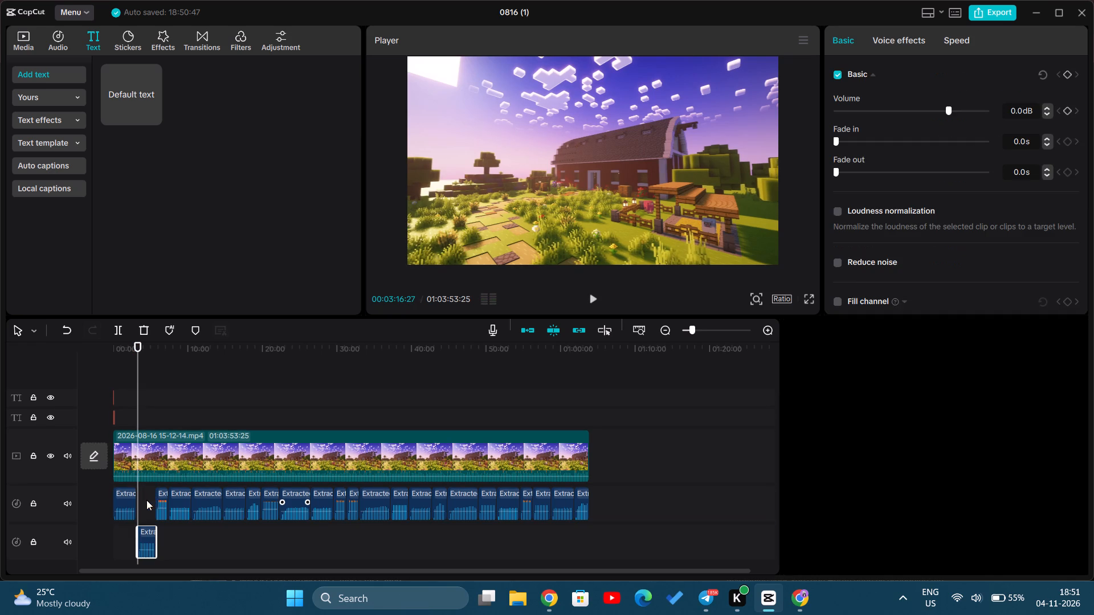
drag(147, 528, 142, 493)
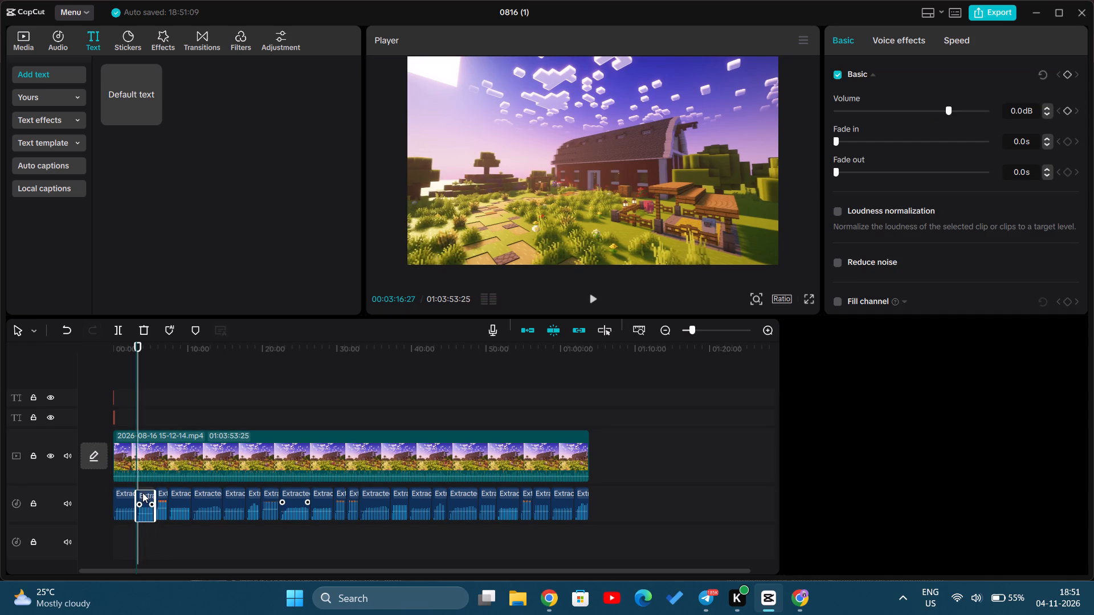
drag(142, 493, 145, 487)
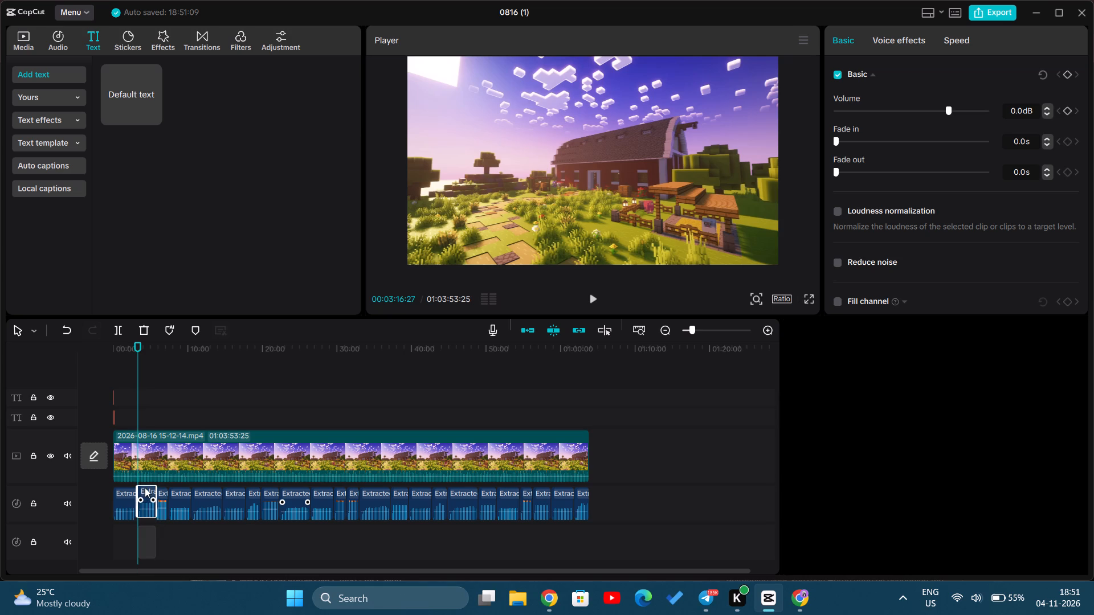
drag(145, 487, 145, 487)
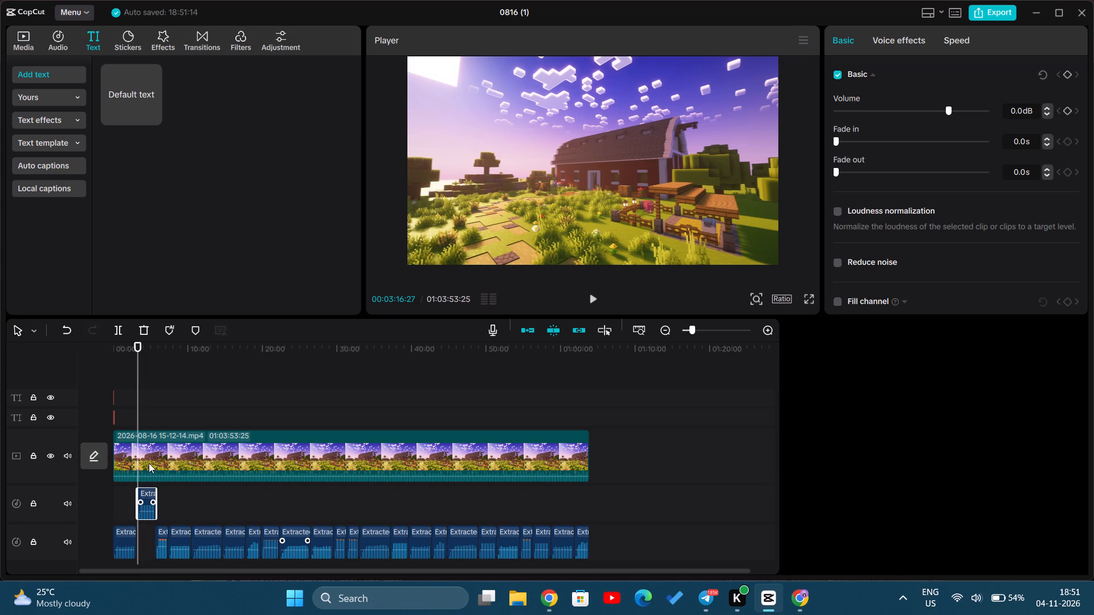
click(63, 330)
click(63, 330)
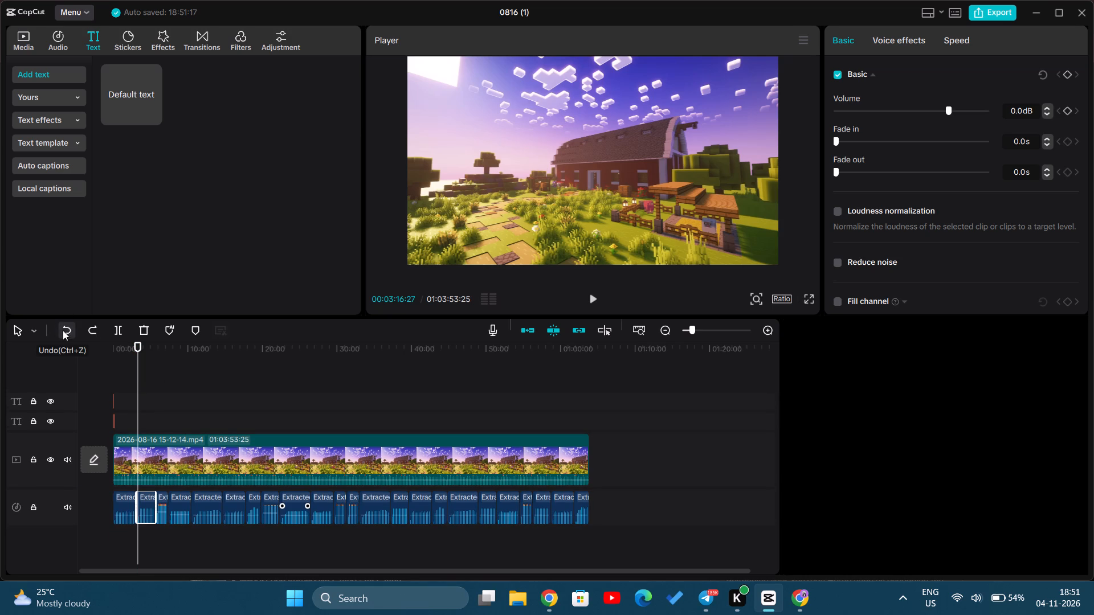
Move the second extracted audio clip so it starts right at the end of the first audio clip.
click(158, 539)
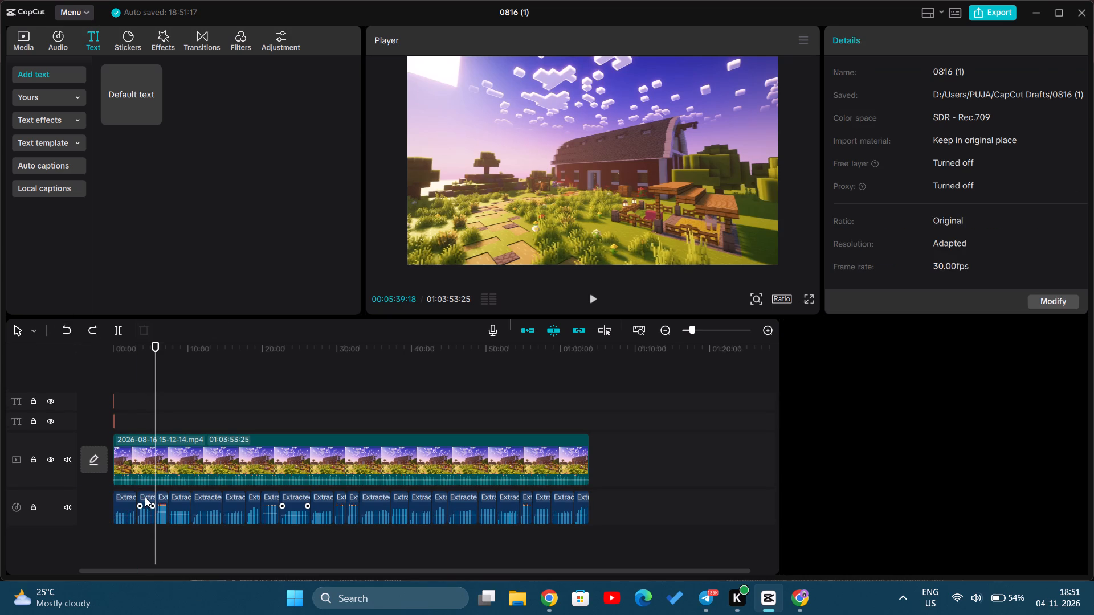
click(145, 497)
click(145, 497)
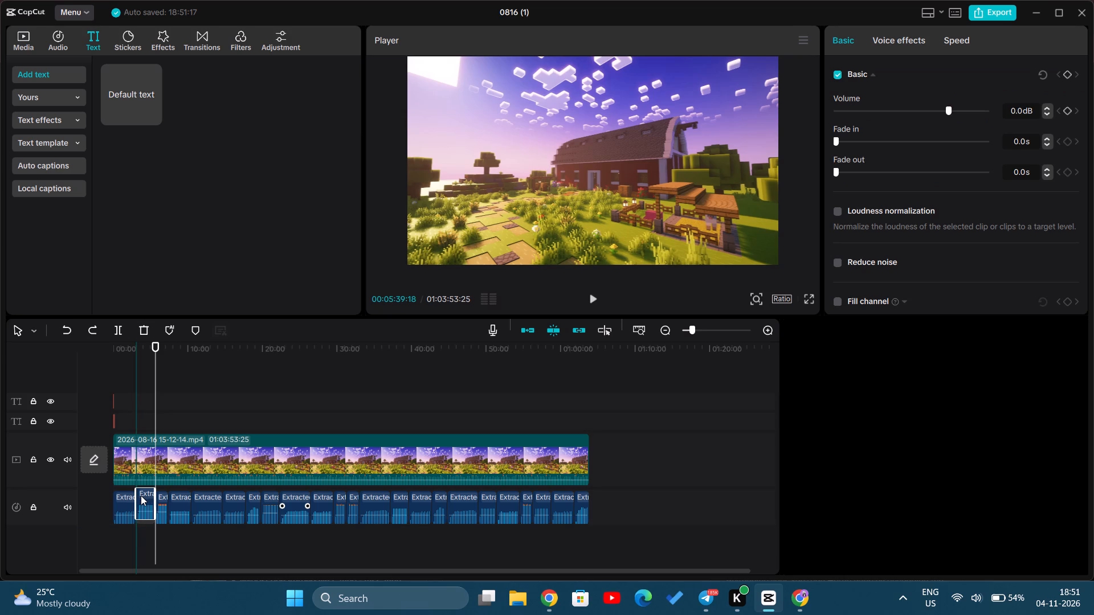
Play the video from about 13:37 in the full-screen preview, and return the playhead to about 18 seconds.
click(215, 389)
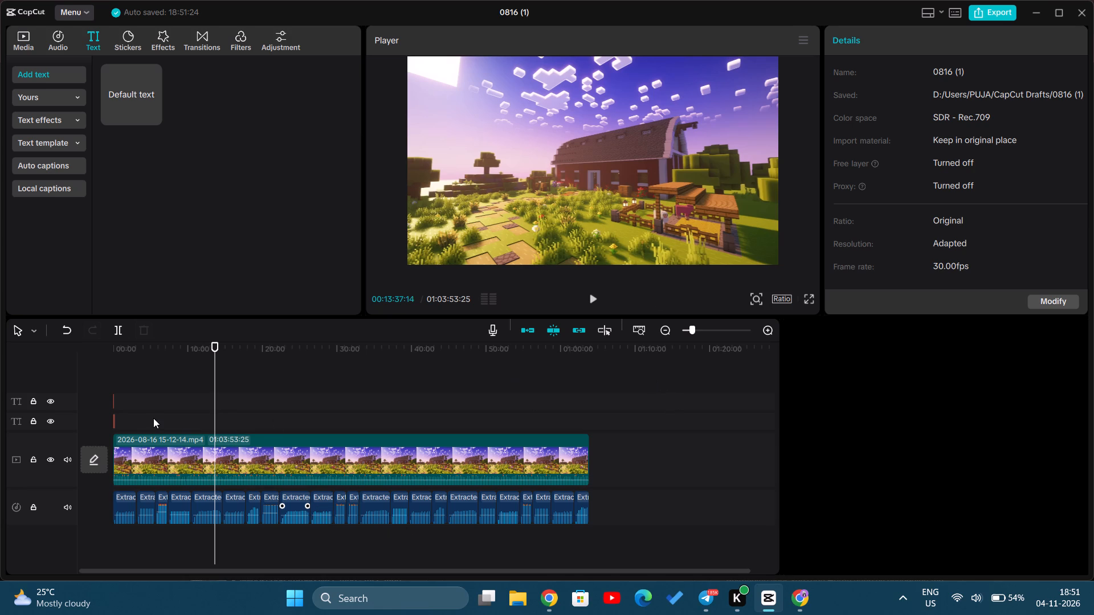
click(590, 298)
click(811, 297)
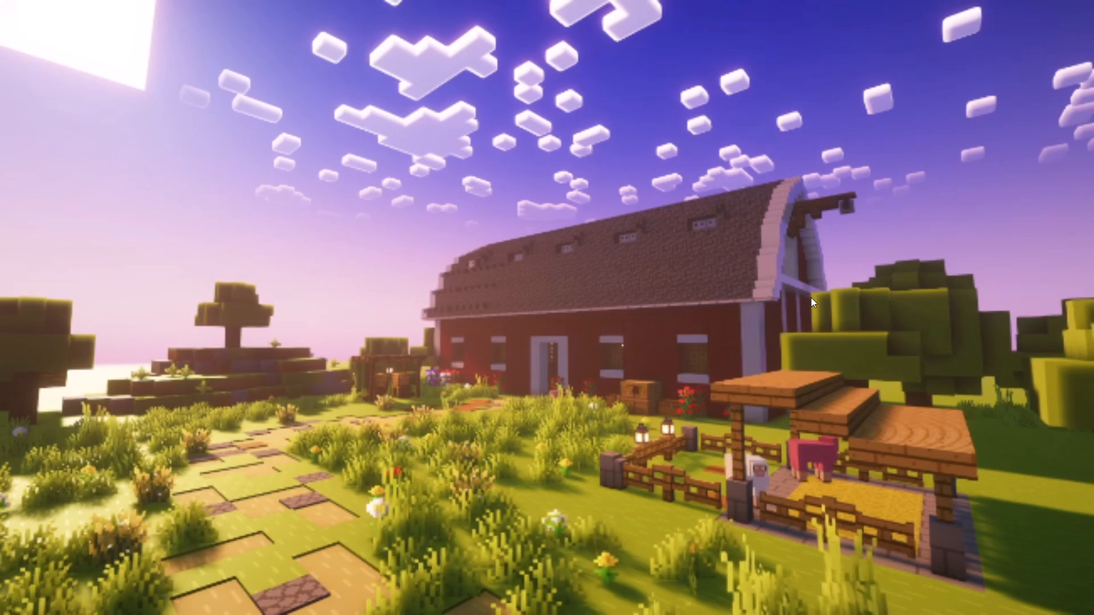
click(742, 552)
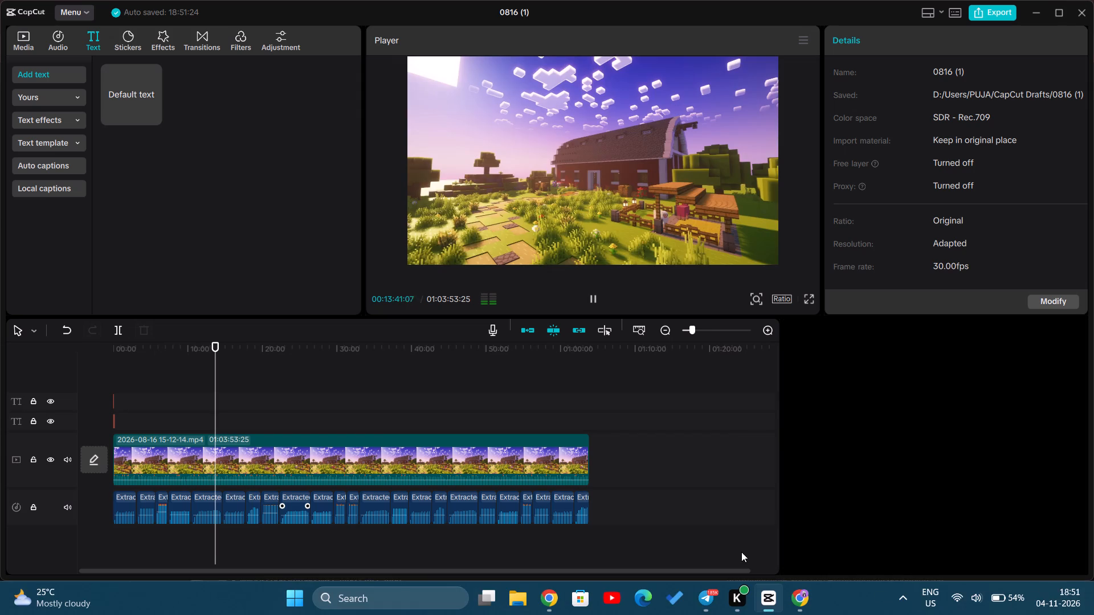
click(594, 293)
drag(214, 397, 126, 402)
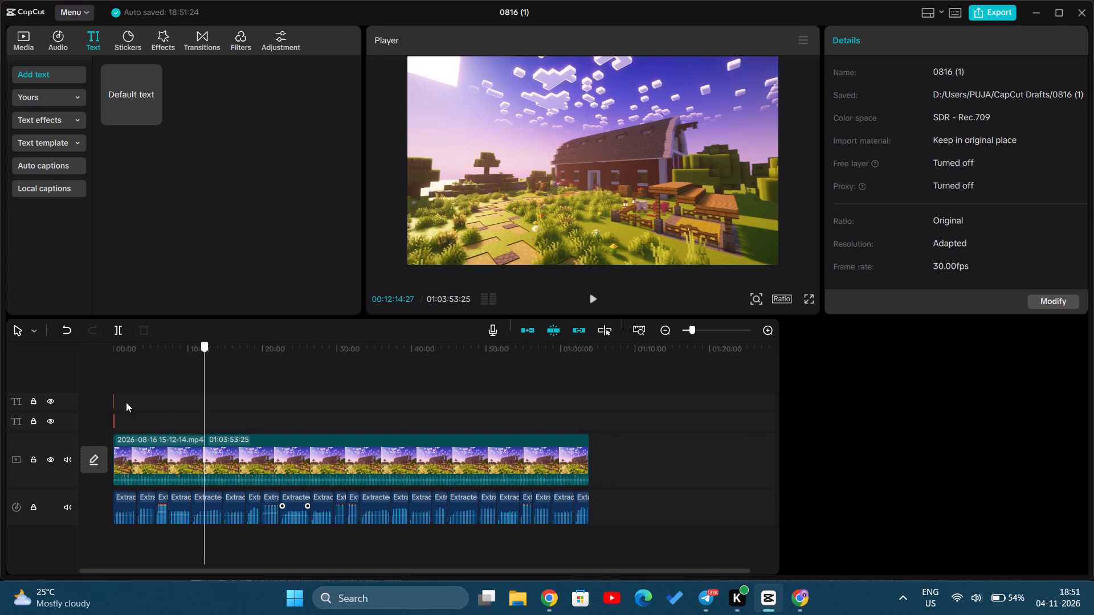
drag(126, 402, 120, 404)
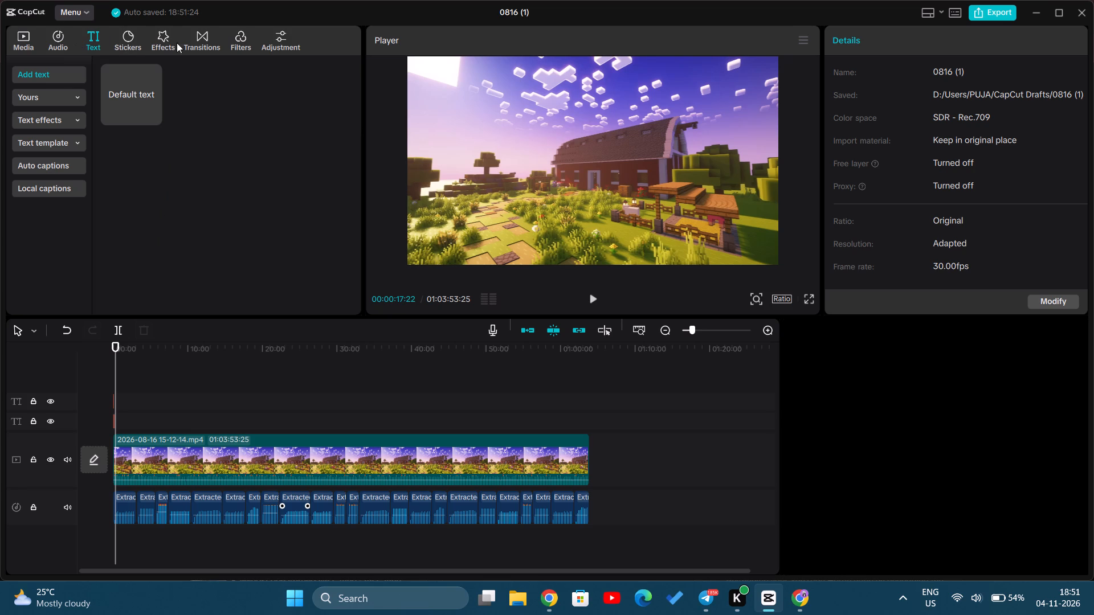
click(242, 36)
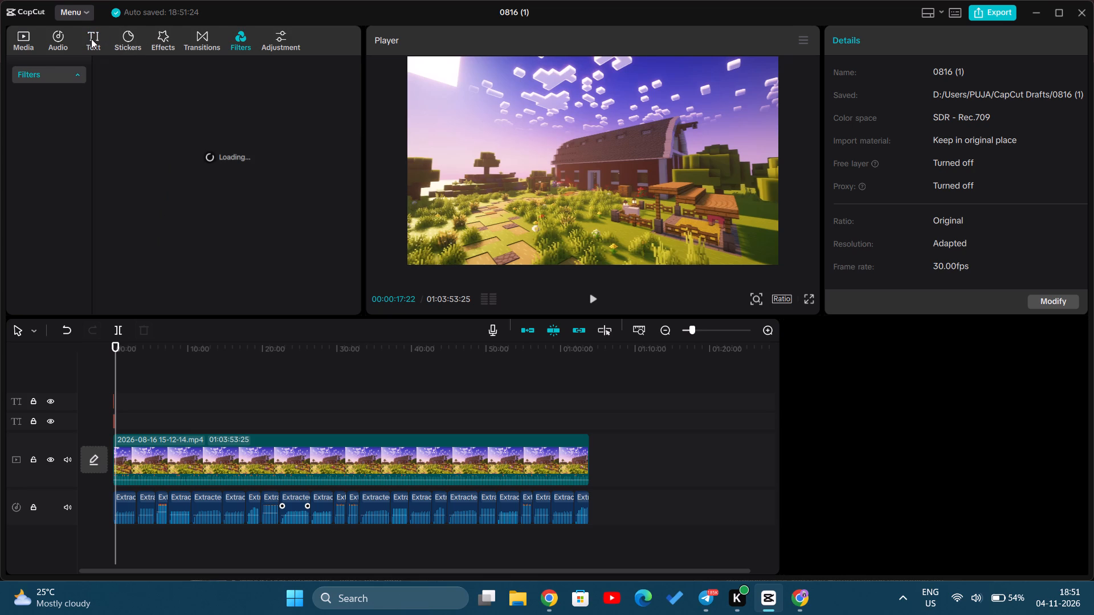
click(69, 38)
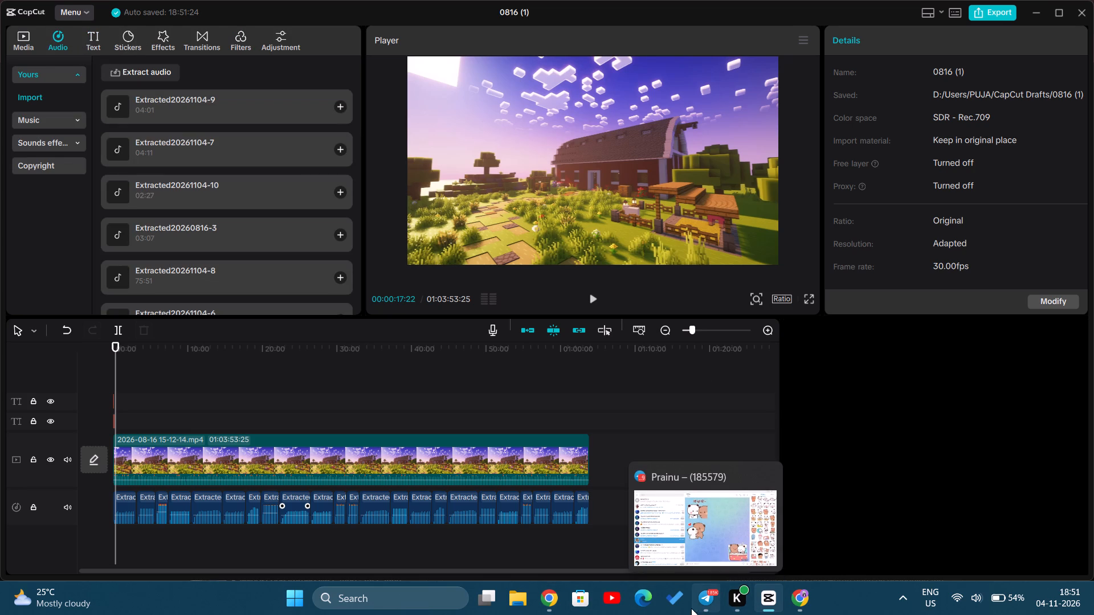
Switch to Chrome and search the web for "music animation overlay" in a new tab.
click(554, 602)
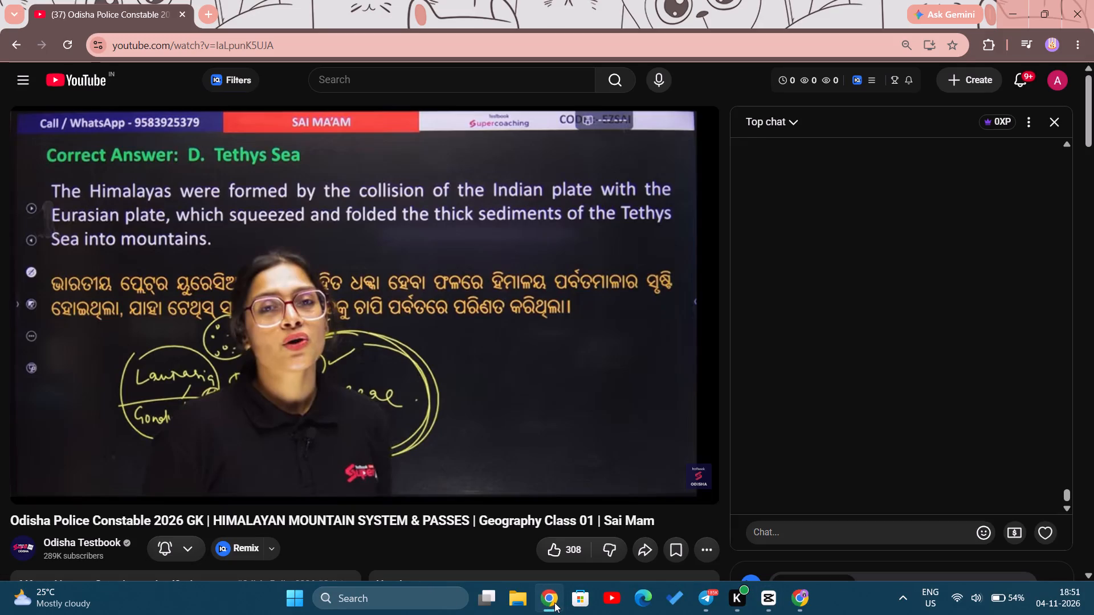
click(203, 19)
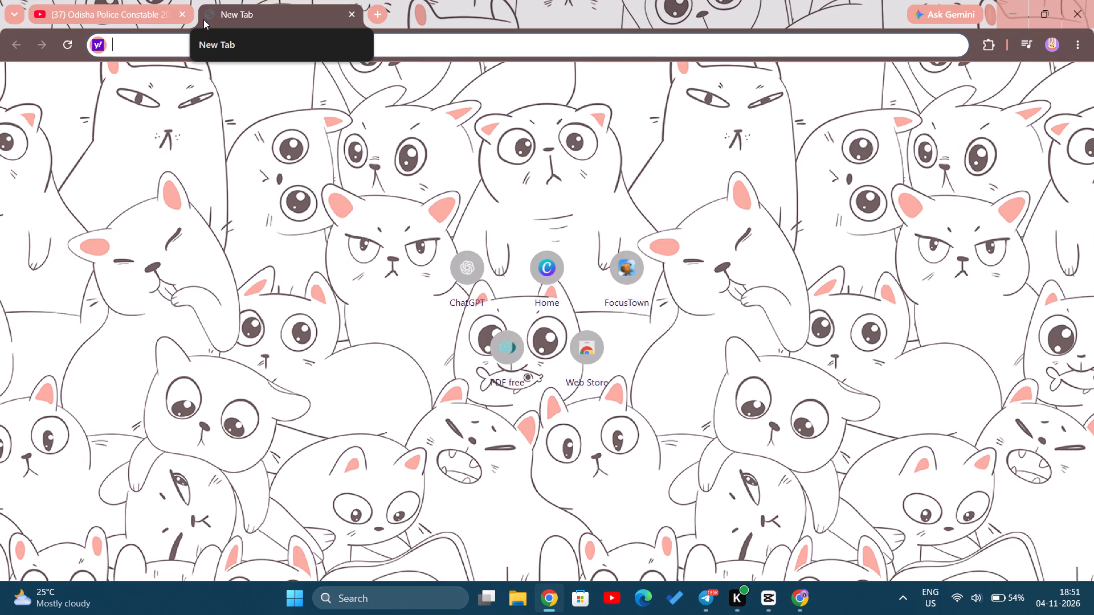
text(MU)
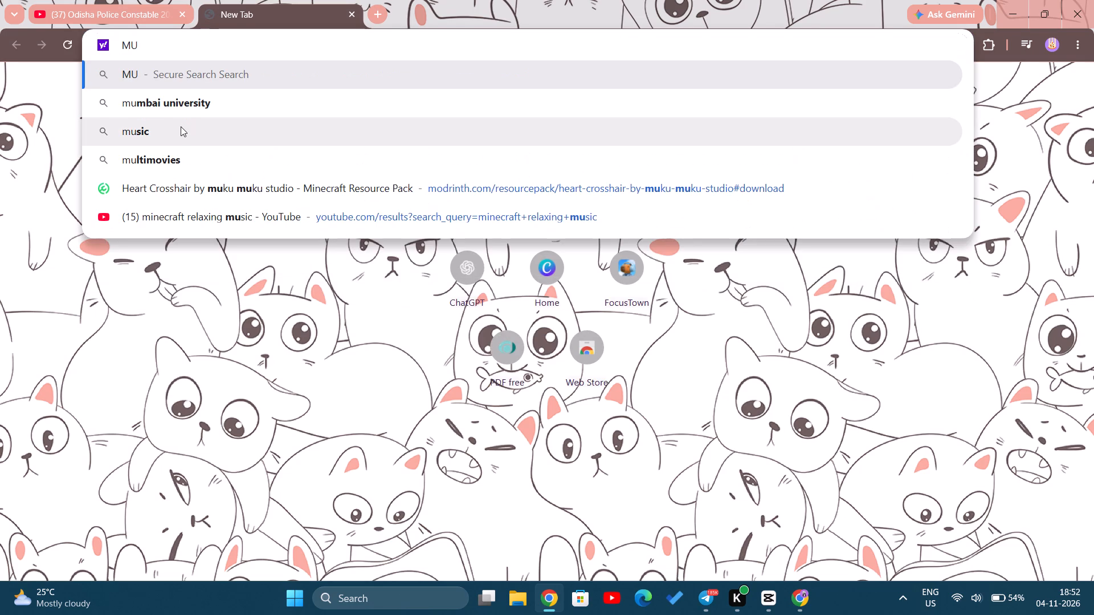
text(SIC ANIMATION)
key(space)
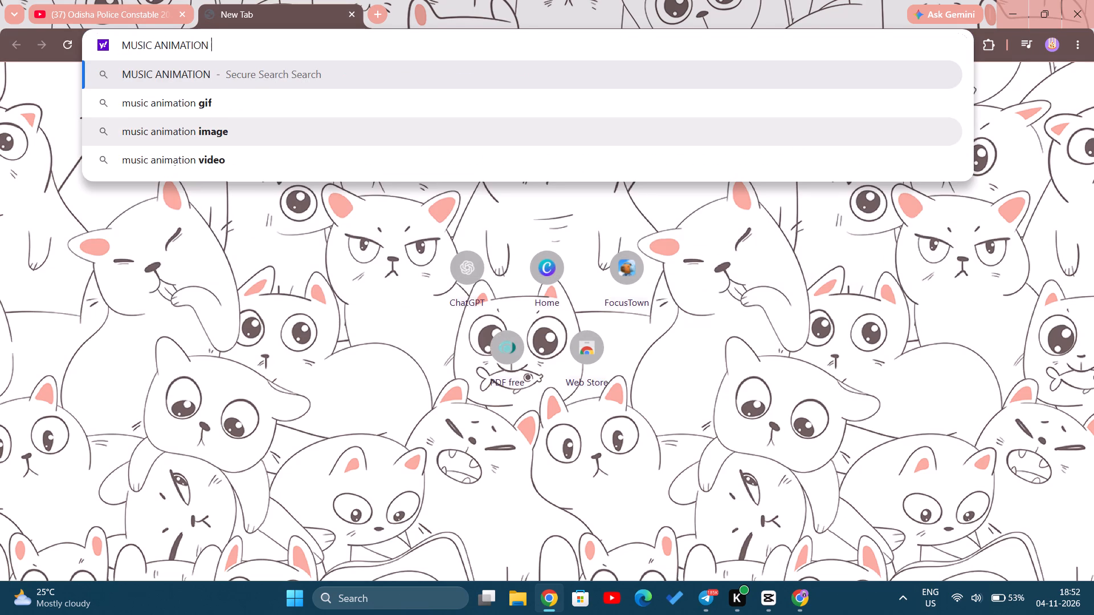
text(OVER)
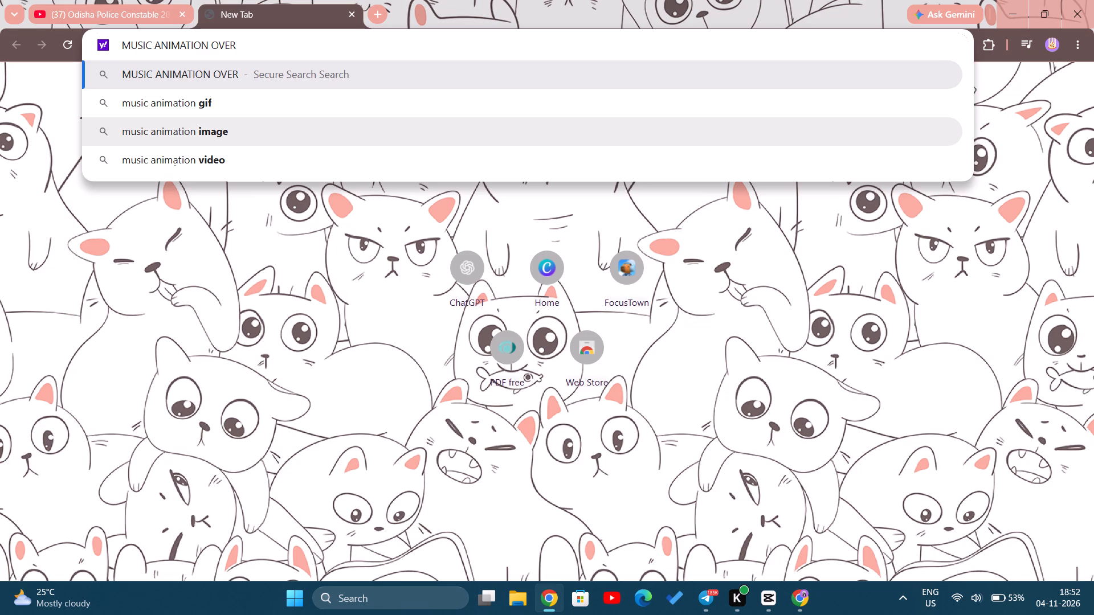
click(178, 101)
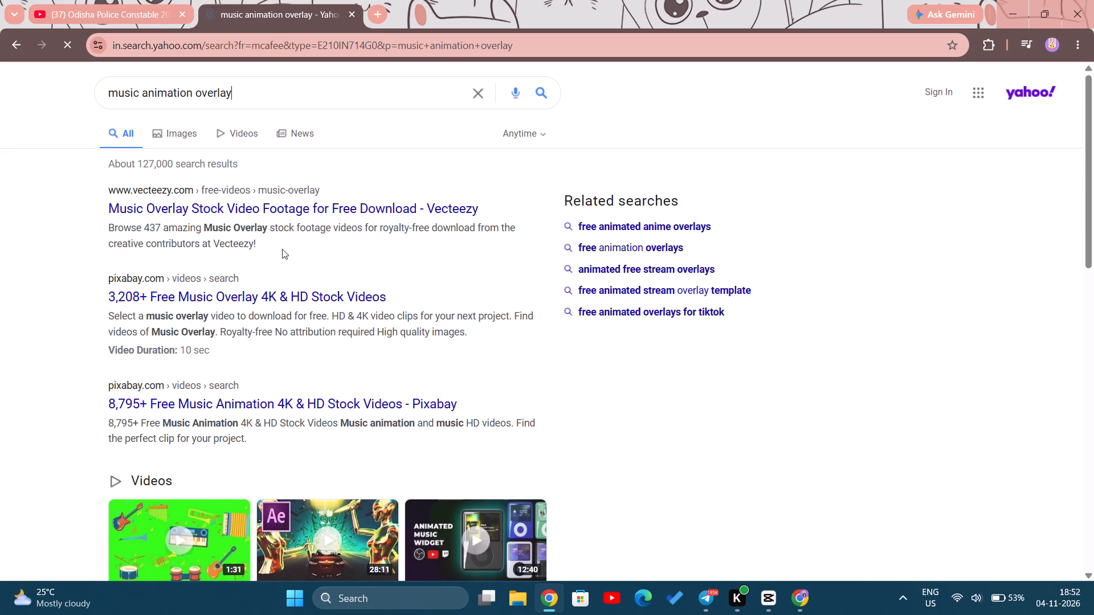
Open Vecteezy's Music Overlay stock footage page and look through the clips for a suitable audio waveform animation.
click(298, 205)
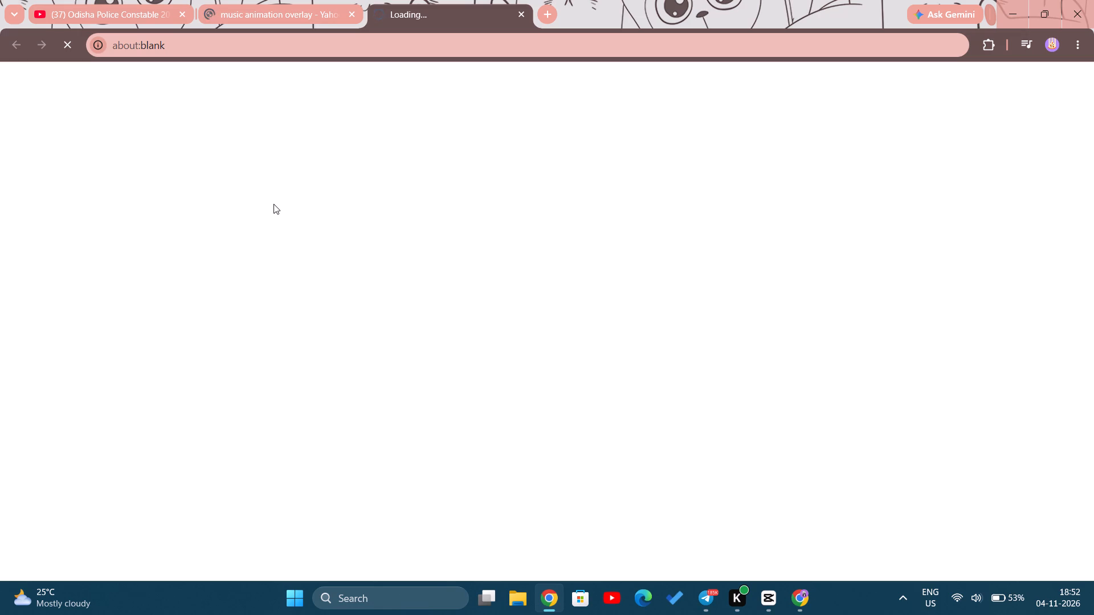
click(267, 10)
click(368, 9)
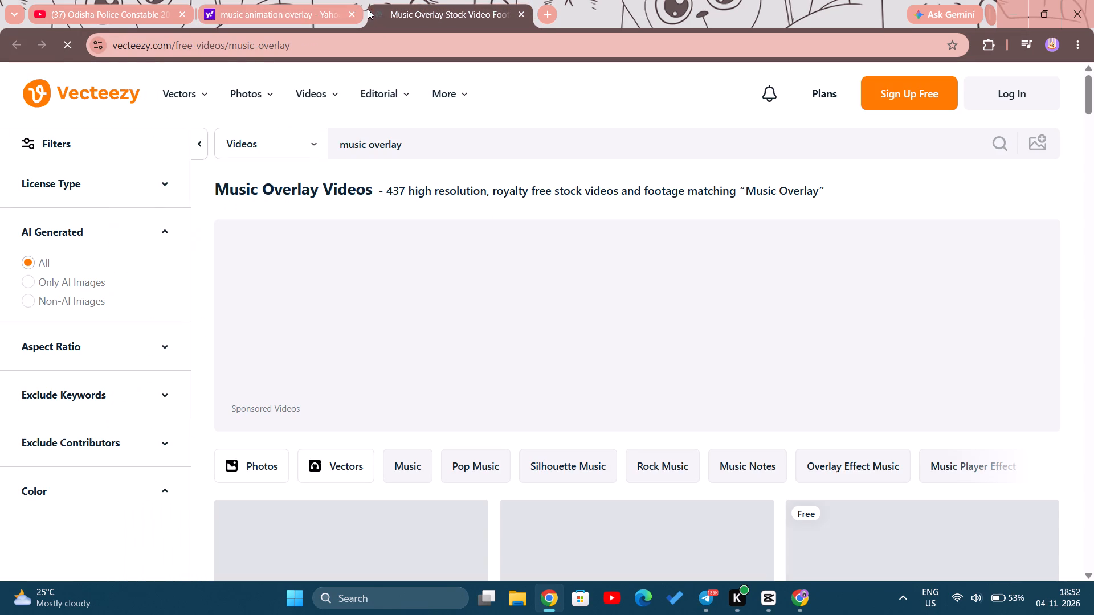
scroll(448, 333, down, 1)
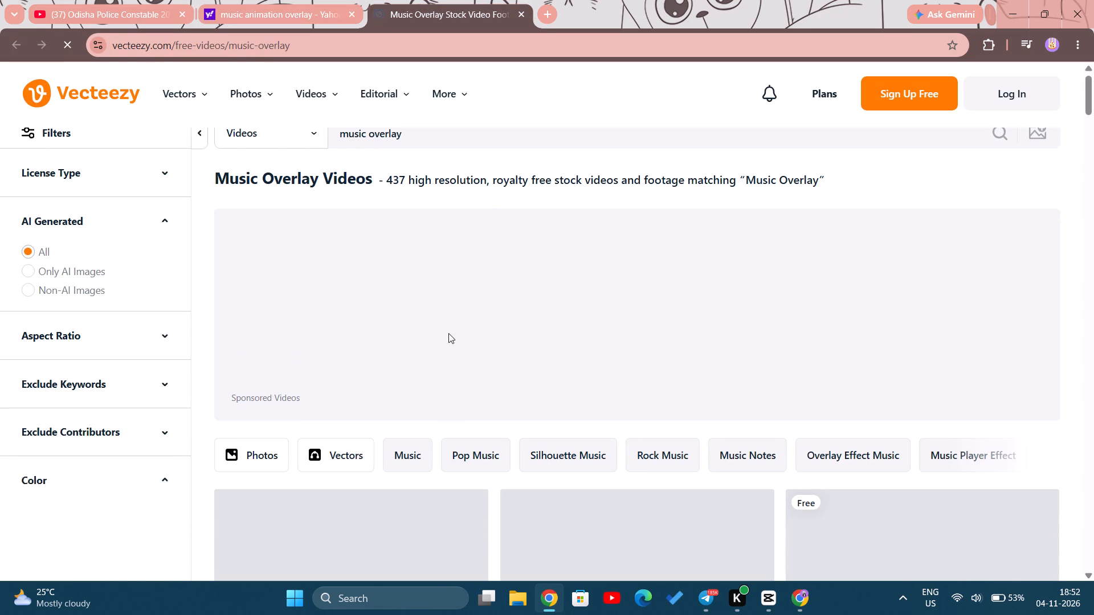
scroll(448, 333, down, 3)
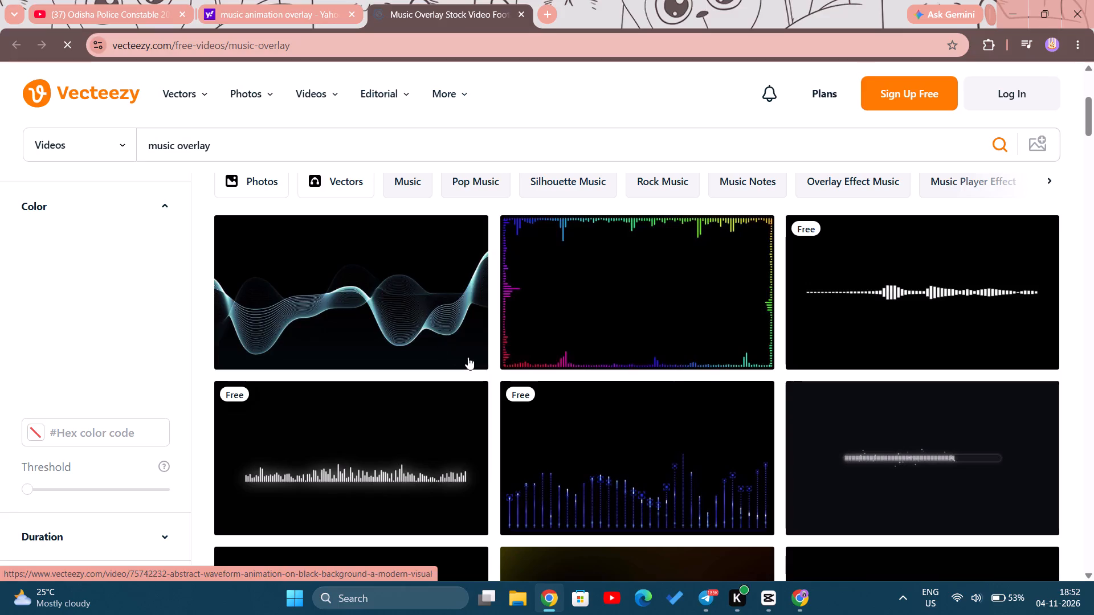
scroll(614, 379, down, 1)
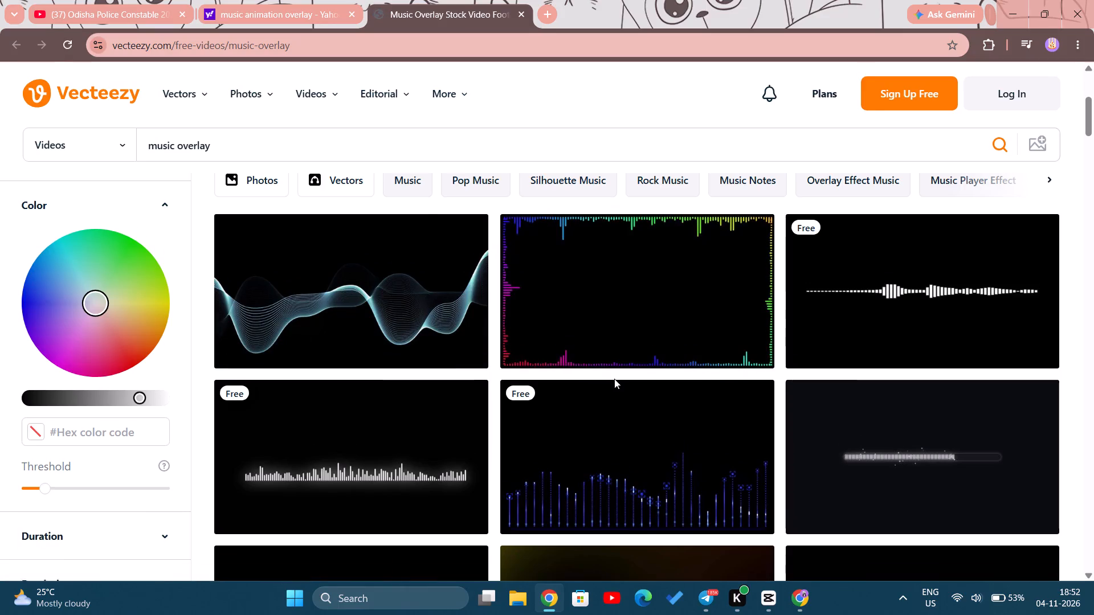
scroll(614, 379, down, 1)
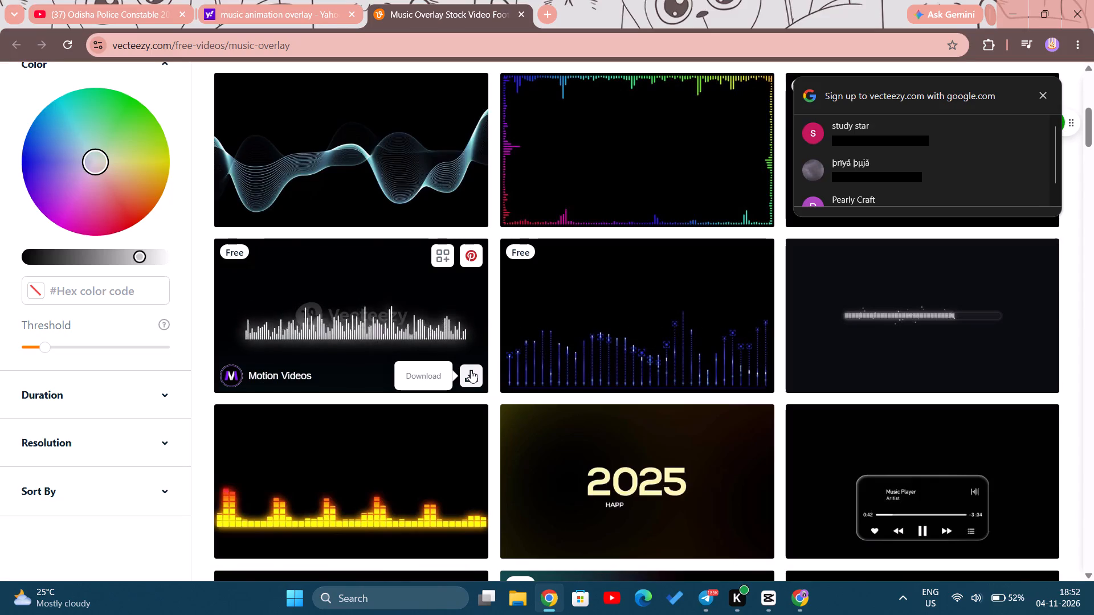
scroll(472, 370, down, 4)
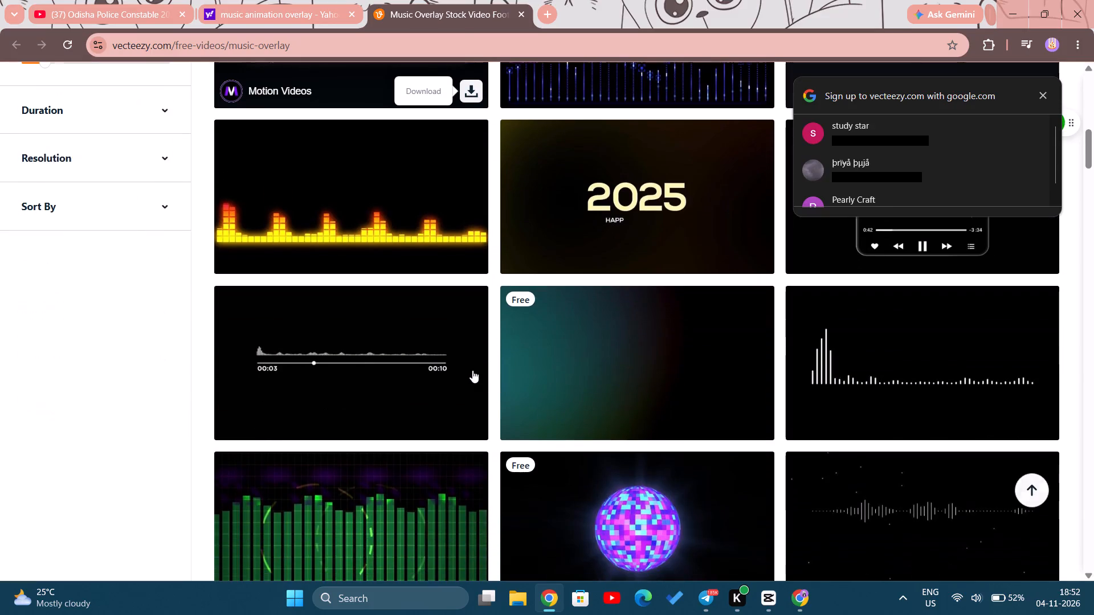
scroll(472, 370, down, 2)
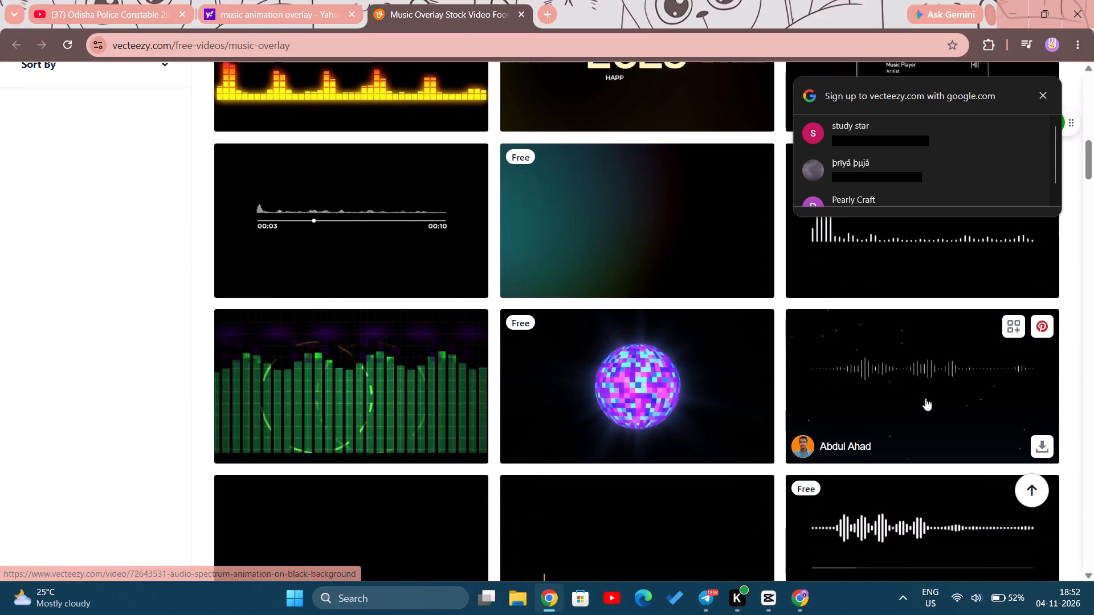
scroll(922, 386, up, 2)
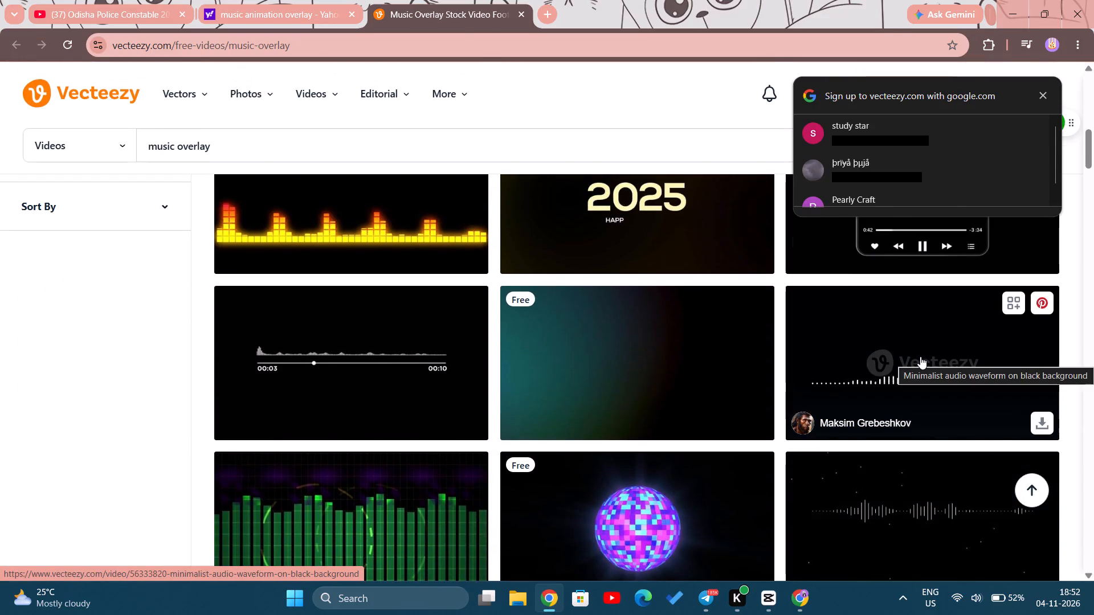
scroll(920, 356, down, 3)
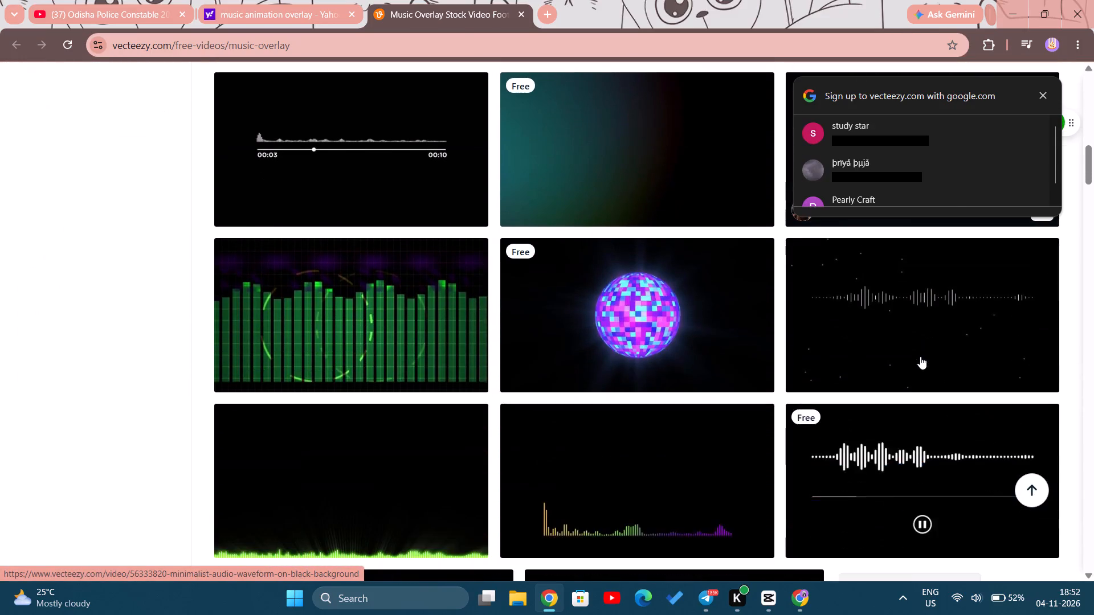
scroll(920, 356, up, 4)
scroll(431, 393, up, 4)
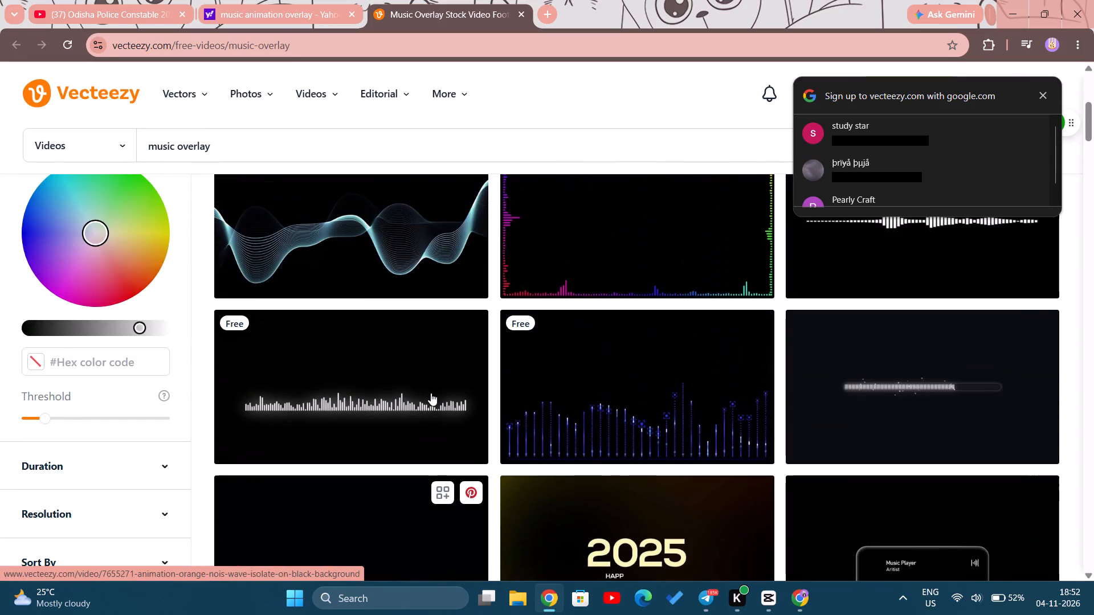
scroll(431, 393, down, 3)
scroll(853, 412, down, 1)
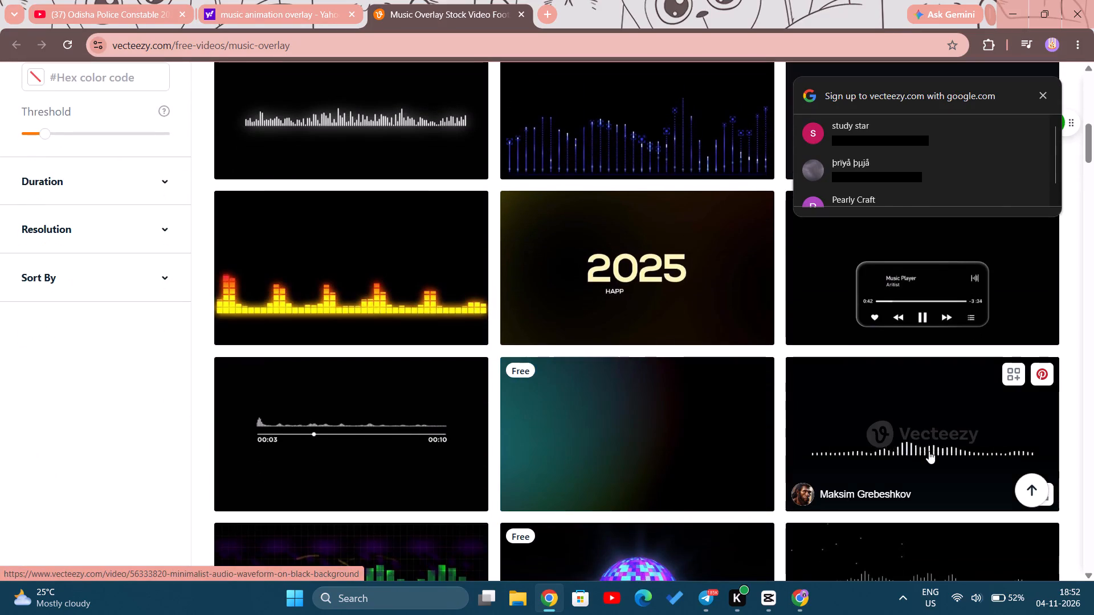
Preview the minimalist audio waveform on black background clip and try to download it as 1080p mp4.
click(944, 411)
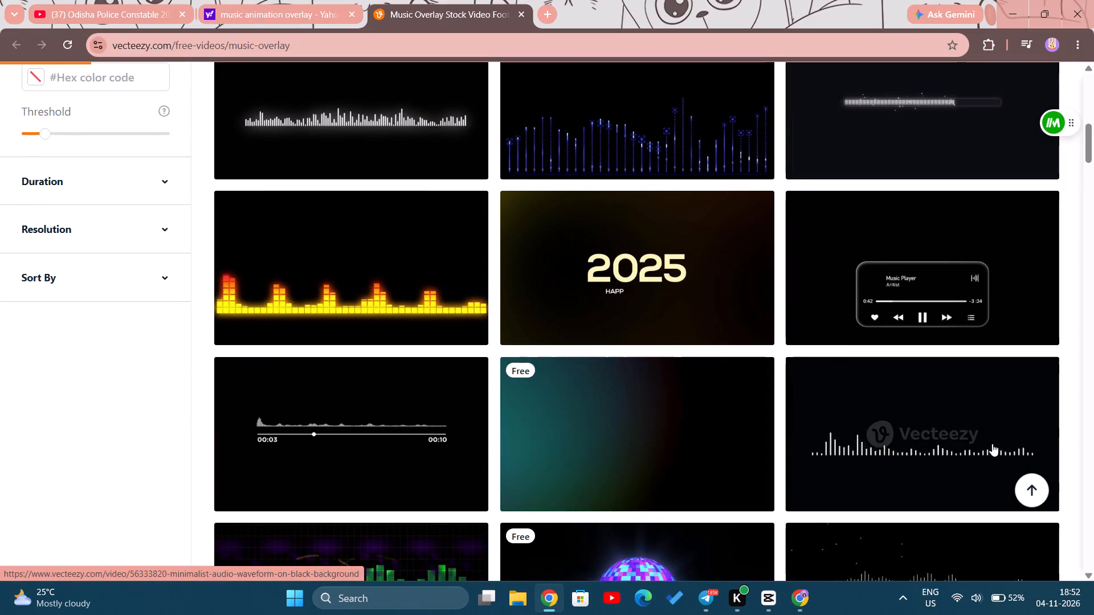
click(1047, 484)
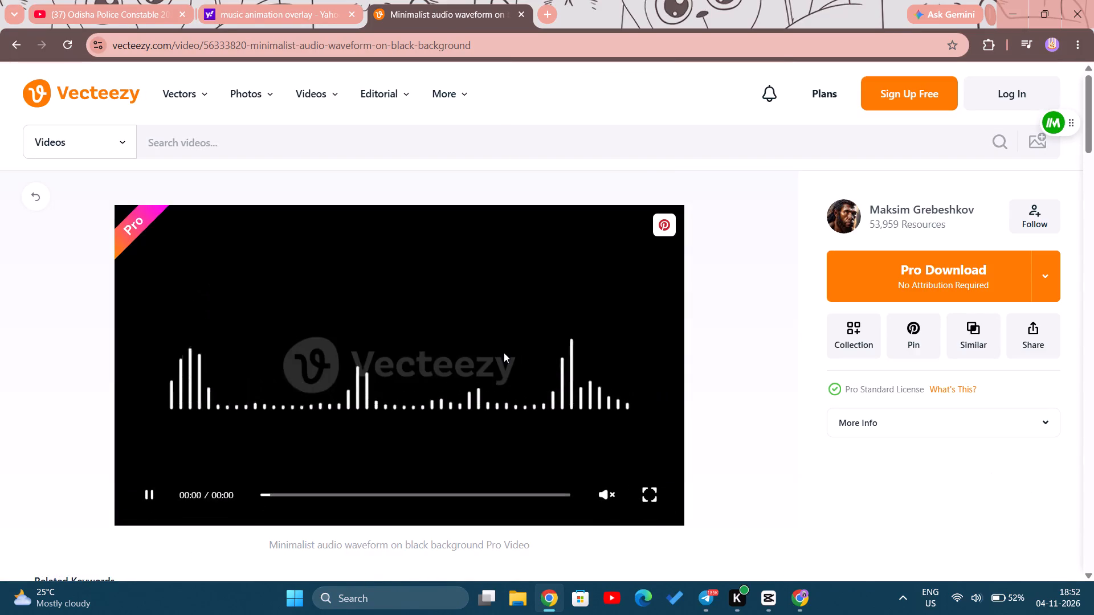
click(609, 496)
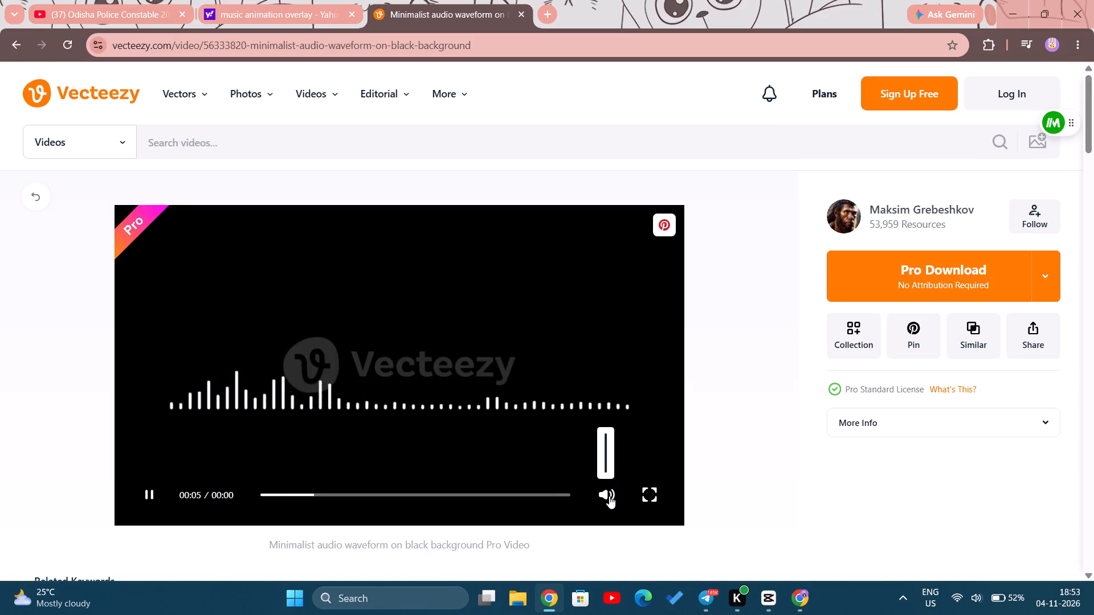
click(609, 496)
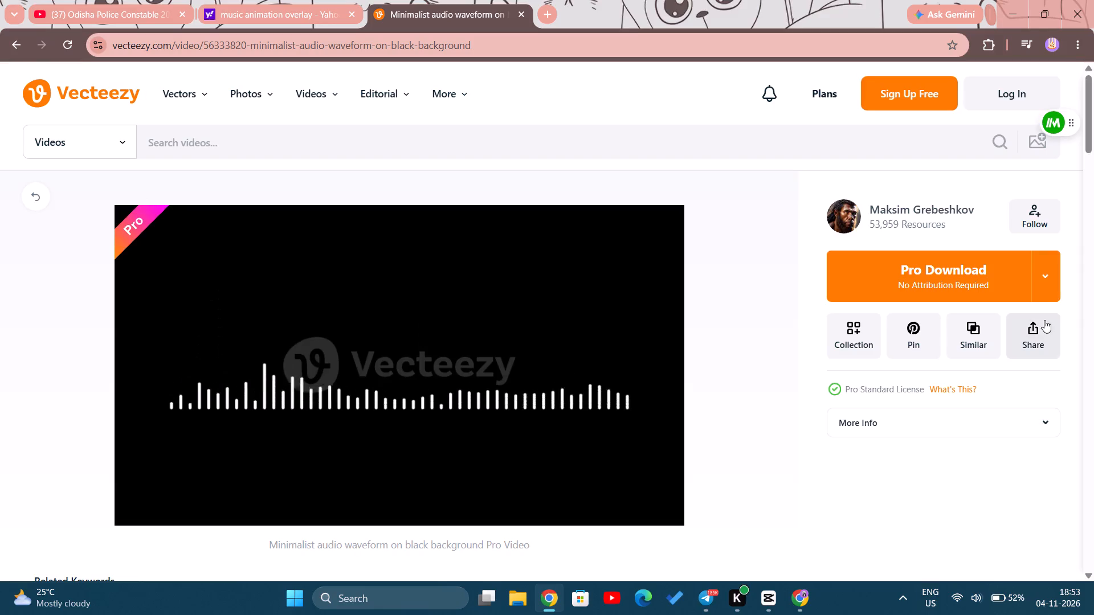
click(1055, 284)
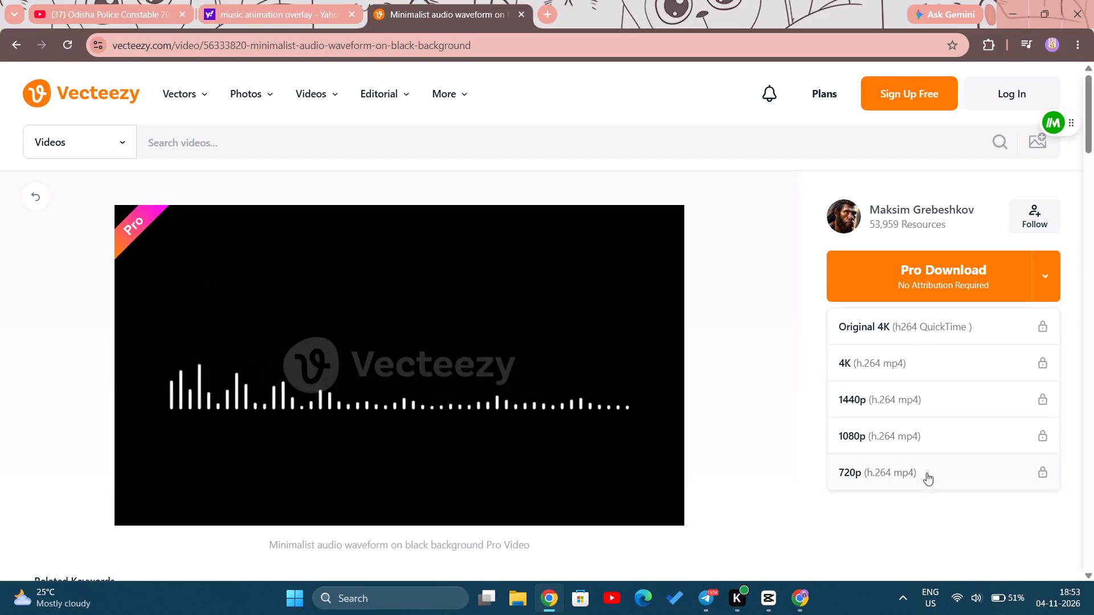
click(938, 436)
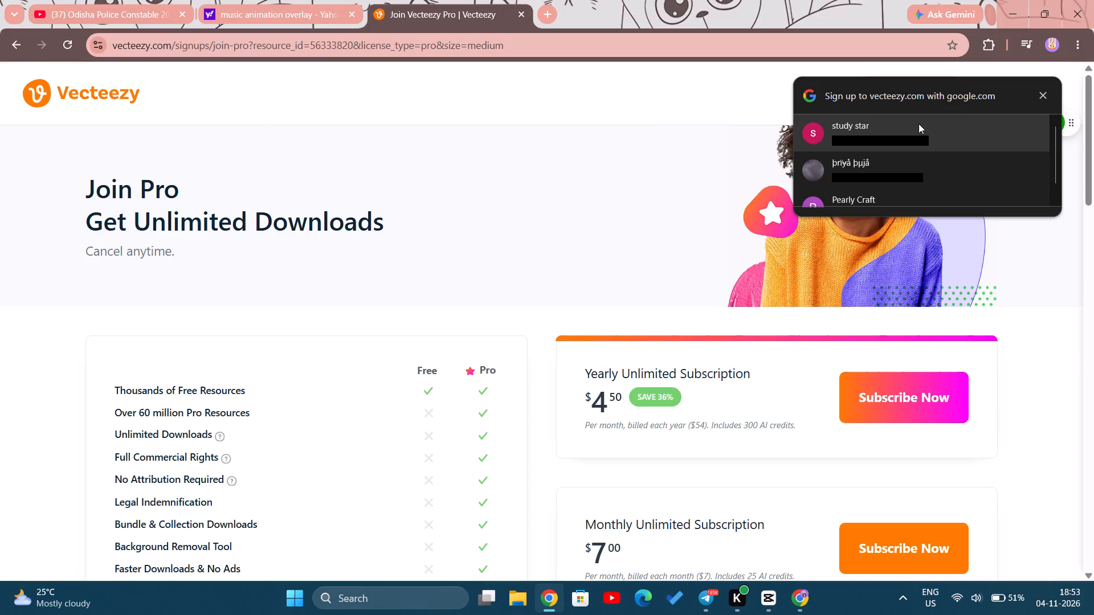
Go back to the web search results and open EchoWave's free online music visualizer page.
click(239, 15)
scroll(255, 327, down, 1)
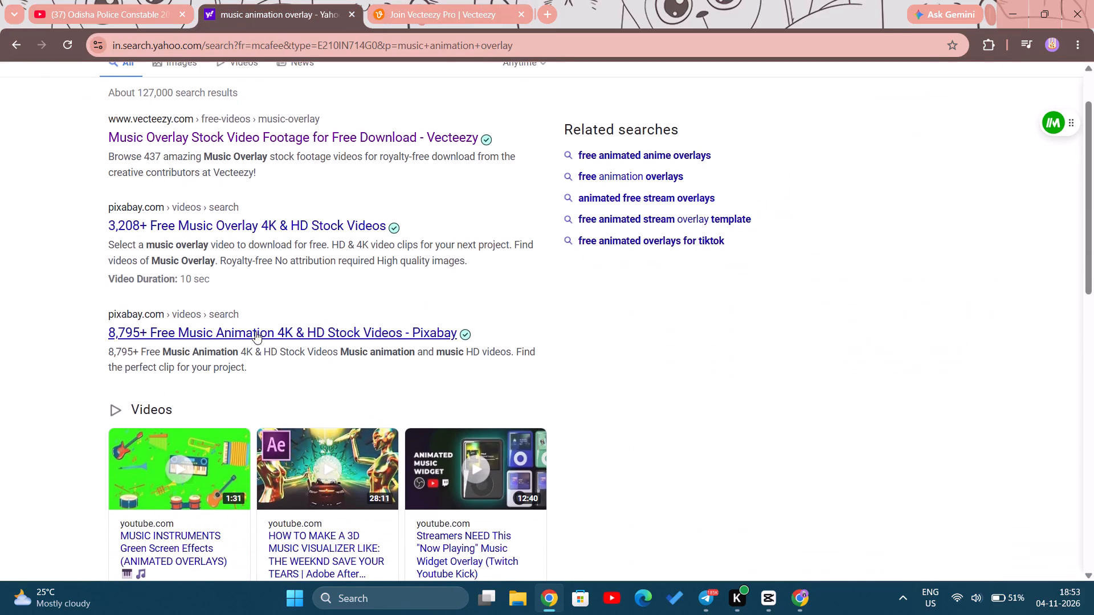
scroll(248, 346, down, 5)
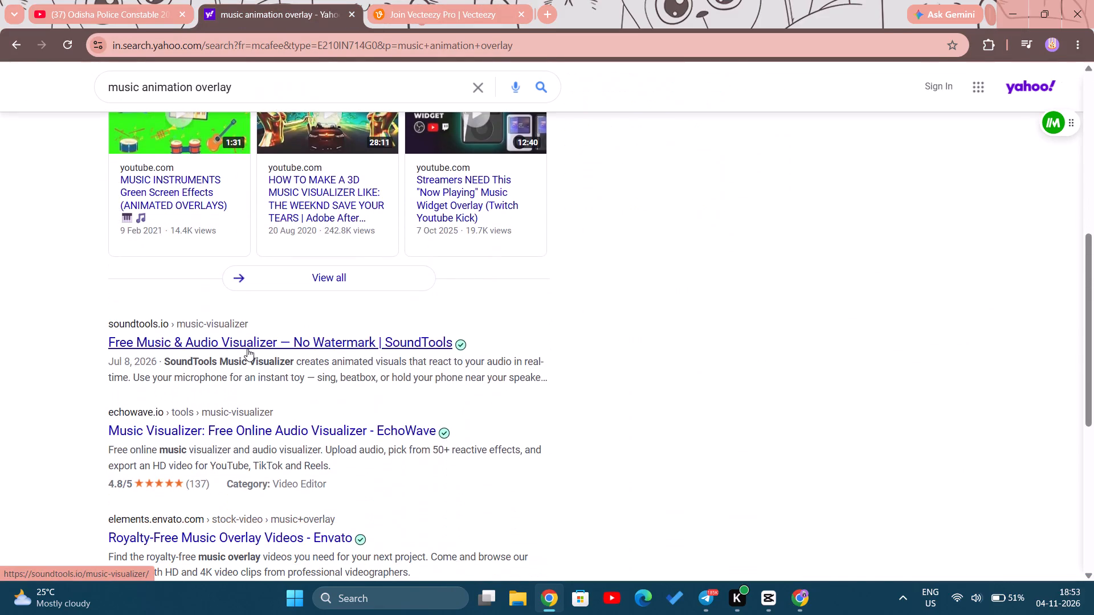
click(182, 425)
Examine the EchoWave page for its upload options, supported audio files, visualizer styles and featured templates.
scroll(365, 355, down, 4)
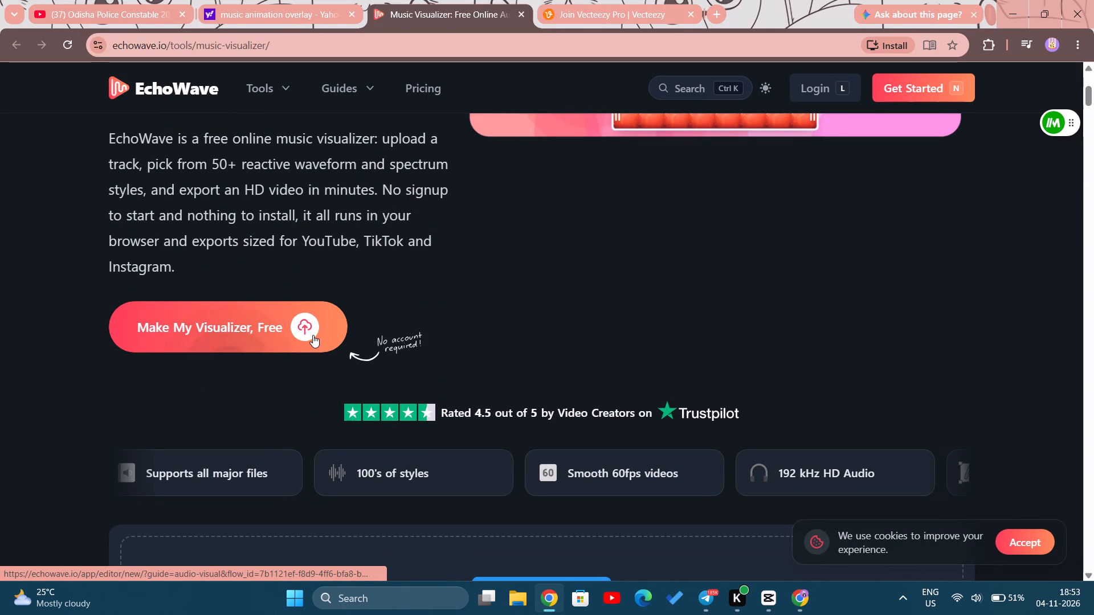
scroll(313, 335, down, 4)
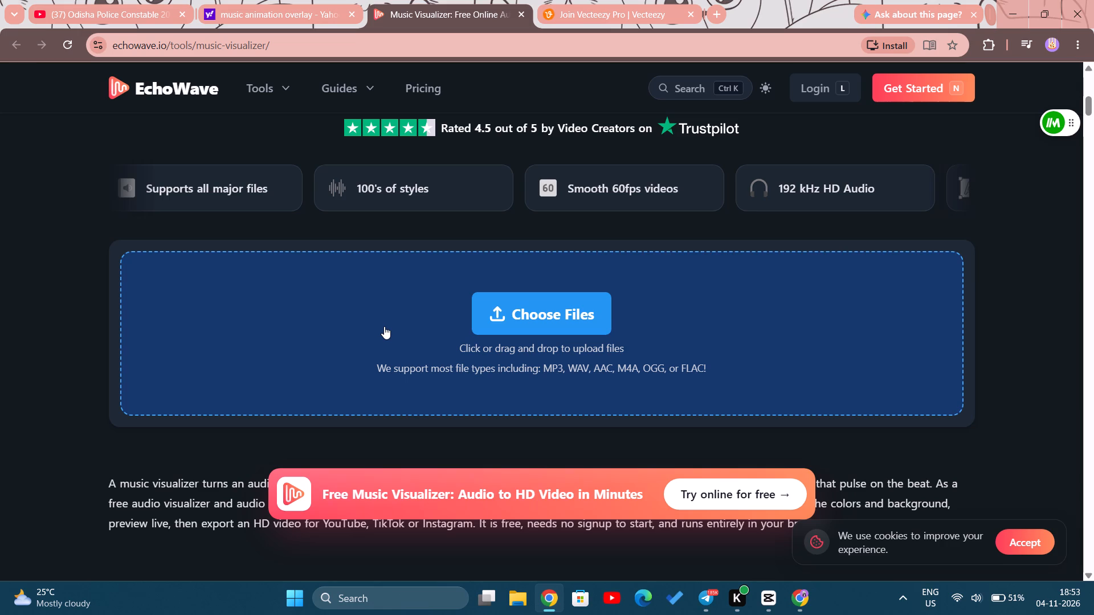
scroll(384, 326, up, 4)
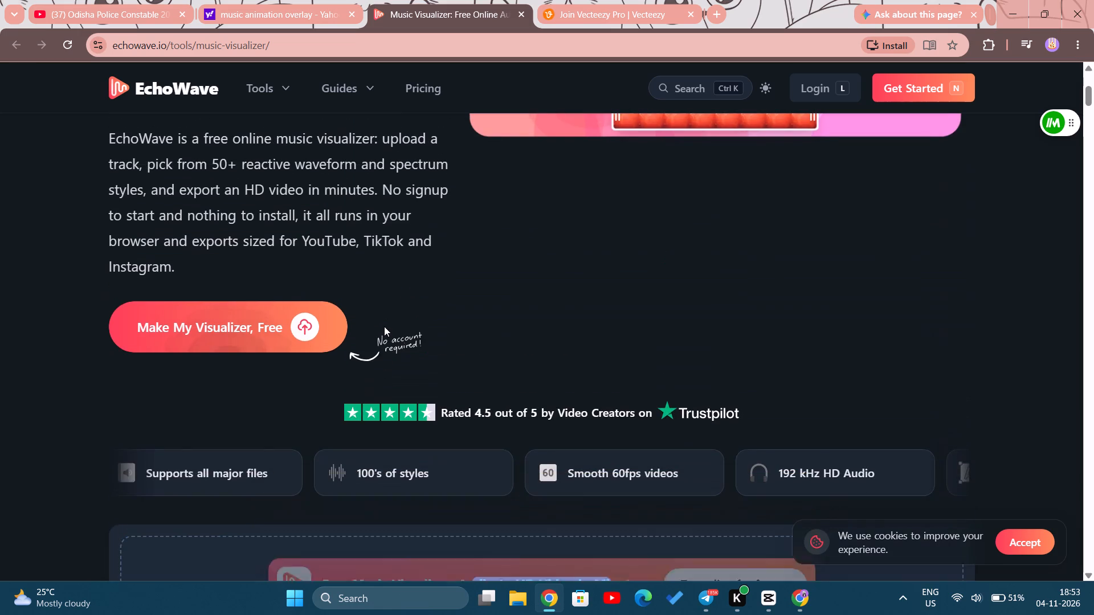
scroll(384, 326, up, 4)
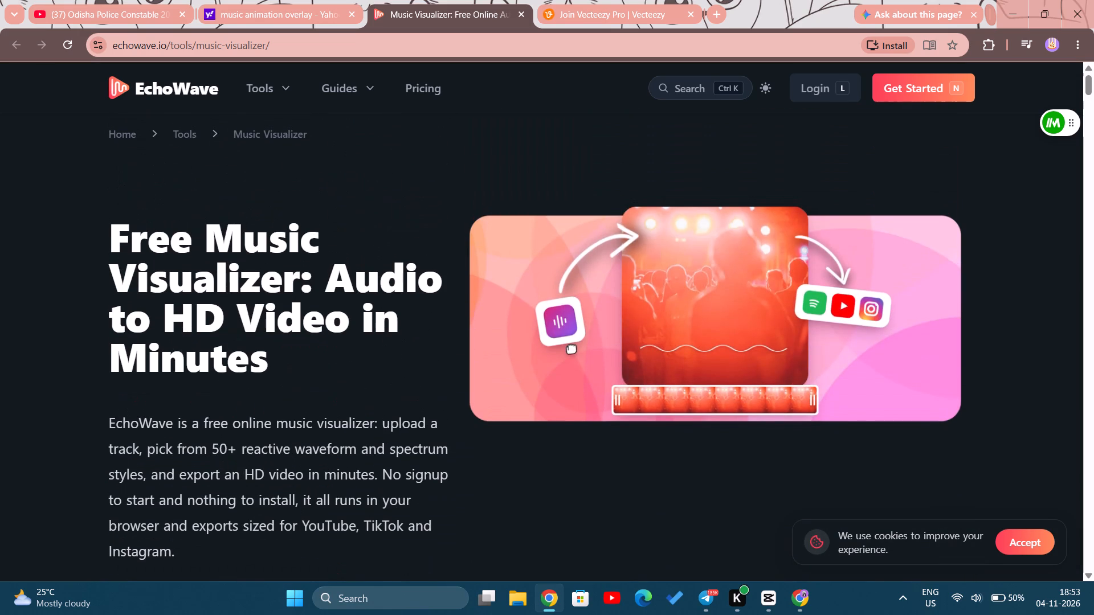
scroll(384, 326, down, 3)
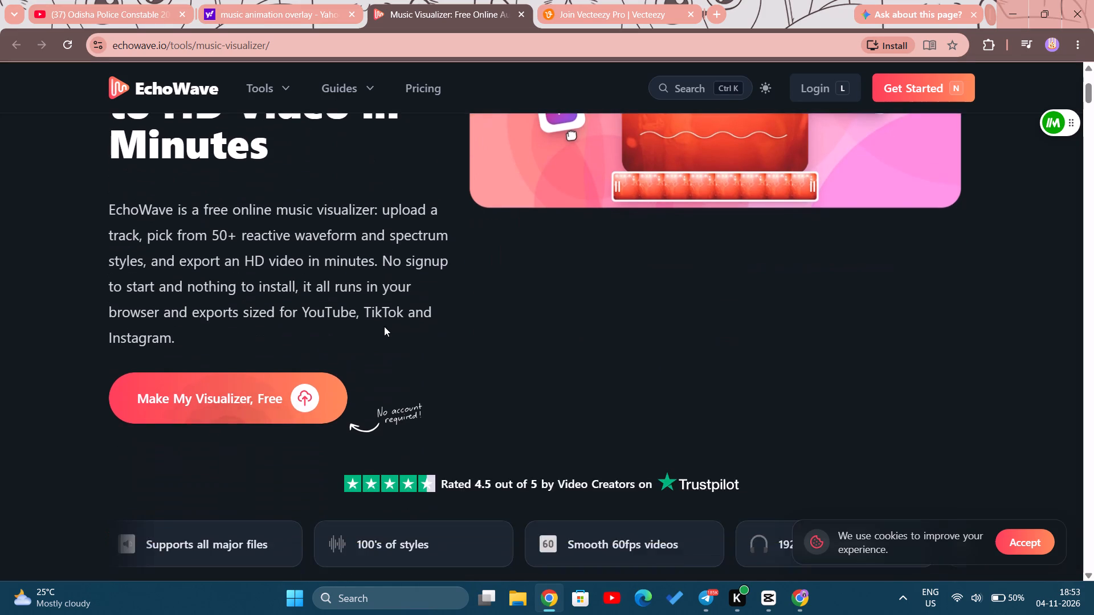
scroll(384, 326, down, 11)
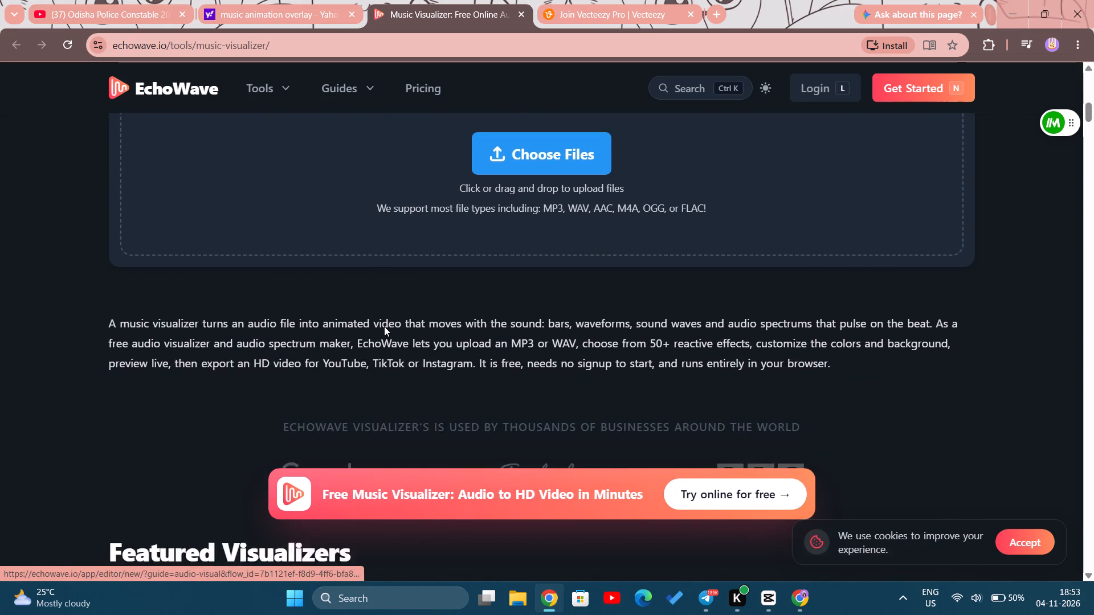
scroll(384, 326, up, 3)
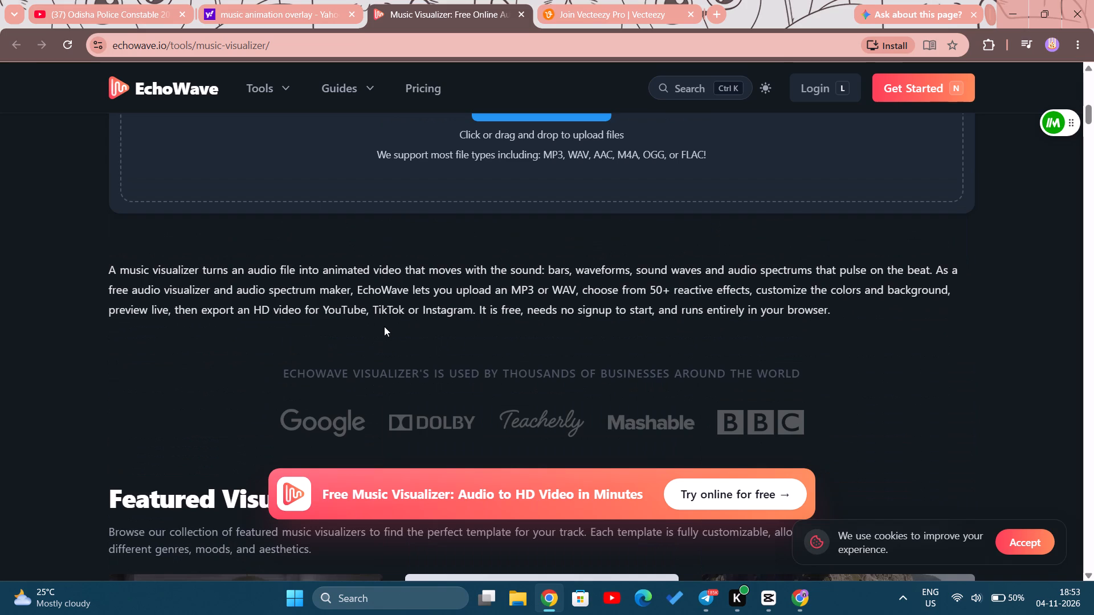
scroll(384, 326, down, 3)
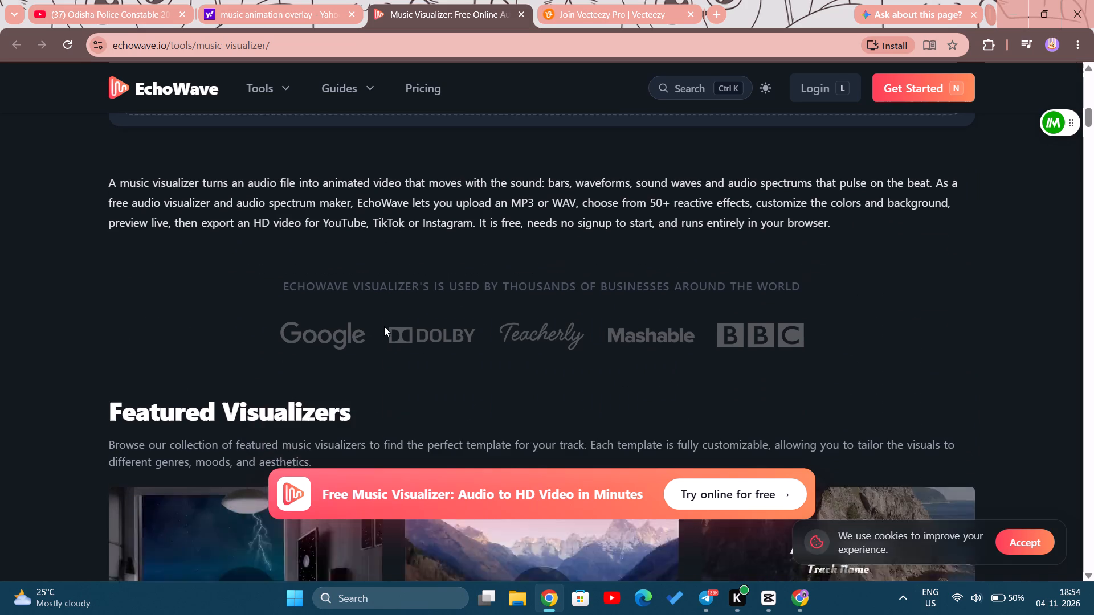
scroll(384, 326, up, 7)
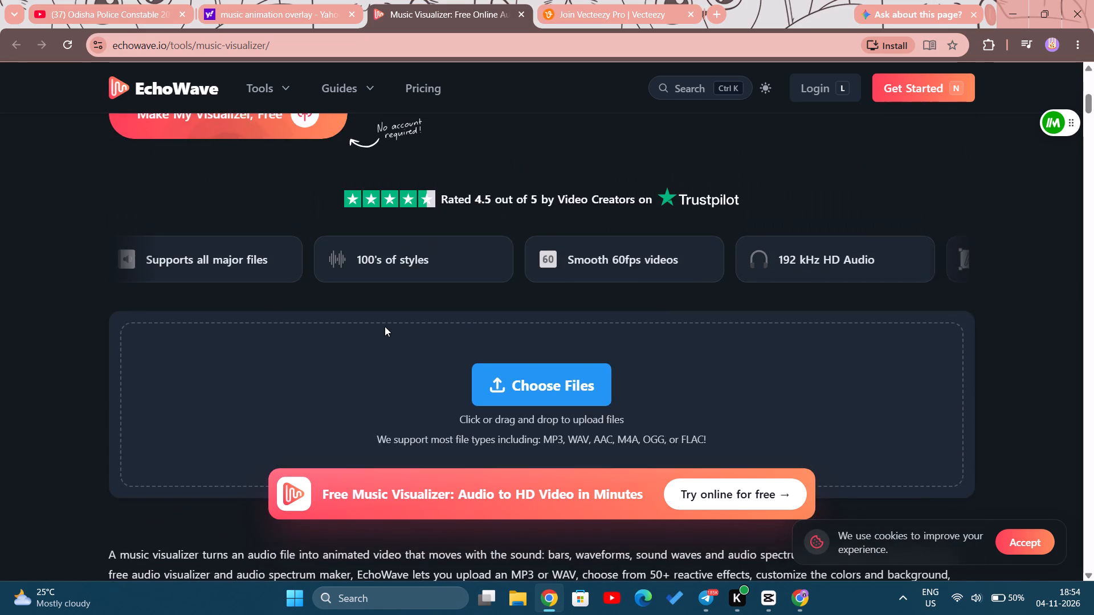
scroll(385, 326, up, 1)
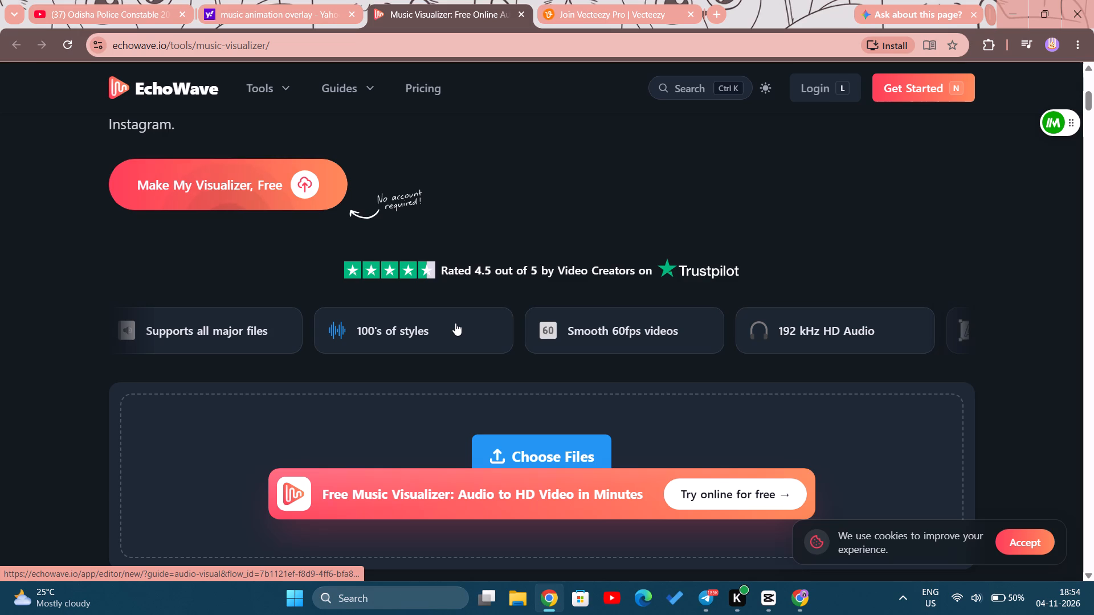
scroll(455, 323, up, 3)
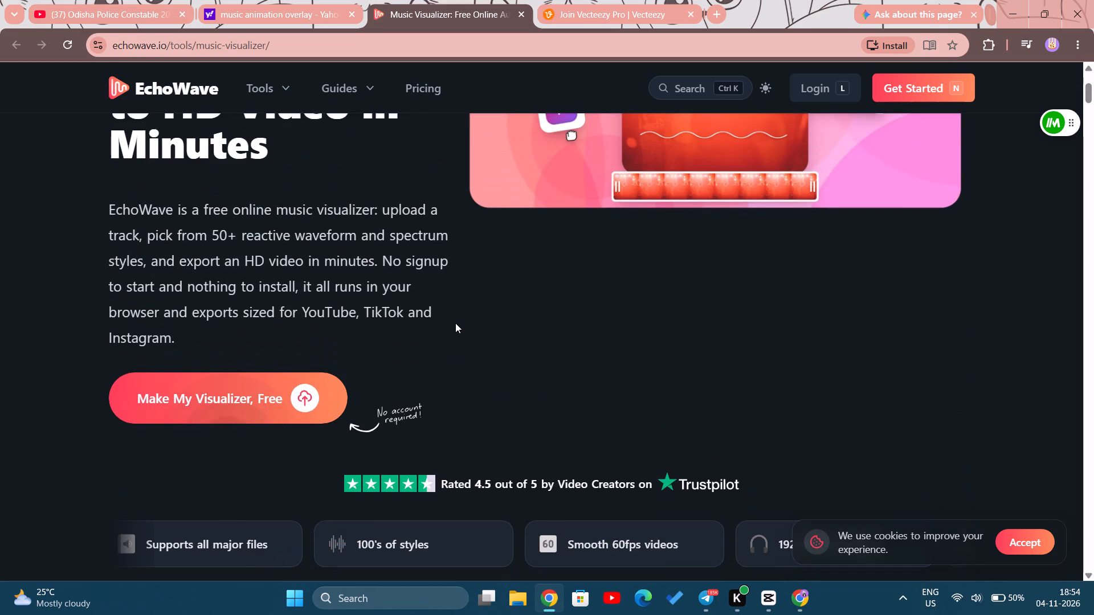
scroll(455, 323, up, 5)
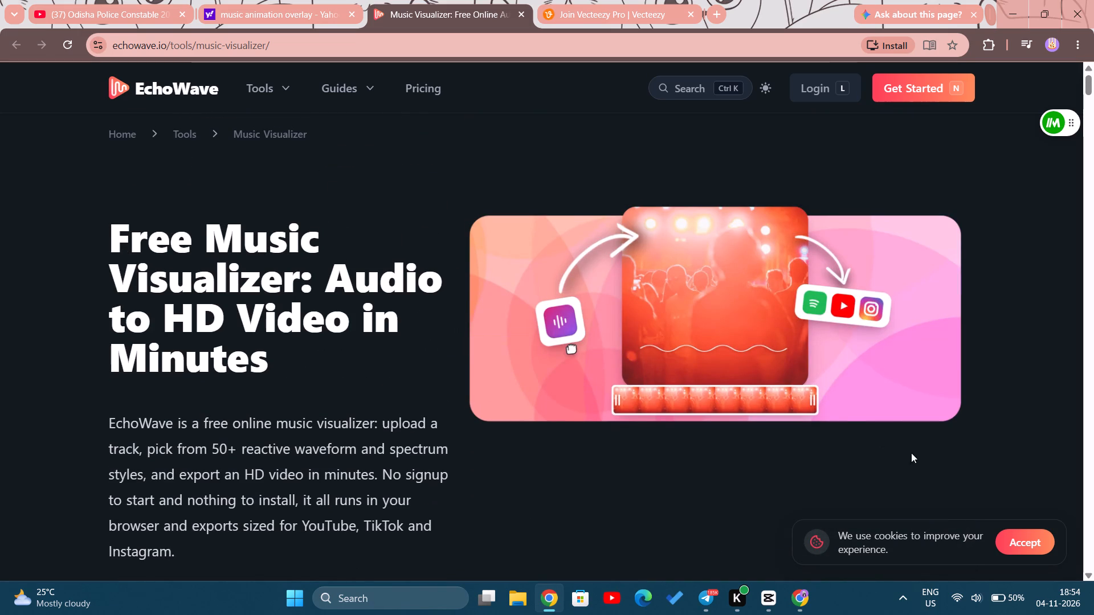
Switch to CapCut and look through the adjustment, filter, audio and media libraries for a music animation overlay.
click(773, 596)
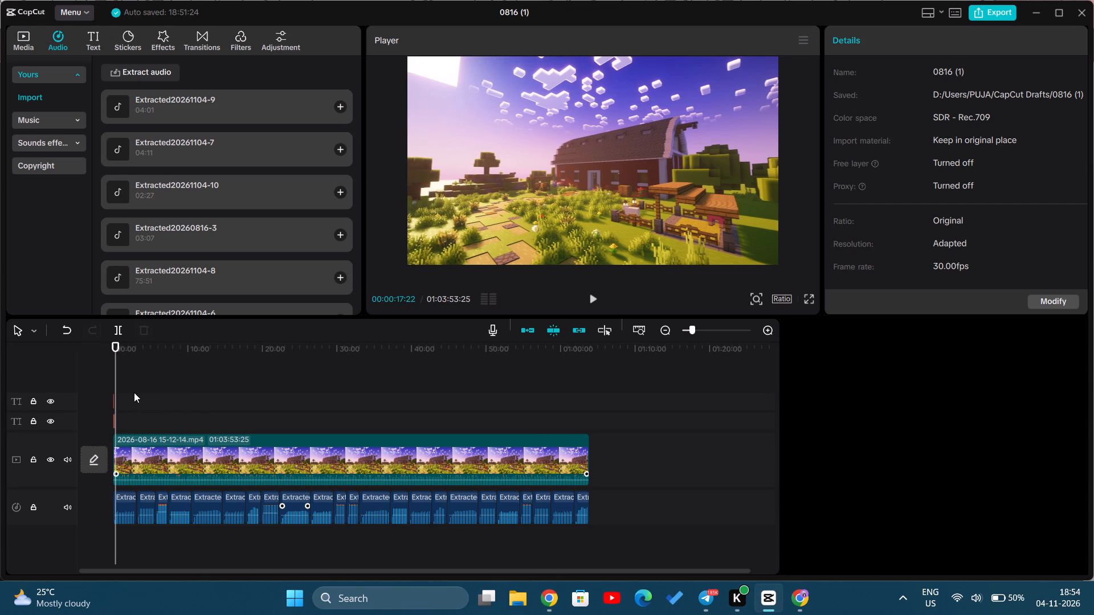
click(135, 51)
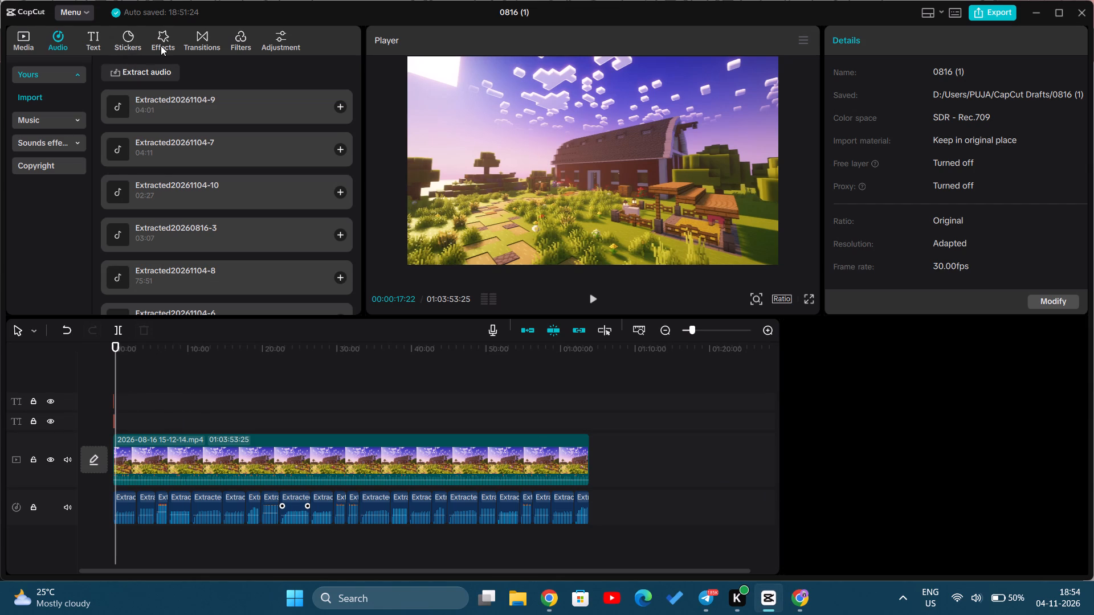
click(161, 46)
click(263, 42)
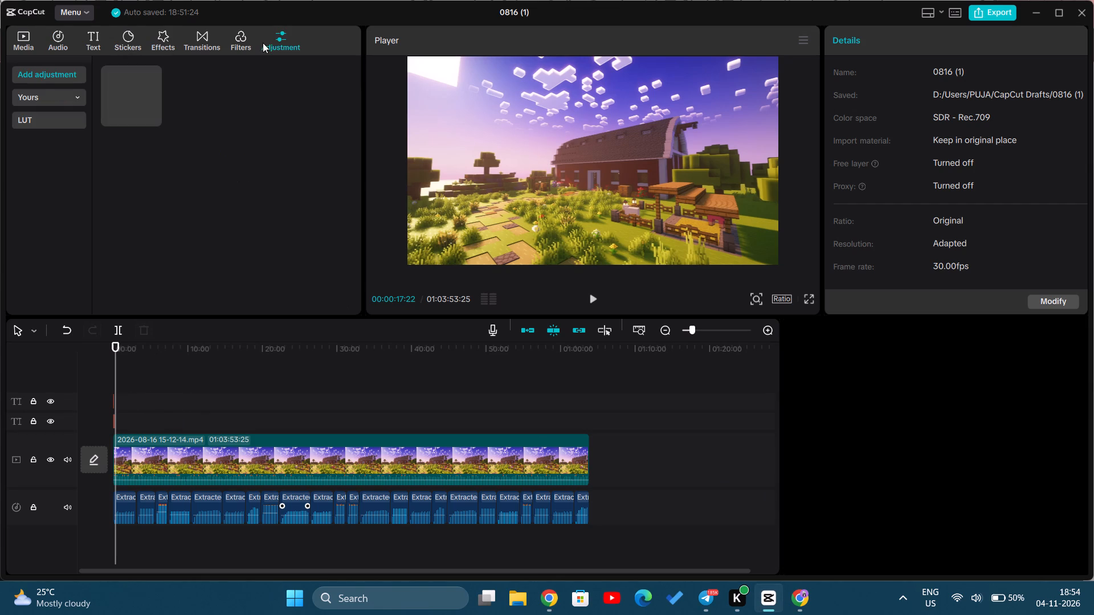
click(239, 39)
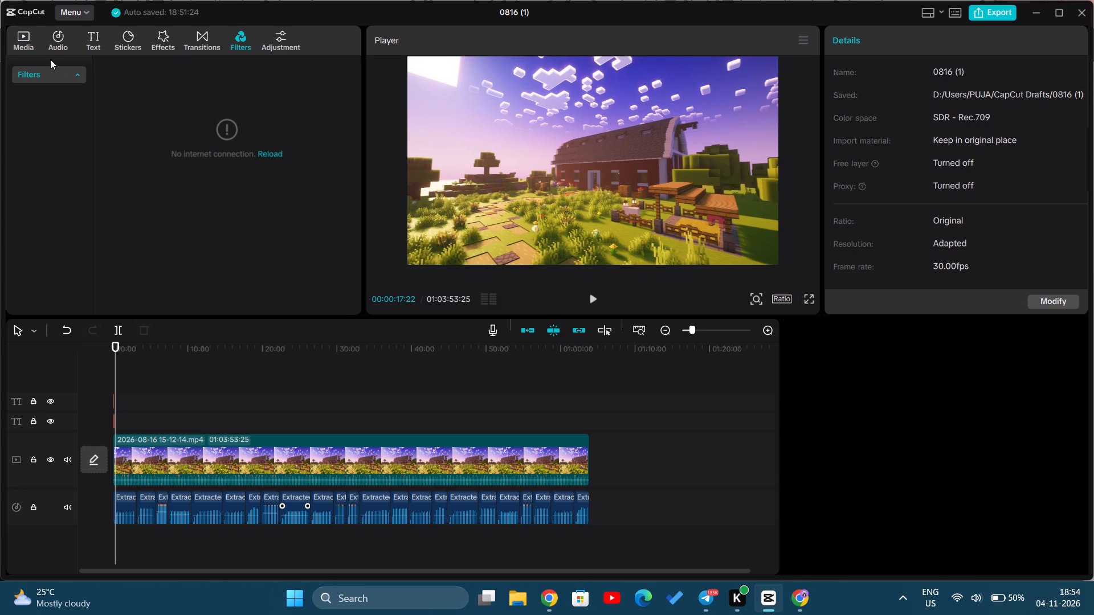
click(50, 43)
click(46, 97)
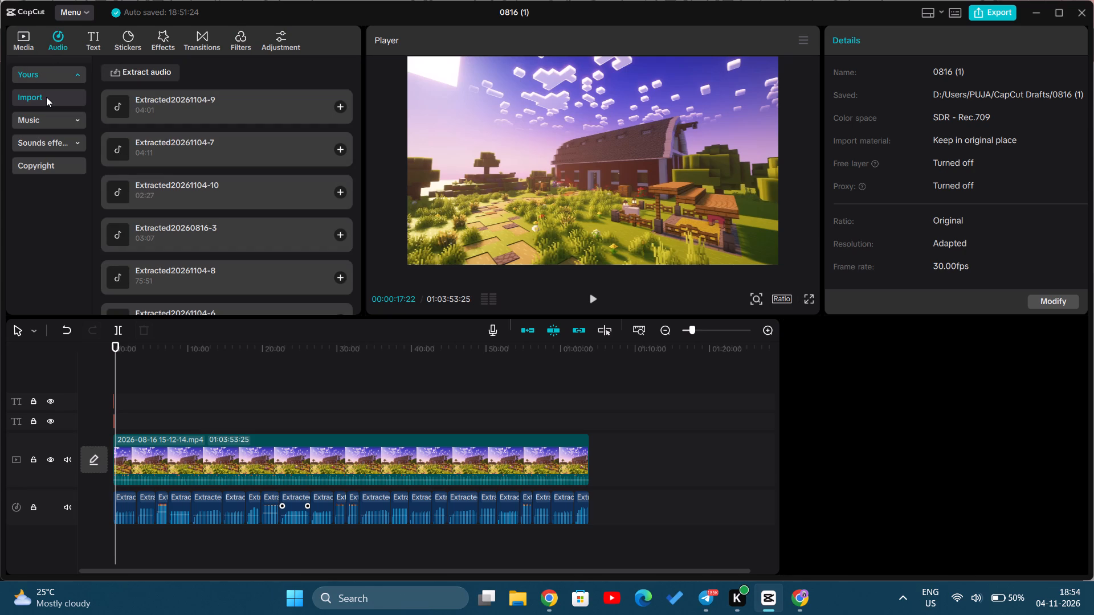
click(30, 38)
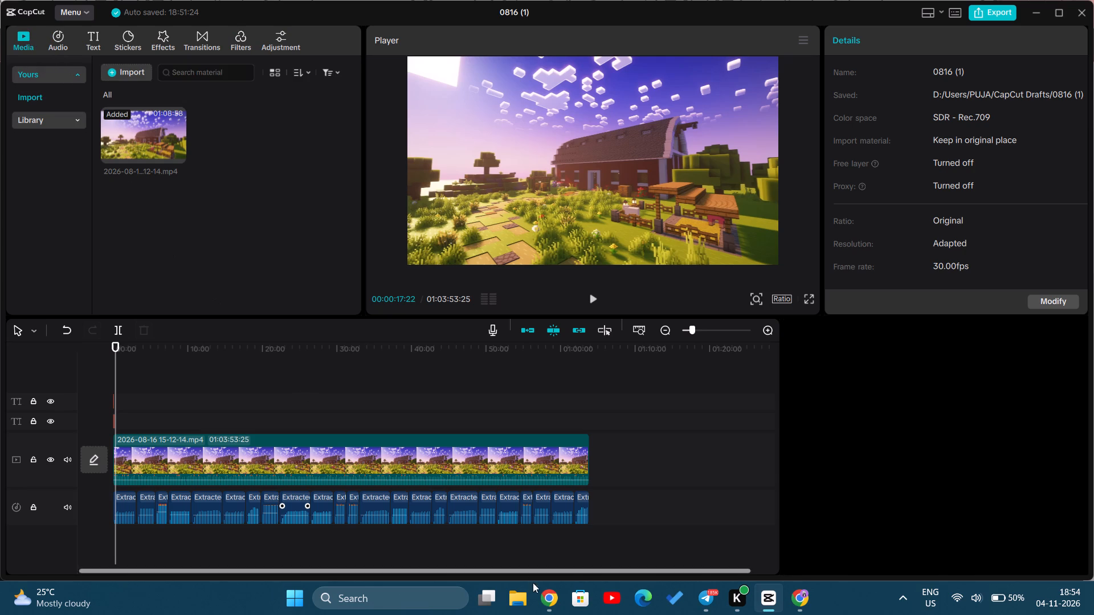
Switch to Chrome, return to the "music animation overlay" search results and open Pixabay's free Music Overlay stock videos page.
click(548, 599)
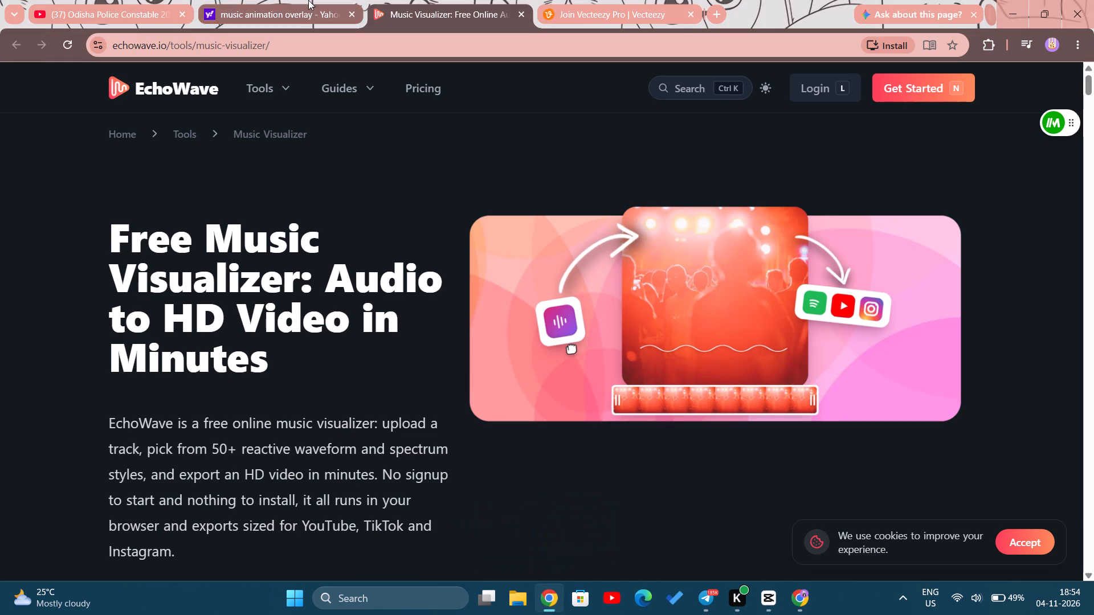
click(305, 0)
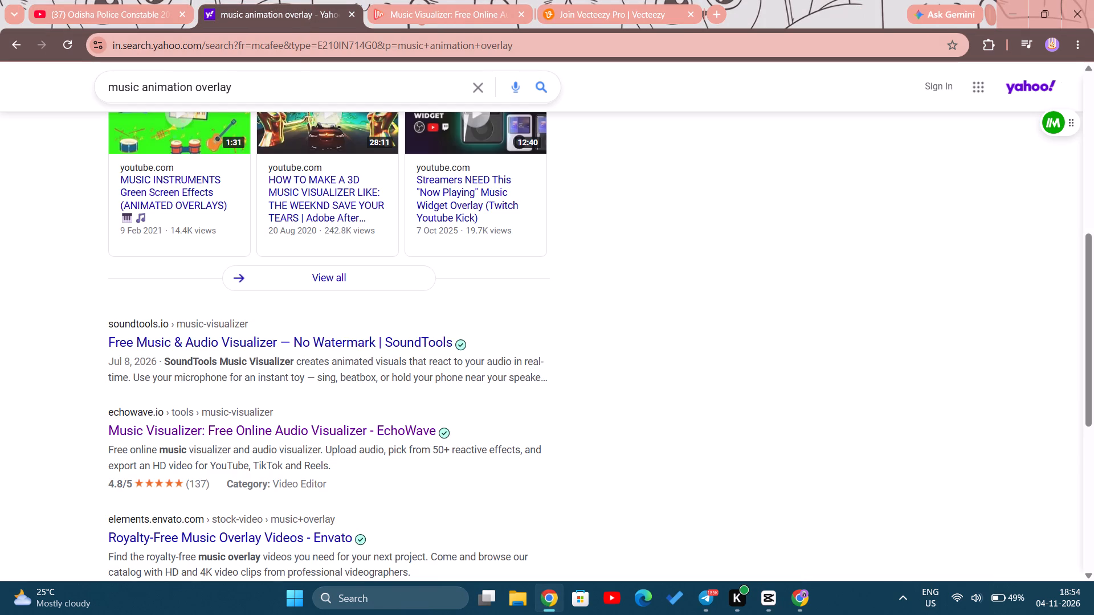
click(139, 83)
click(23, 441)
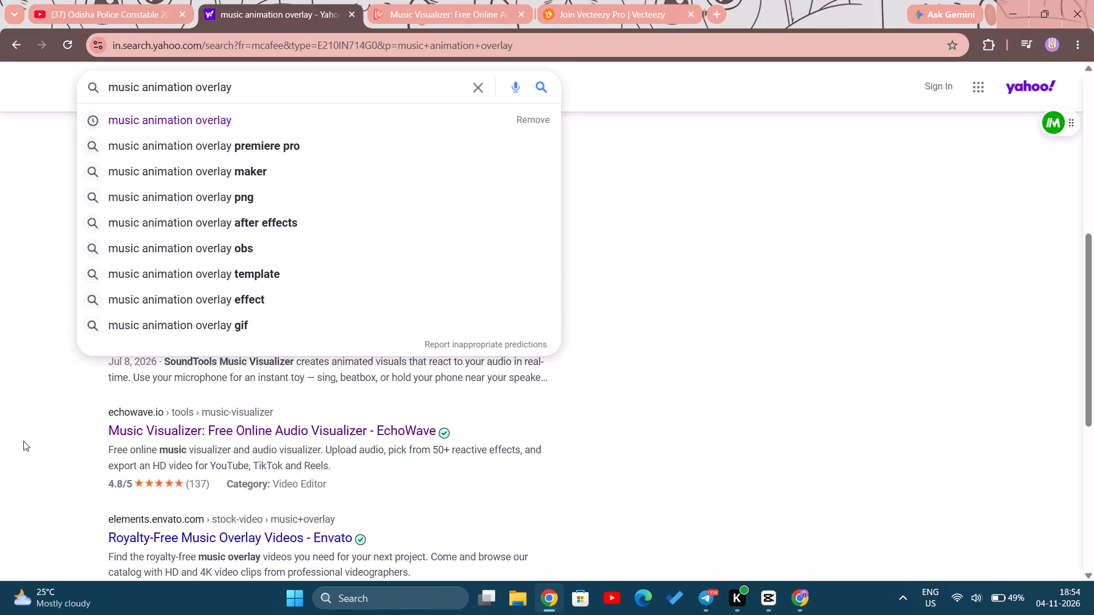
scroll(243, 445, down, 7)
scroll(243, 446, up, 5)
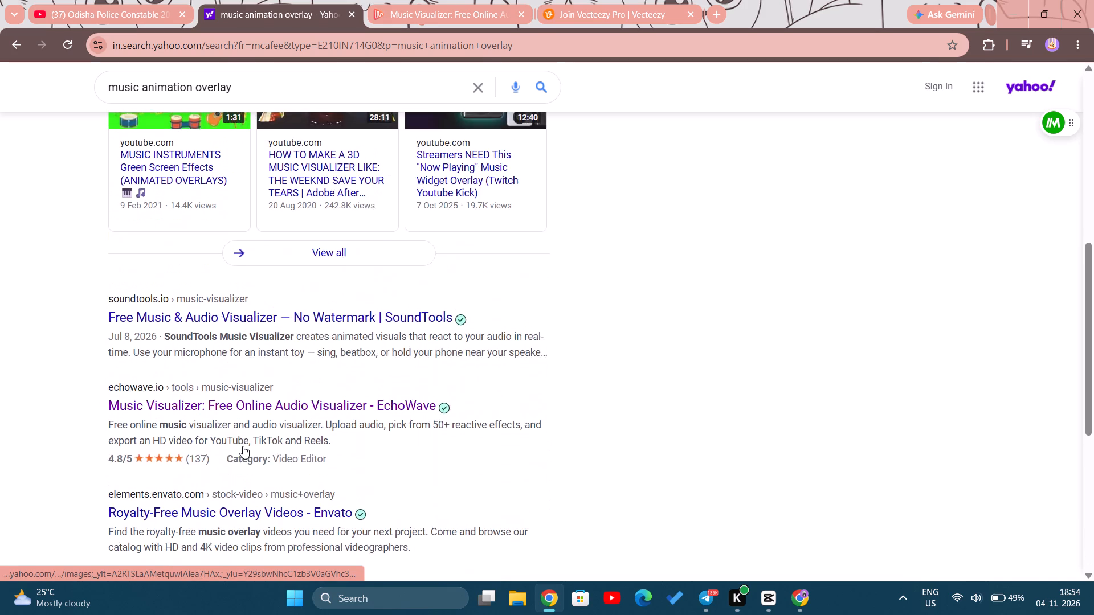
scroll(243, 446, up, 7)
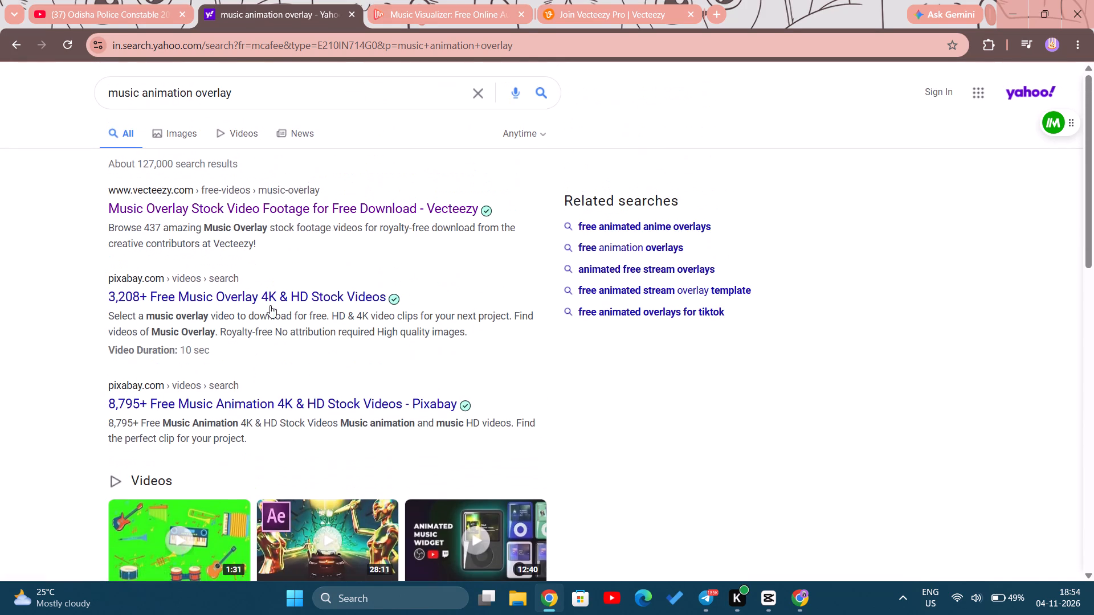
click(330, 294)
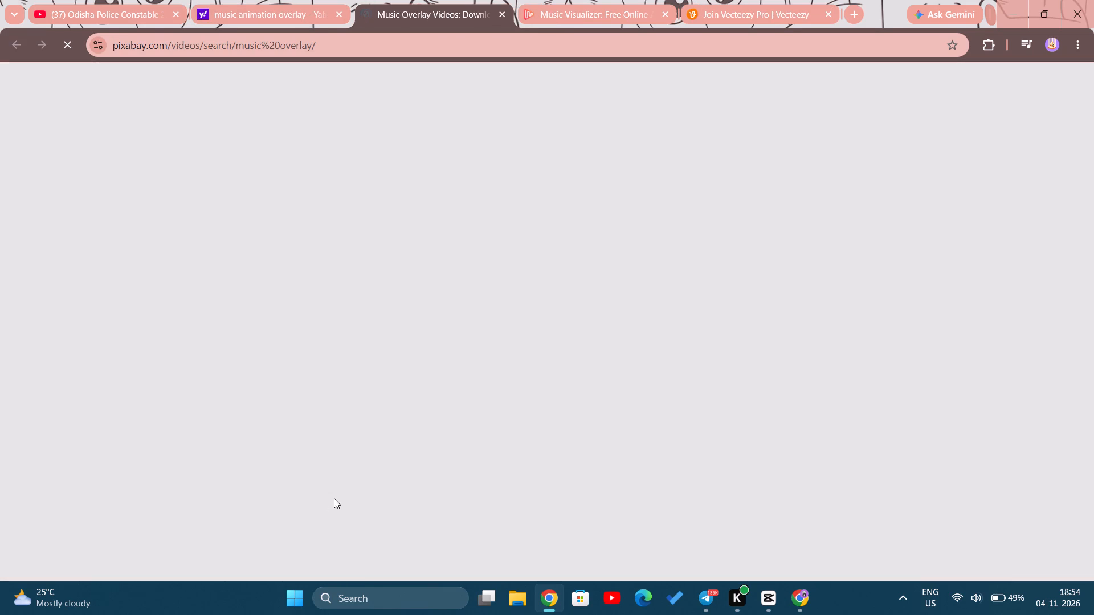
Look through Pixabay's royalty-free music overlay clips for a suitable music animation.
scroll(371, 462, down, 4)
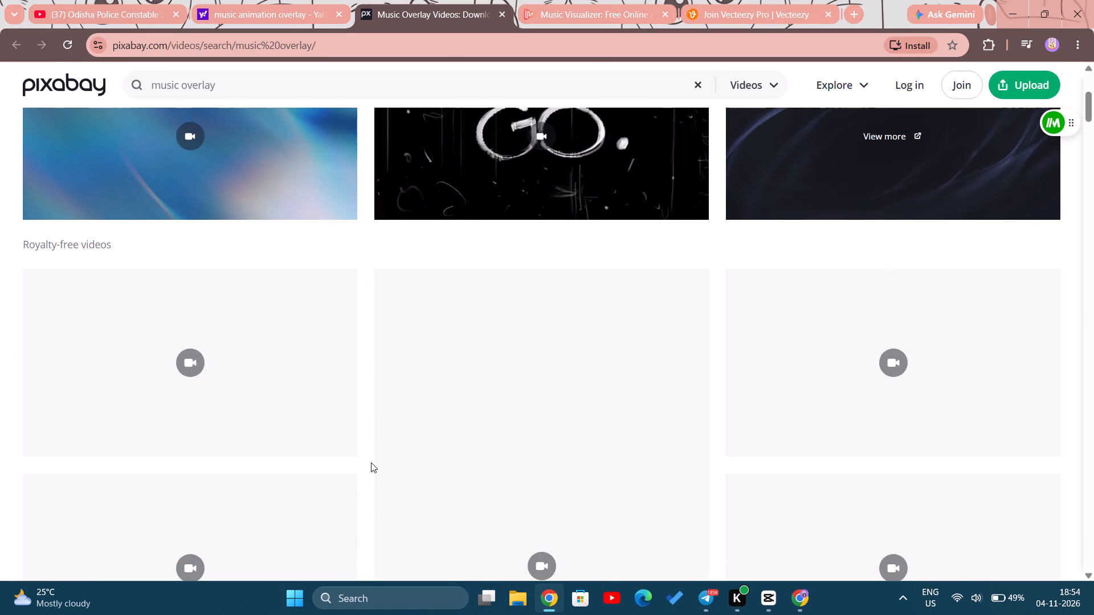
scroll(371, 462, down, 1)
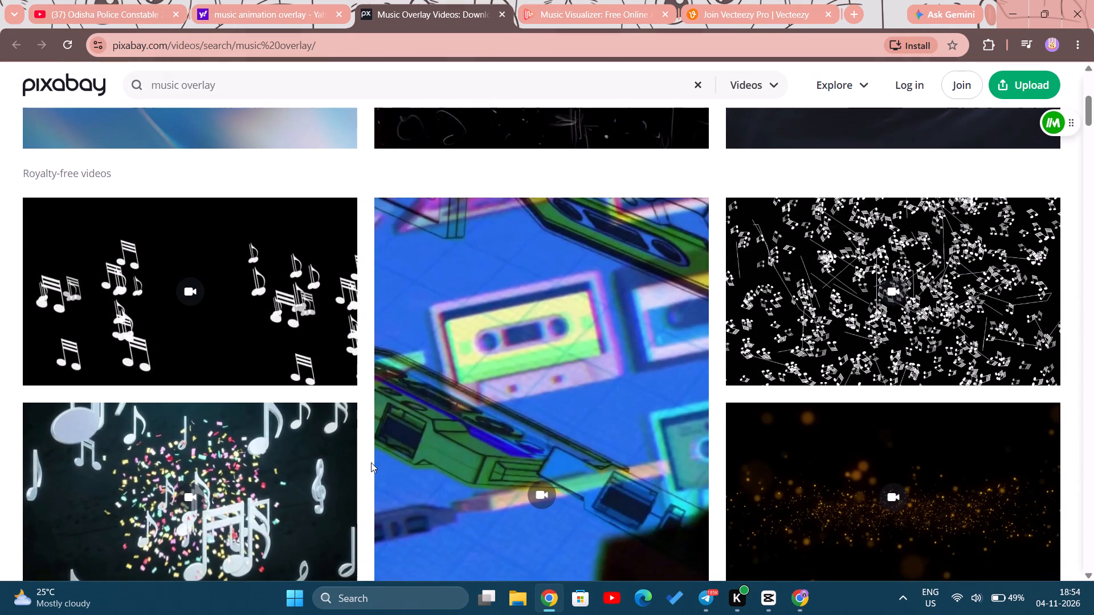
scroll(371, 462, down, 1)
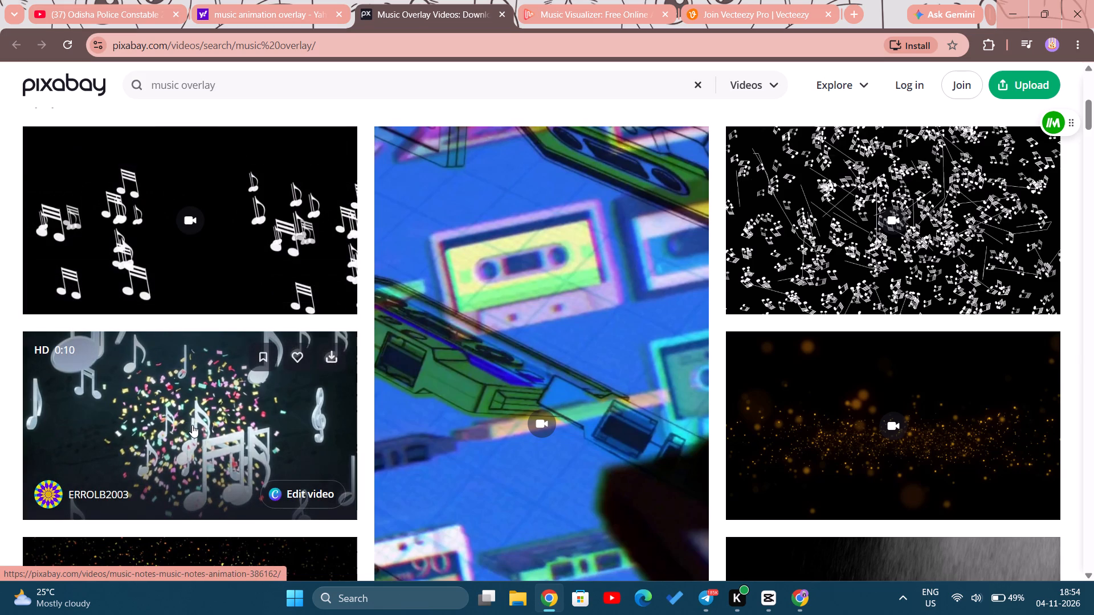
scroll(491, 470, down, 3)
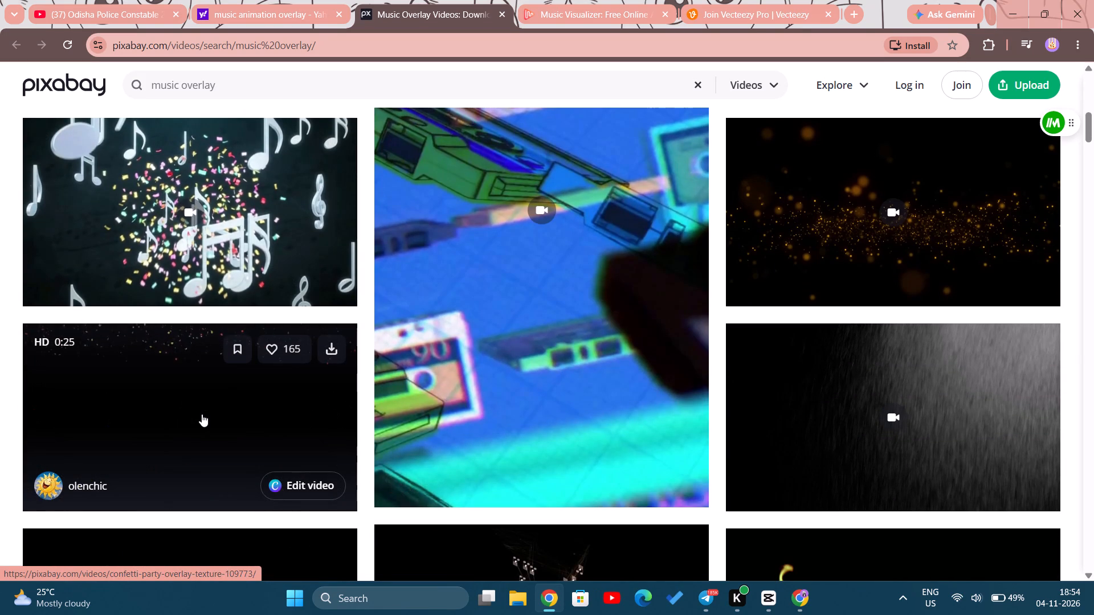
scroll(202, 414, down, 5)
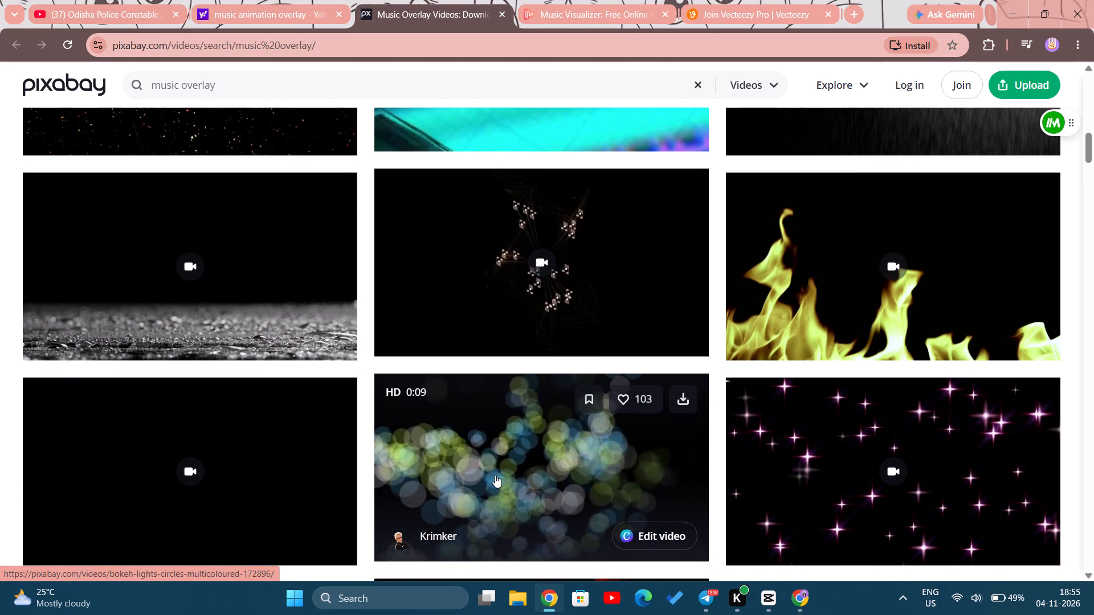
scroll(495, 475, down, 3)
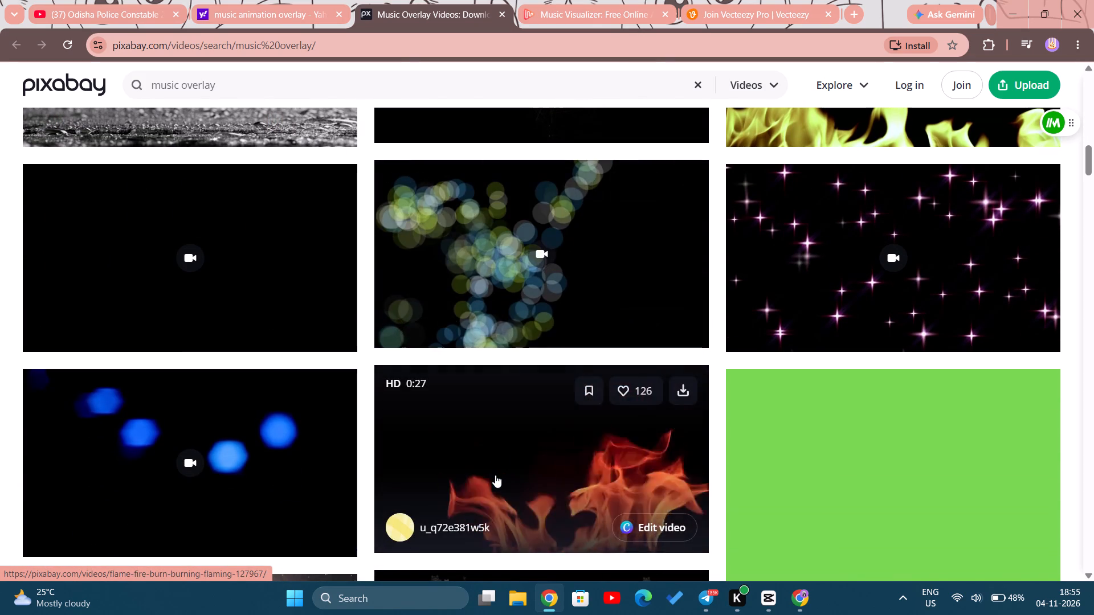
scroll(495, 475, down, 1)
scroll(339, 453, down, 3)
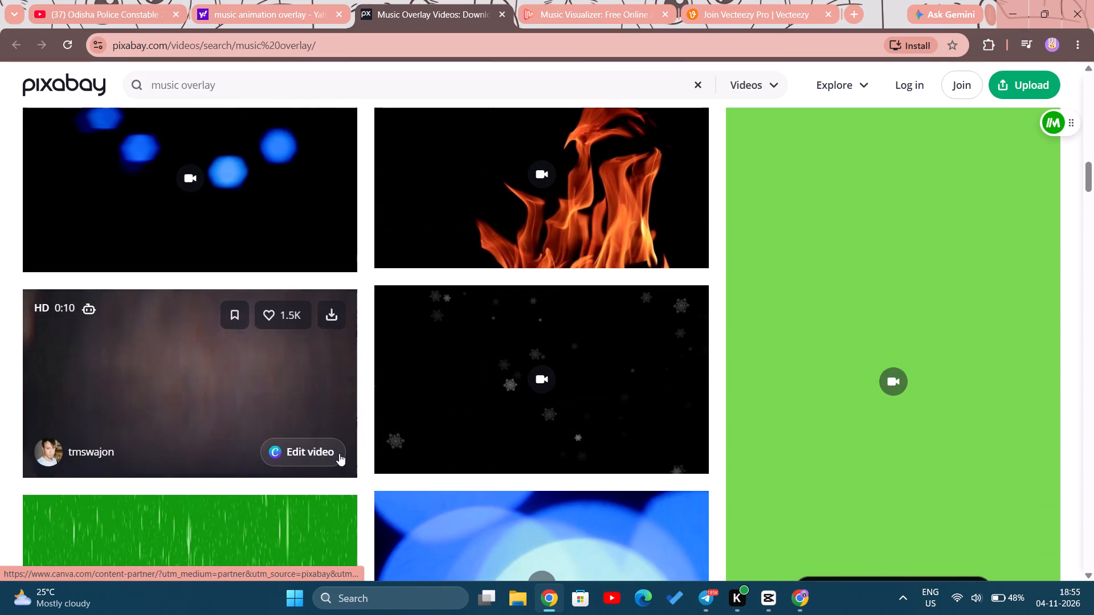
scroll(529, 425, down, 3)
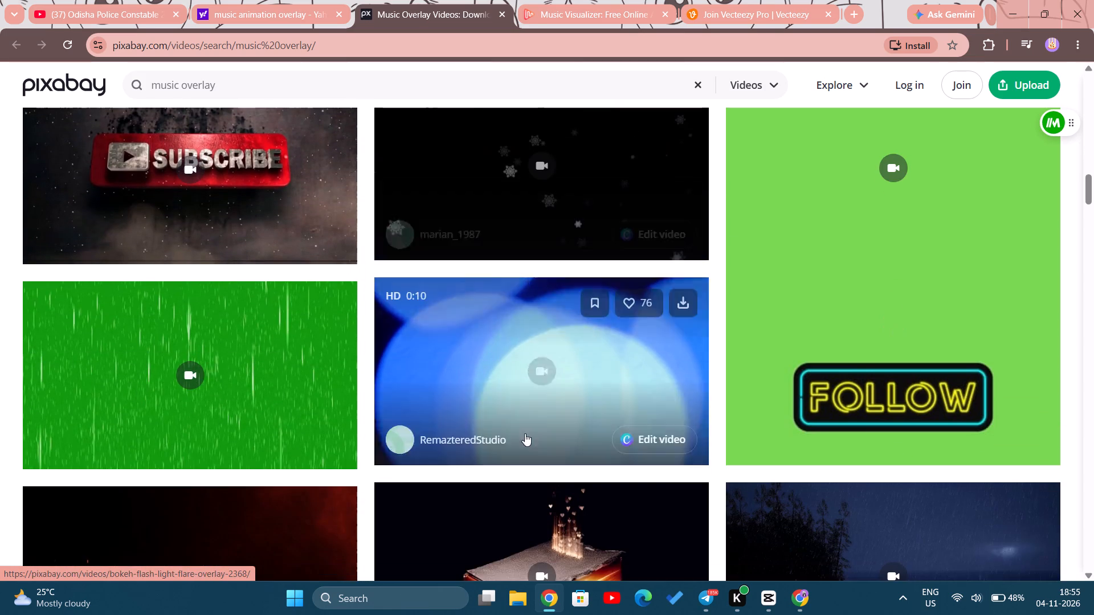
scroll(517, 457, down, 4)
scroll(517, 457, up, 2)
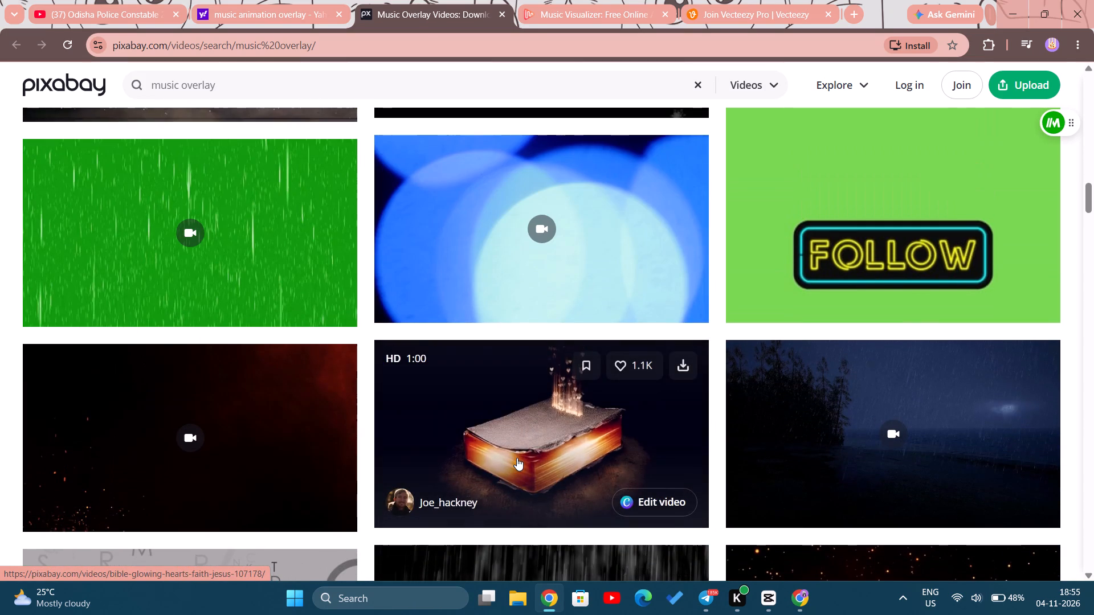
scroll(517, 458, down, 10)
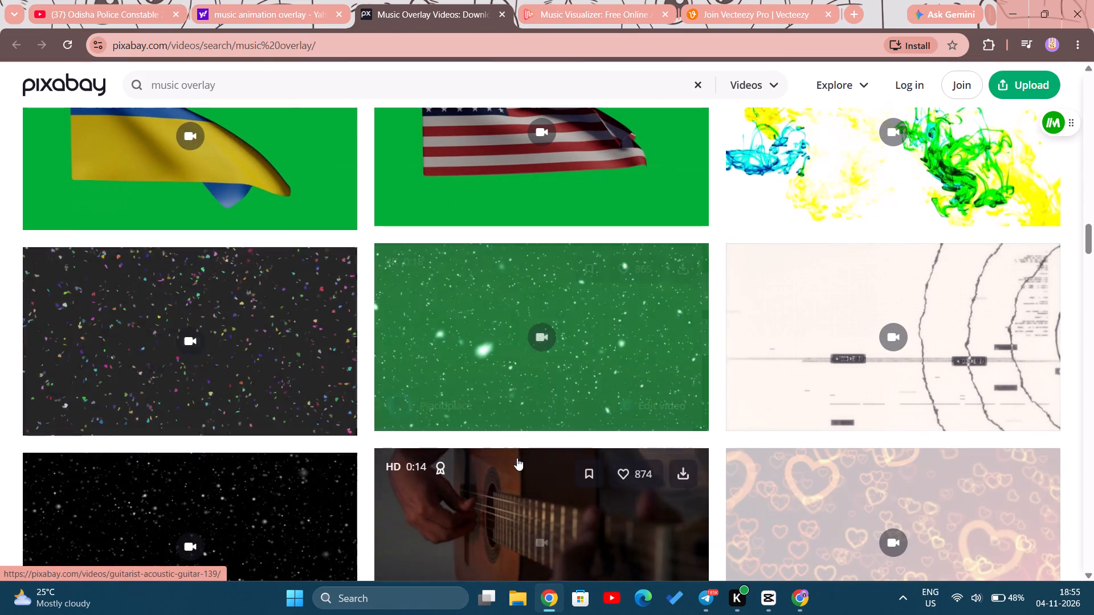
scroll(517, 458, down, 3)
Switch to CapCut and check the sticker, transition, filter and adjustment libraries for a usable music animation.
click(769, 596)
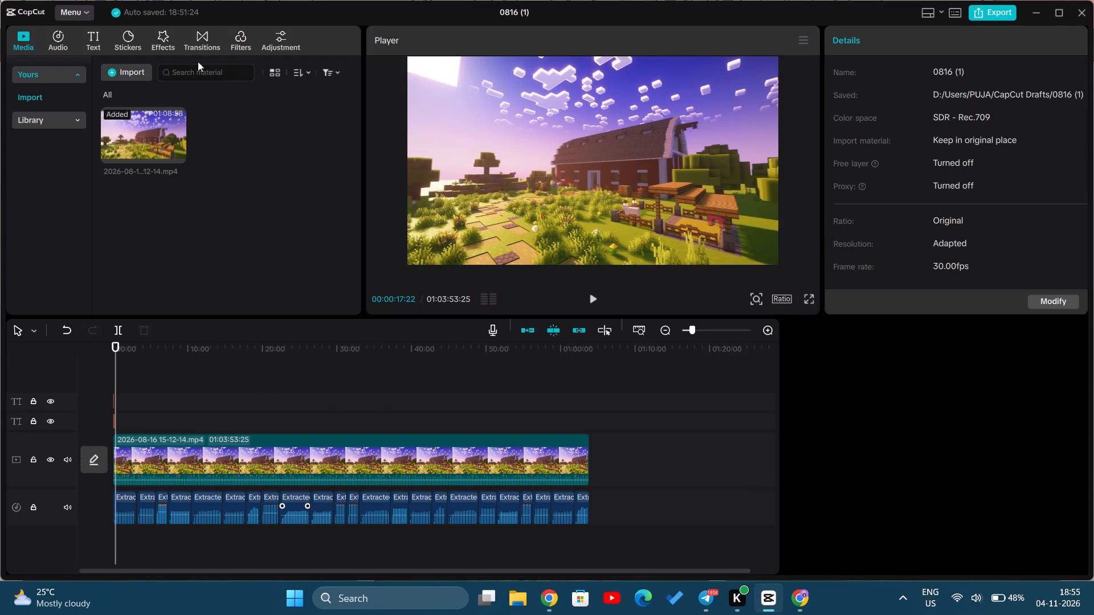
click(153, 36)
click(134, 34)
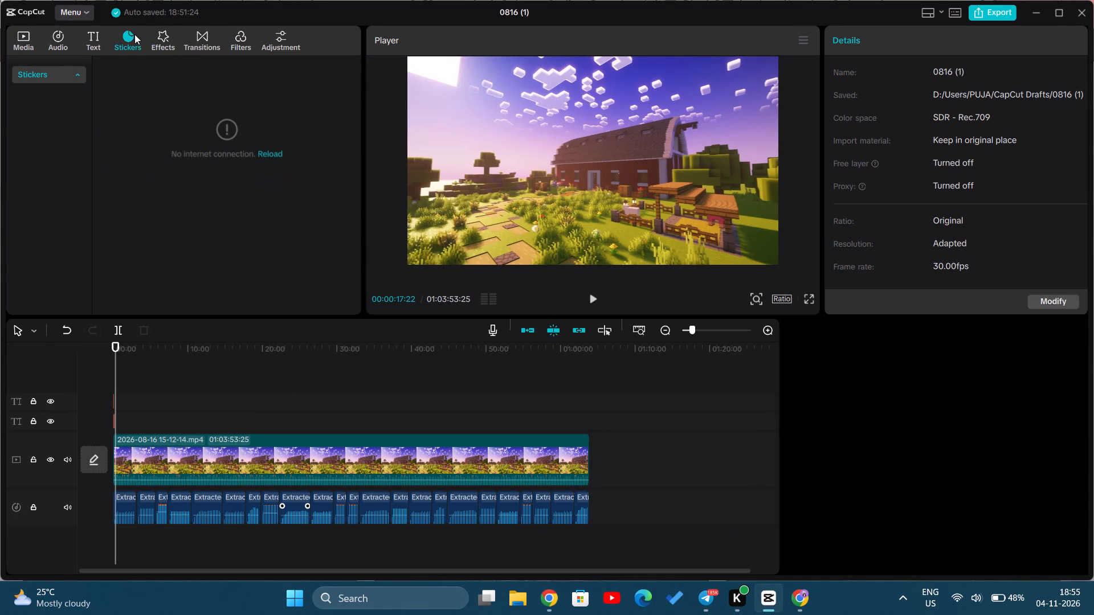
click(199, 36)
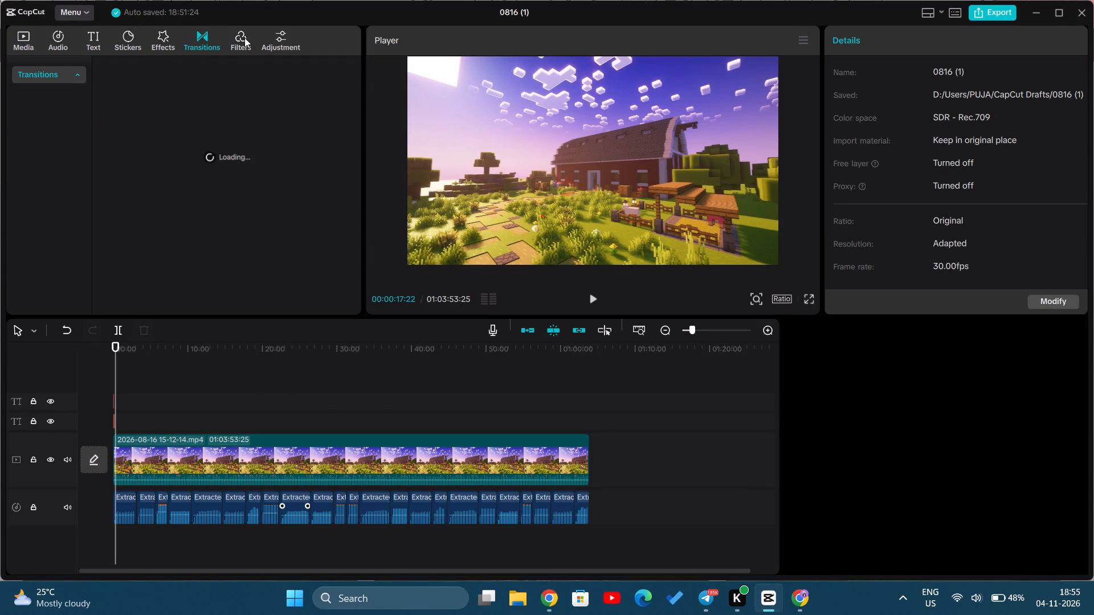
click(244, 38)
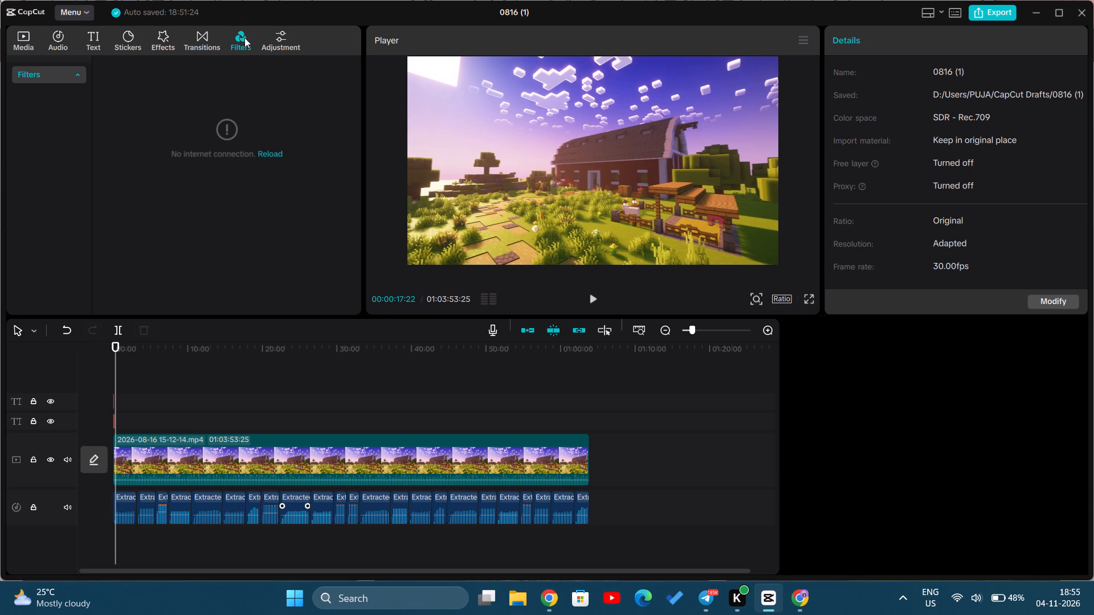
click(267, 39)
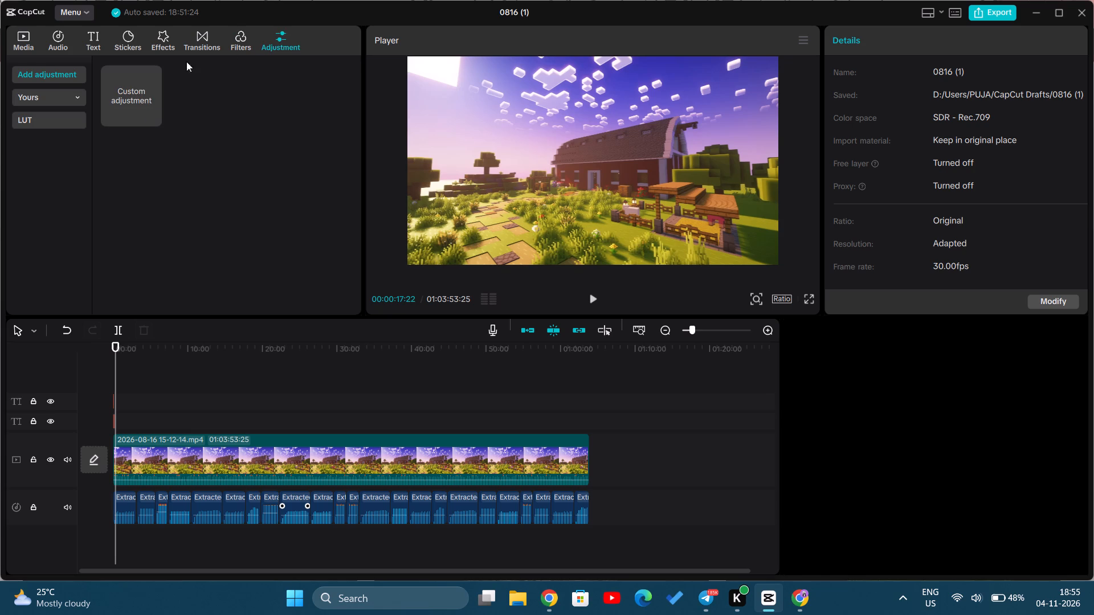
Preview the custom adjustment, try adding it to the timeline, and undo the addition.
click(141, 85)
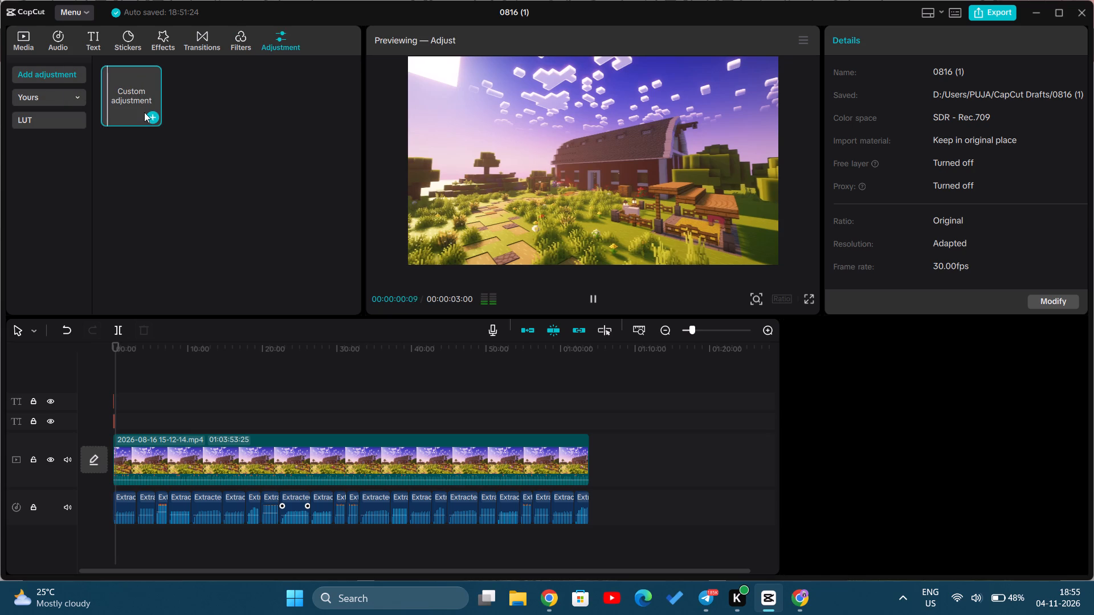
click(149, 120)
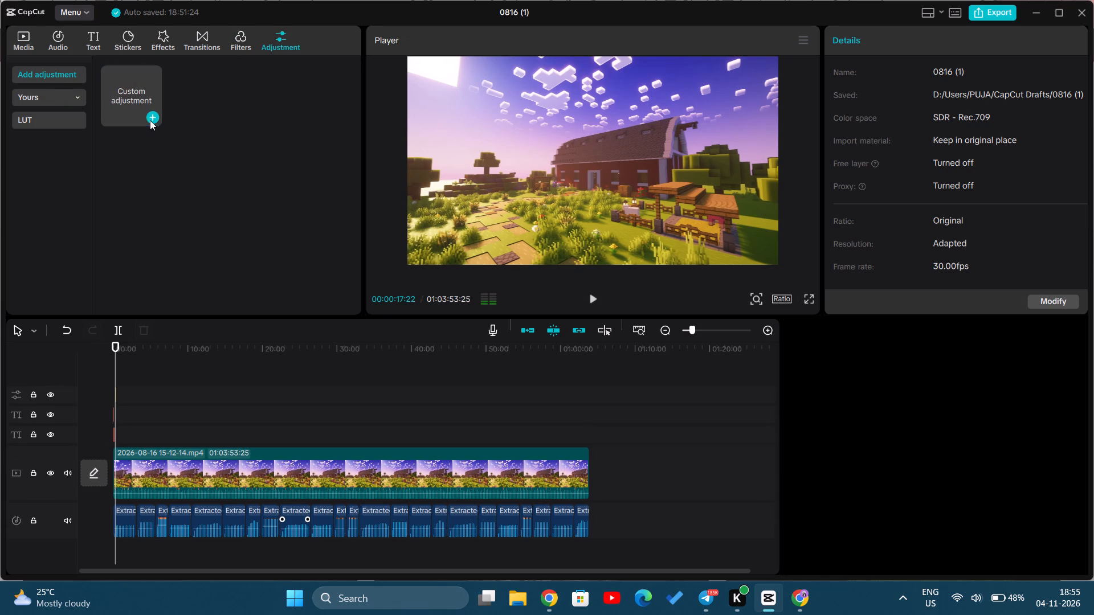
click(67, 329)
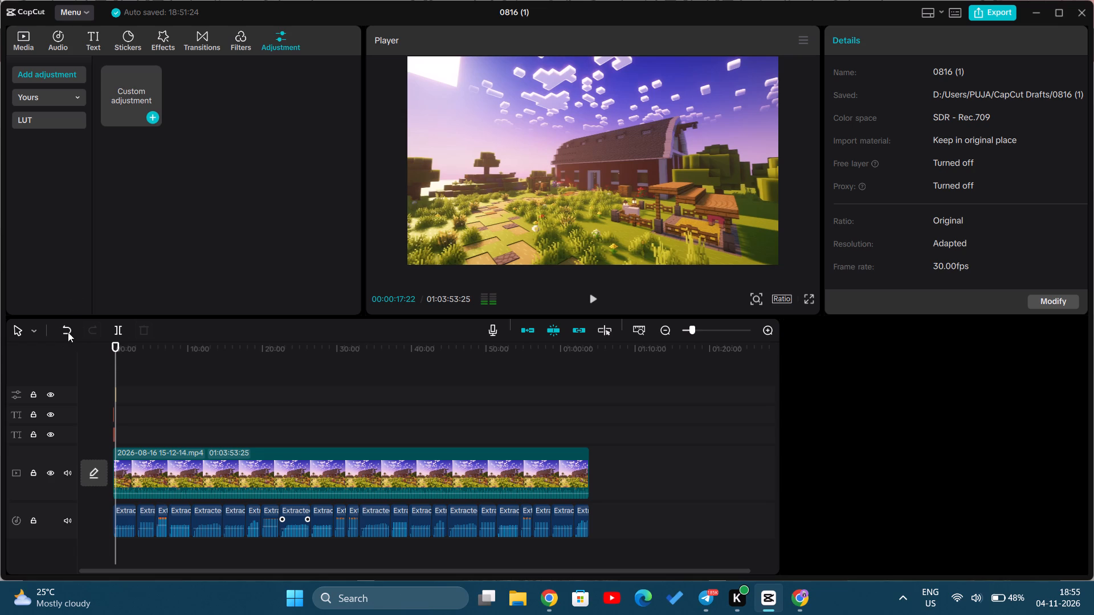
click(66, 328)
Move the playhead to the start of the timeline at 00:00:00:00.
drag(115, 376, 133, 382)
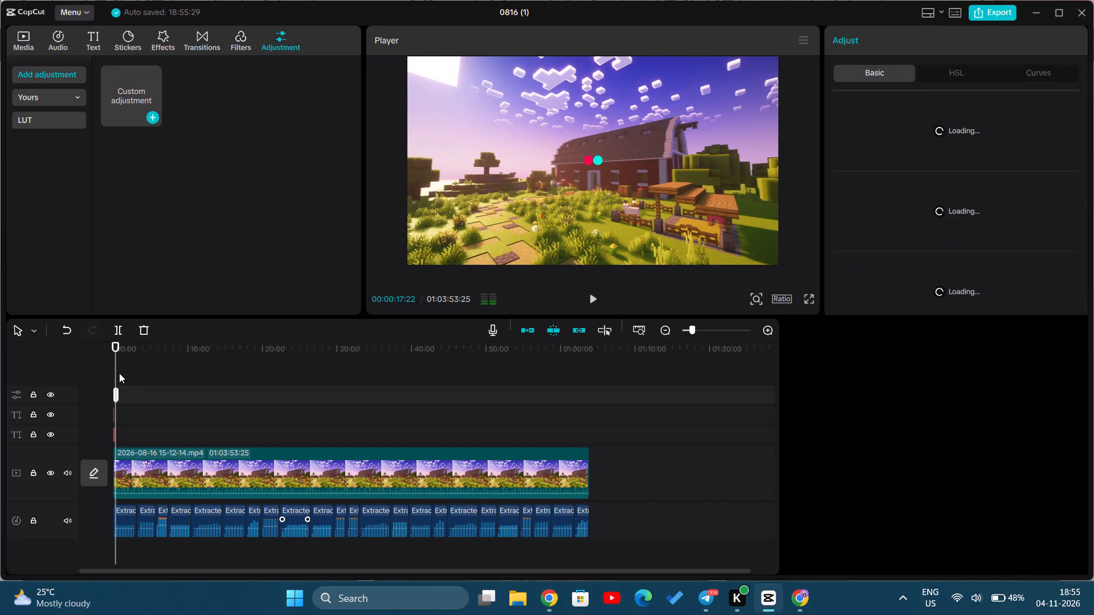
drag(129, 373, 103, 369)
drag(137, 370, 115, 368)
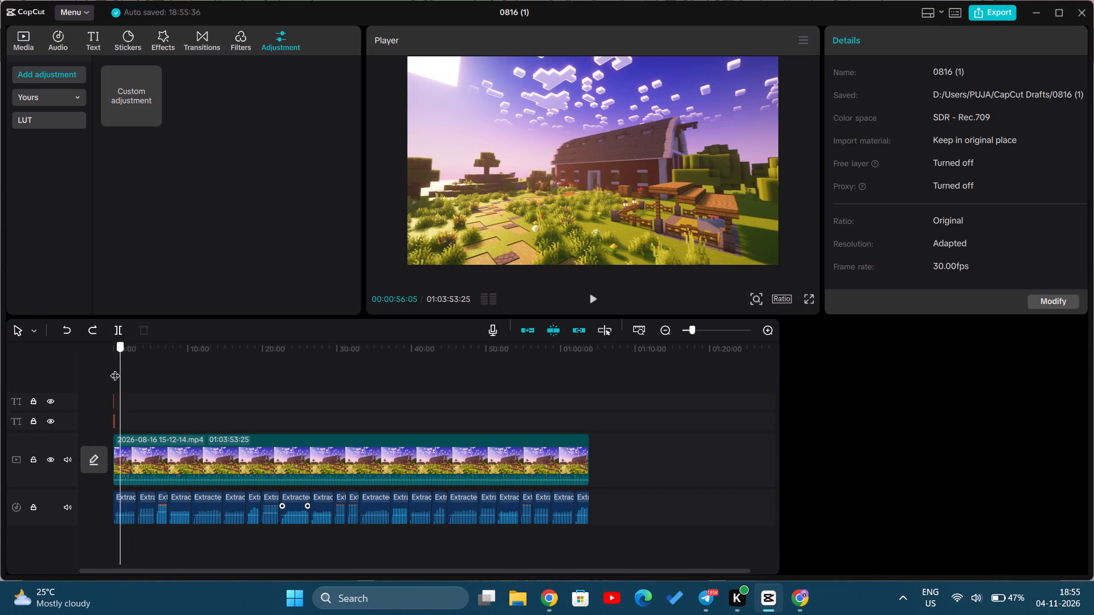
drag(115, 368, 118, 370)
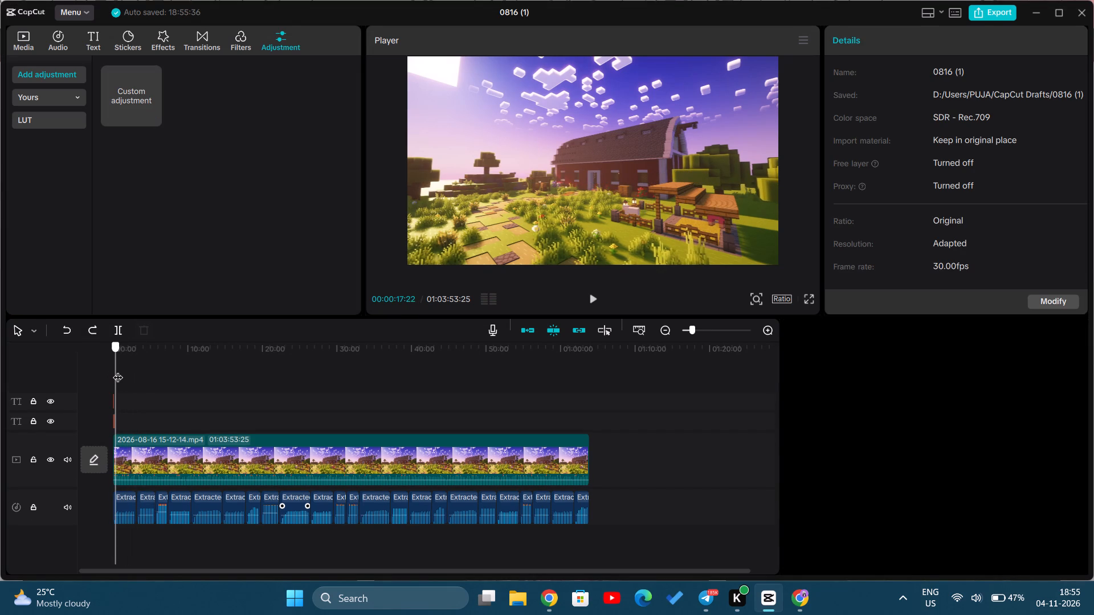
drag(118, 370, 98, 368)
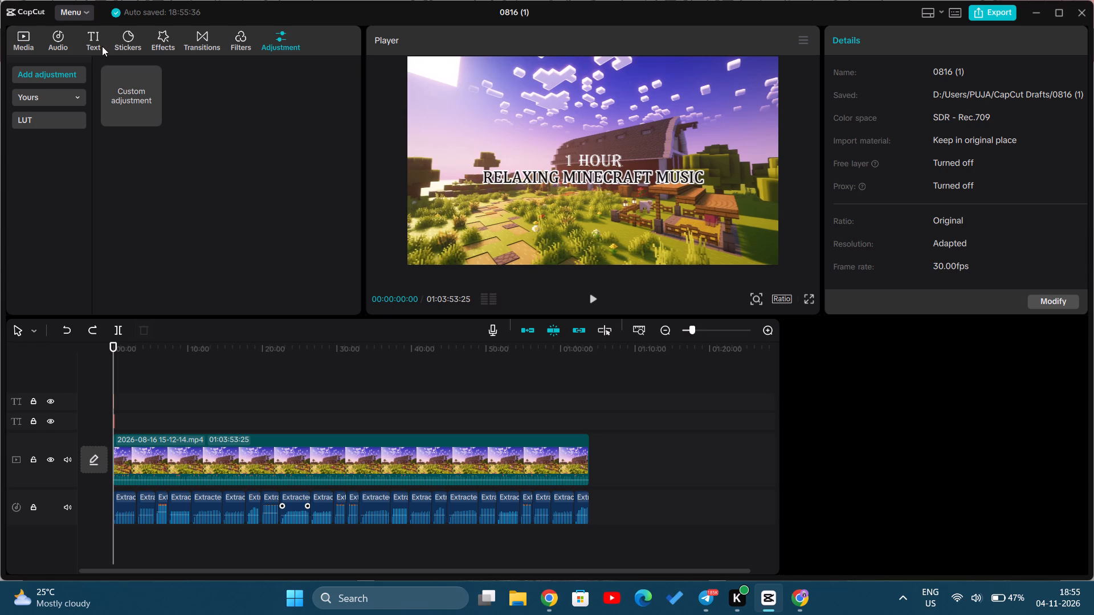
Look through the audio and media libraries, main menu and player options for a usable music animation.
click(72, 39)
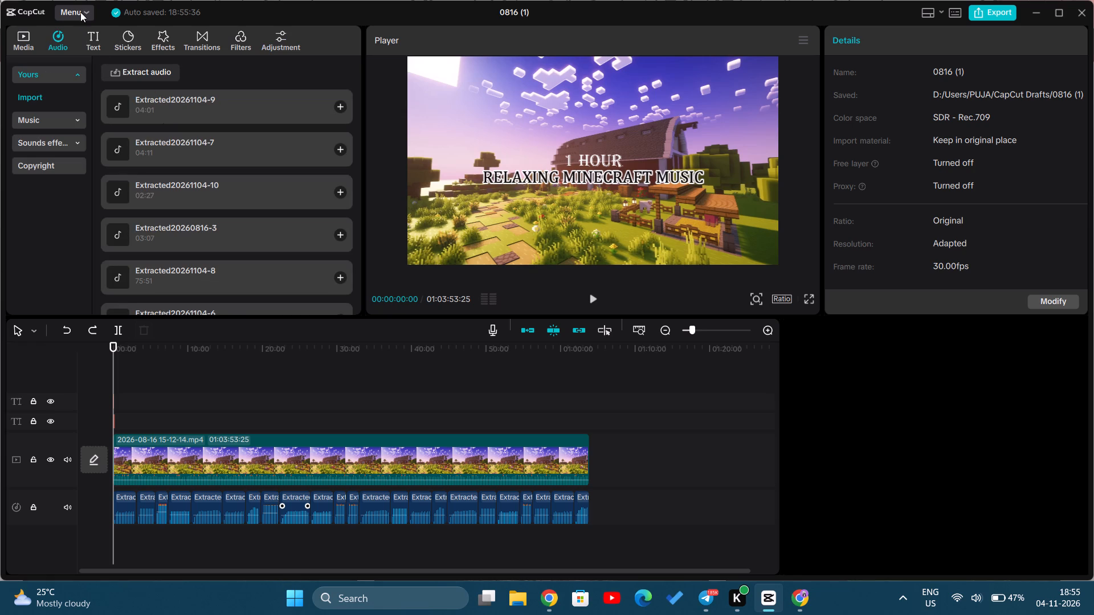
click(80, 12)
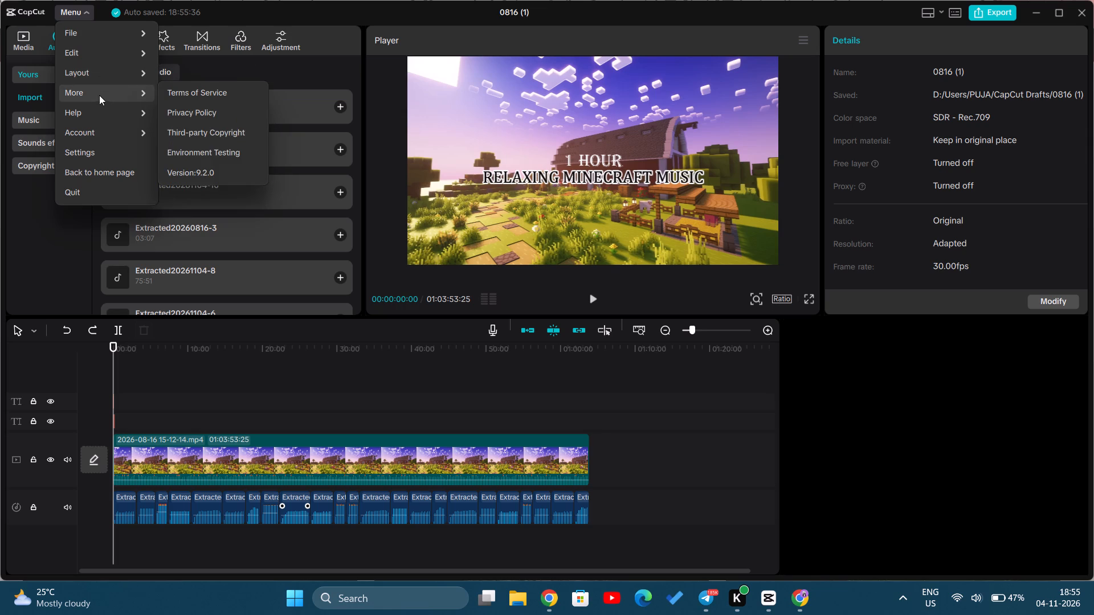
click(241, 13)
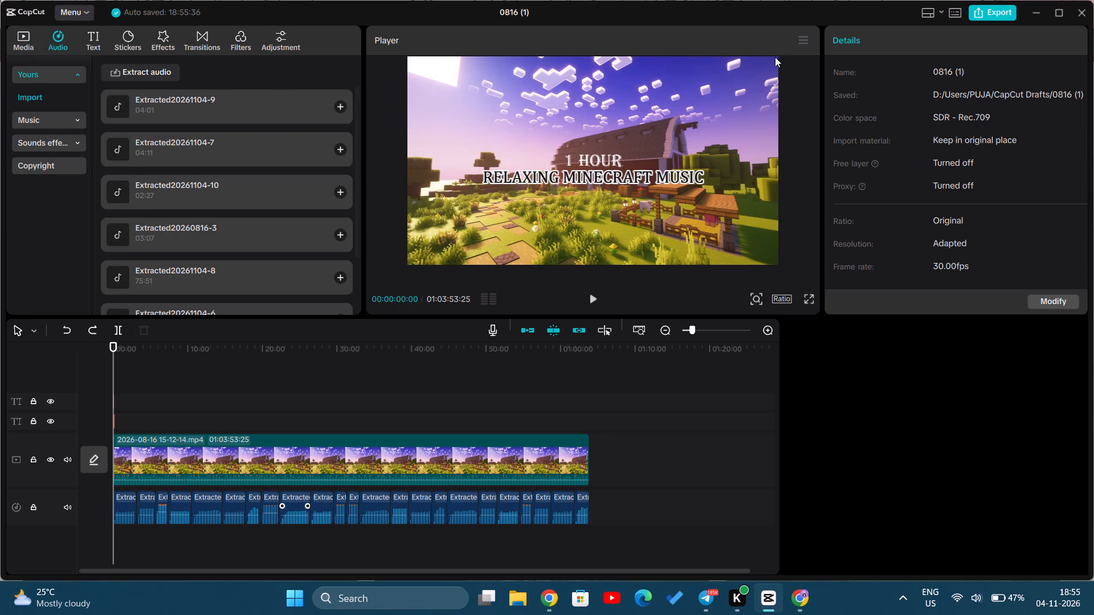
click(803, 35)
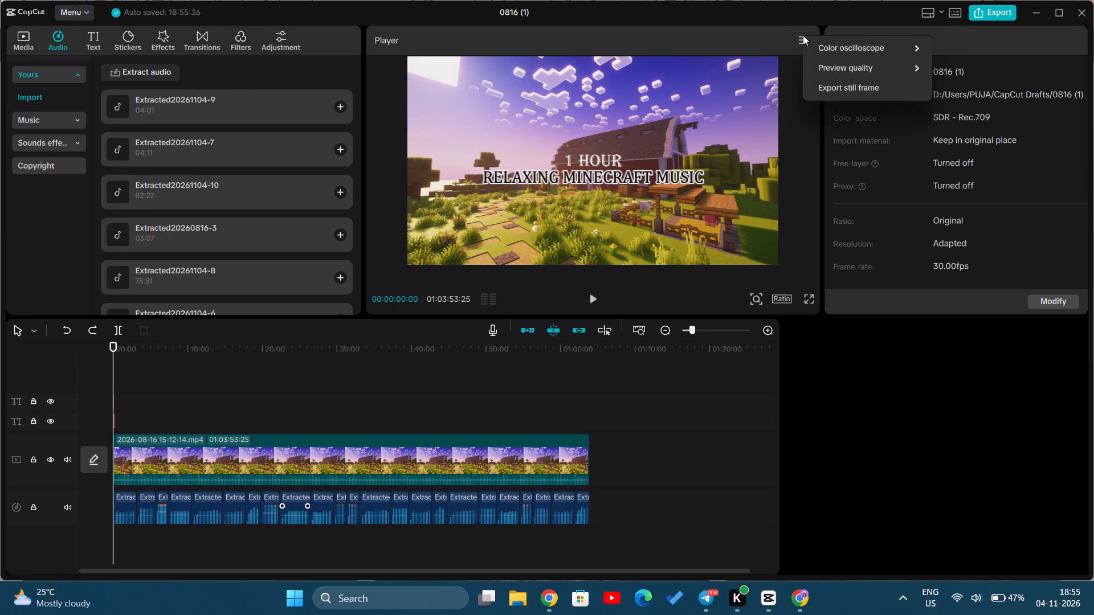
click(736, 413)
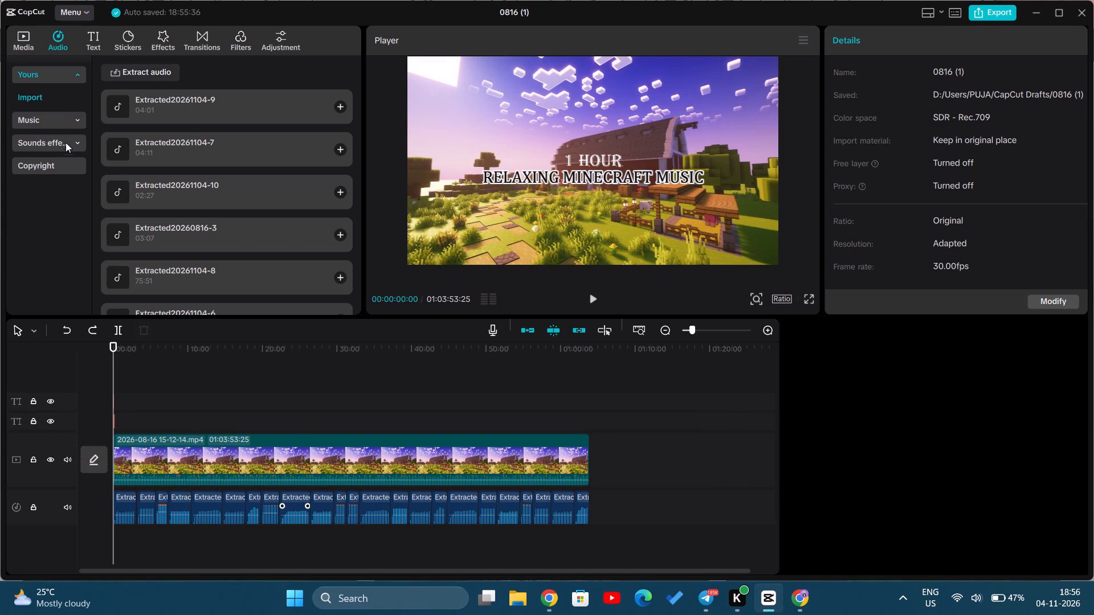
click(69, 128)
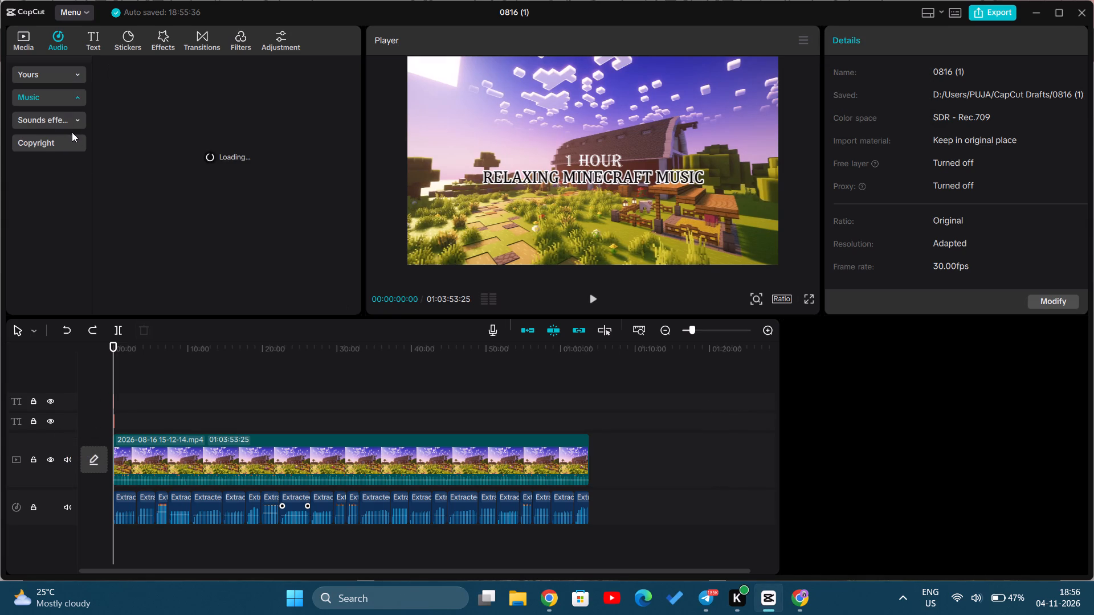
click(72, 130)
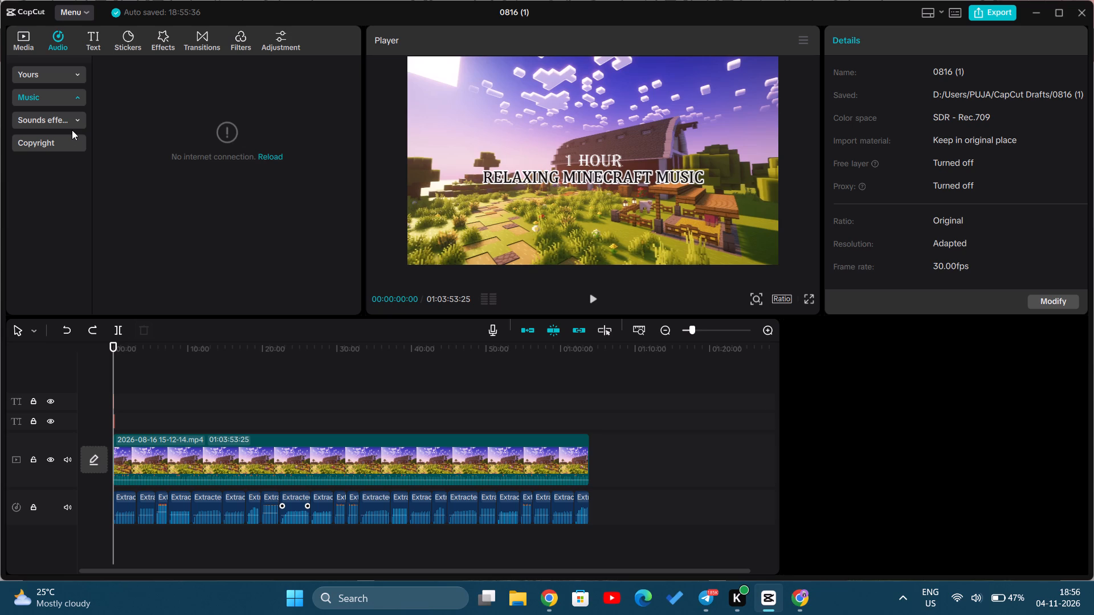
click(74, 142)
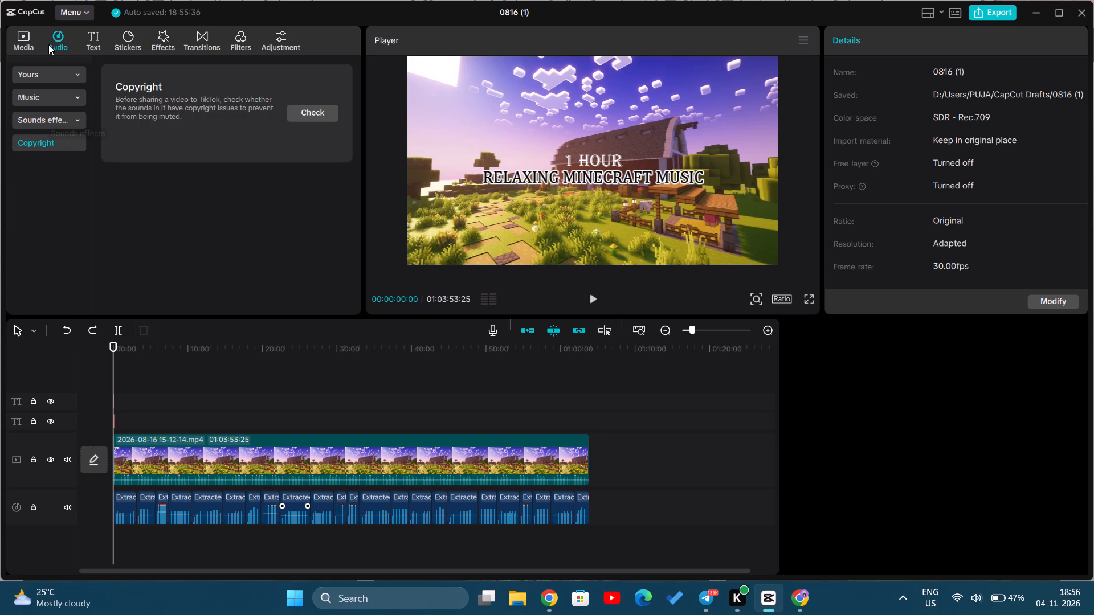
click(28, 35)
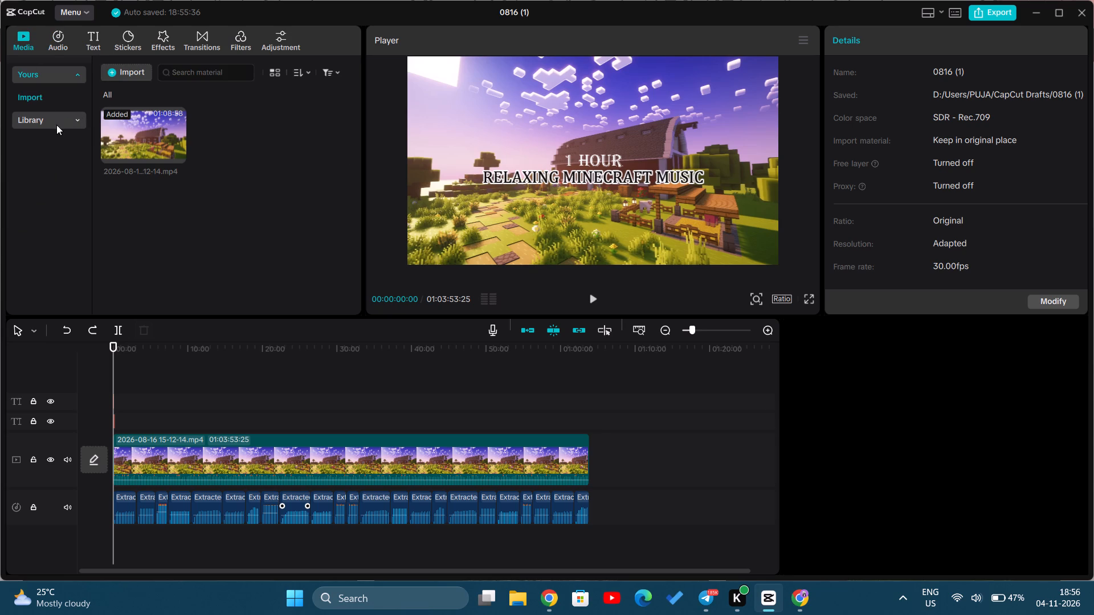
click(56, 125)
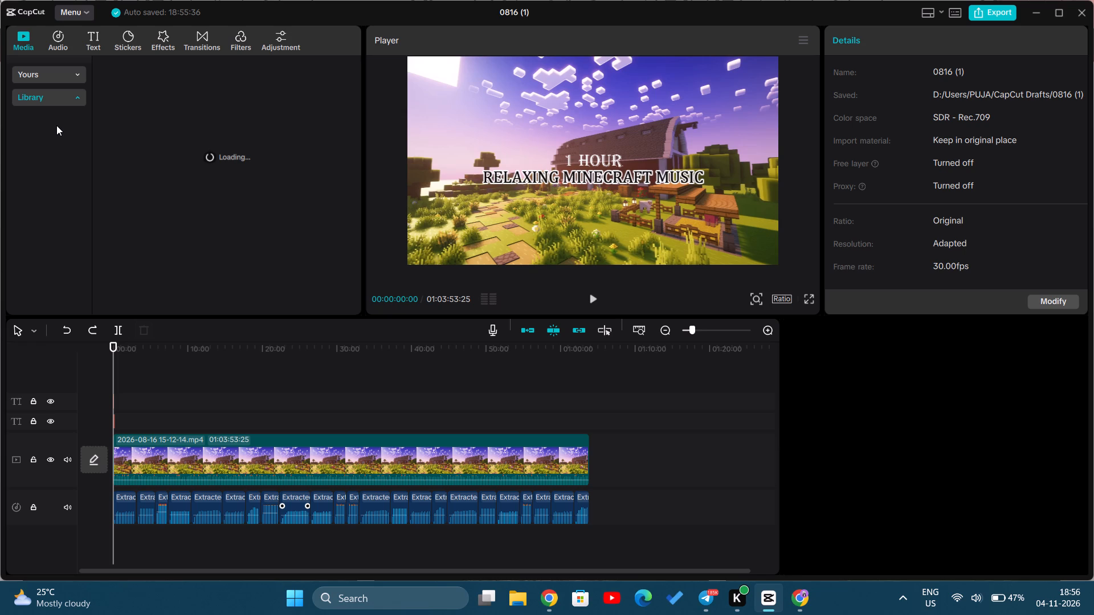
click(71, 76)
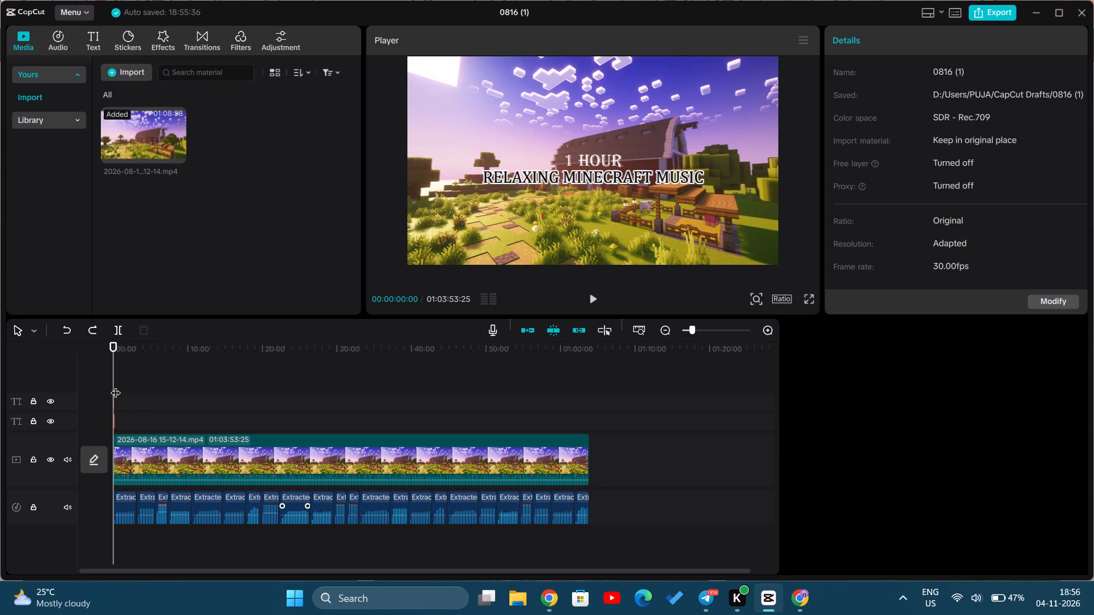
Scrub through the timeline to about 00:47:56 and preview the video playback in full screen from there.
drag(116, 386, 131, 387)
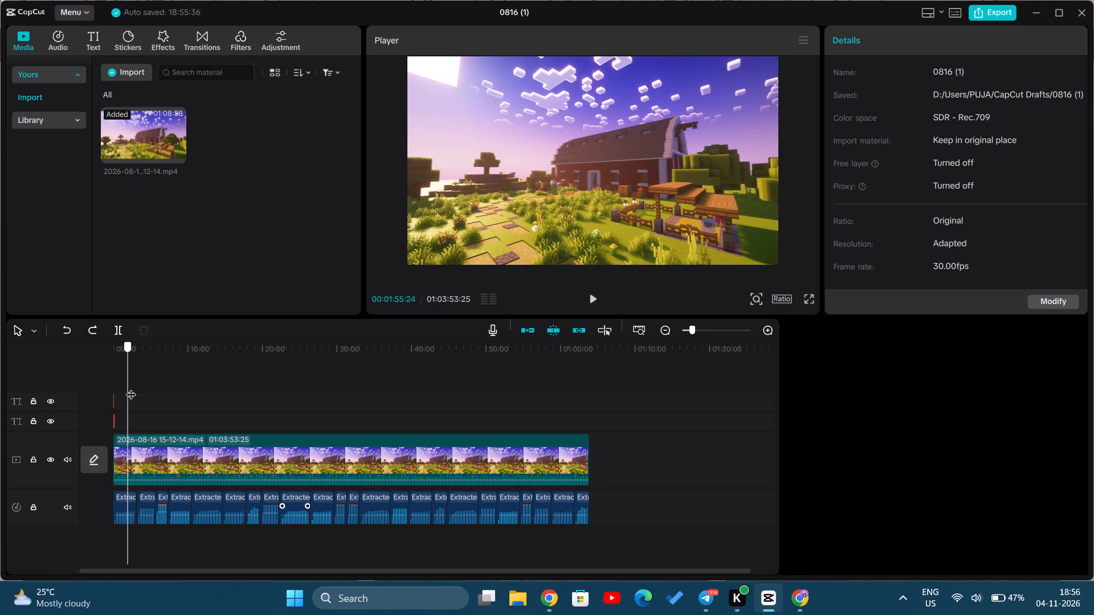
drag(131, 387, 262, 405)
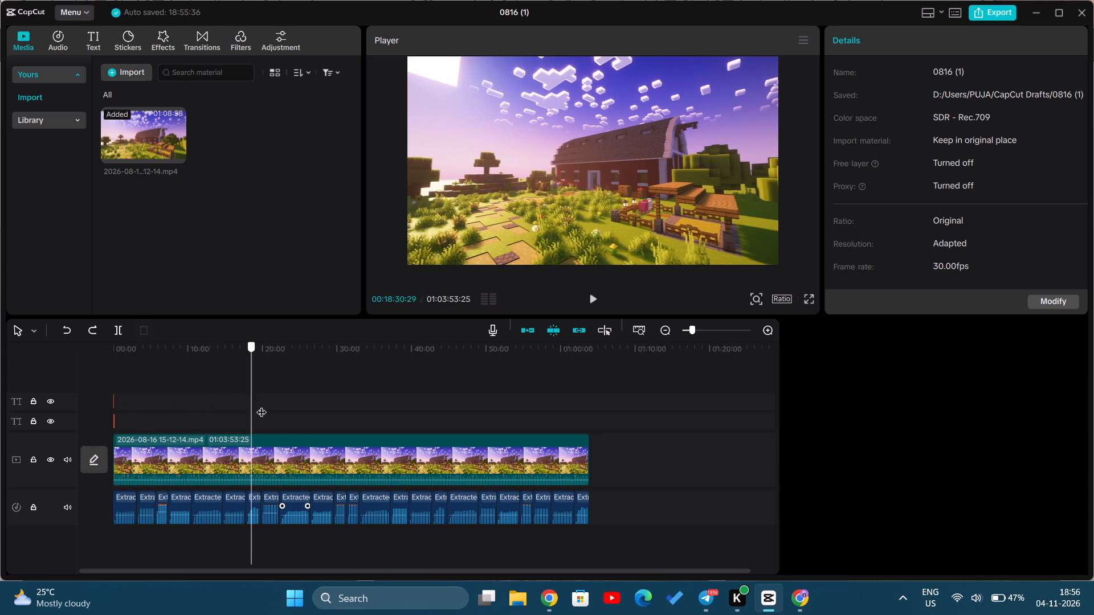
drag(262, 405, 381, 420)
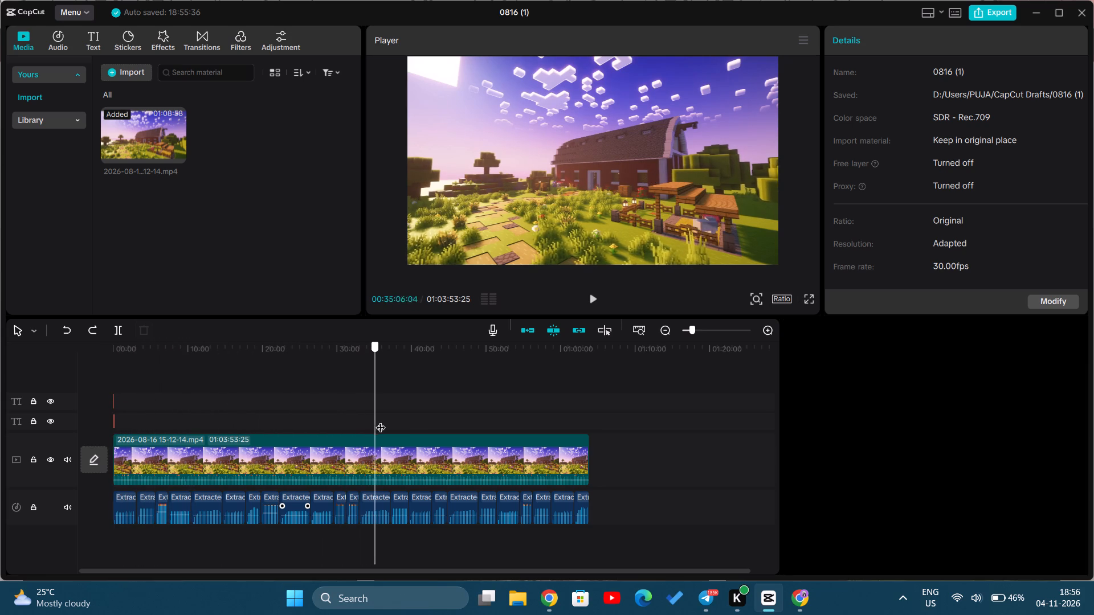
drag(381, 420, 546, 432)
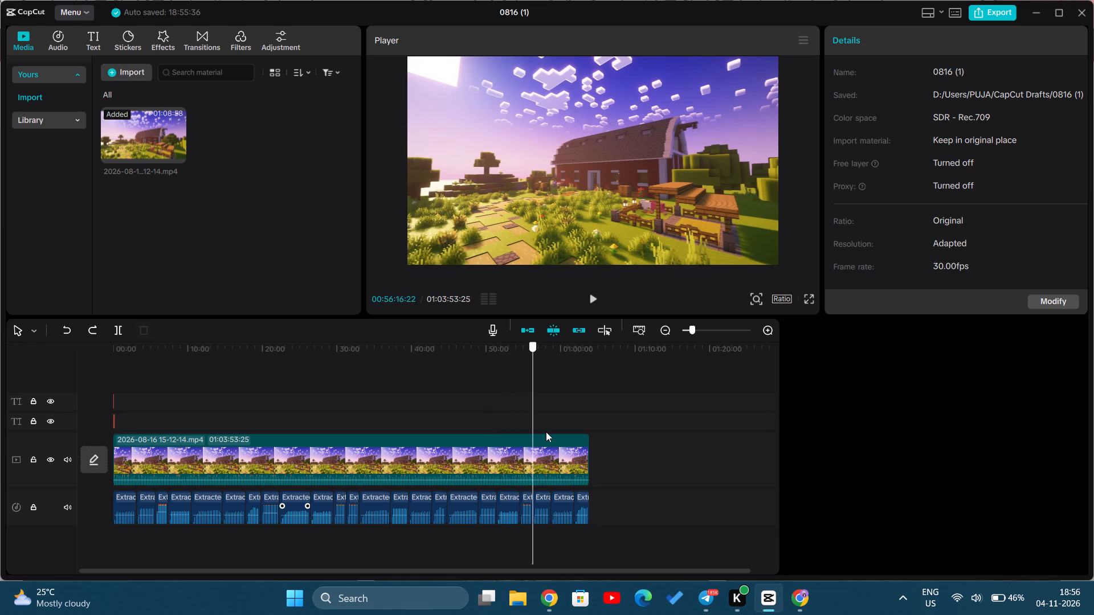
drag(546, 432, 471, 438)
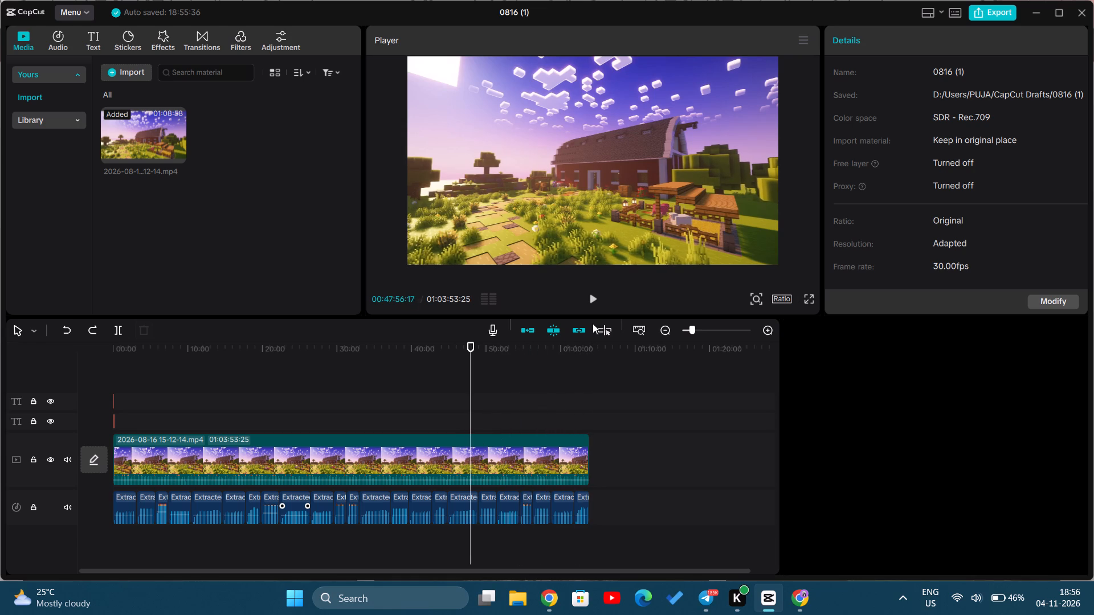
click(592, 298)
click(805, 300)
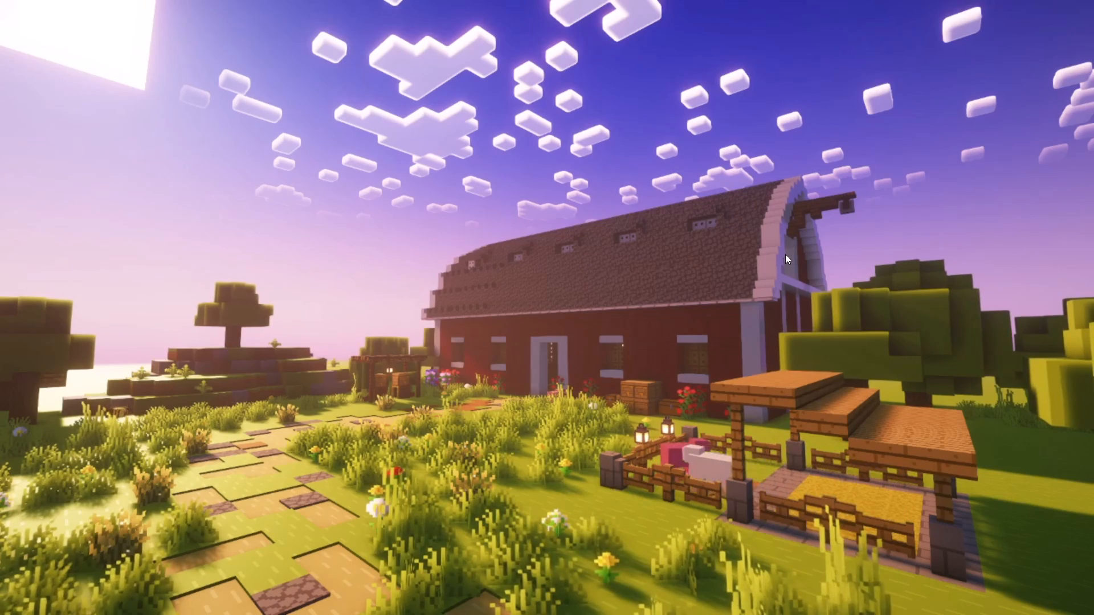
click(714, 287)
click(735, 547)
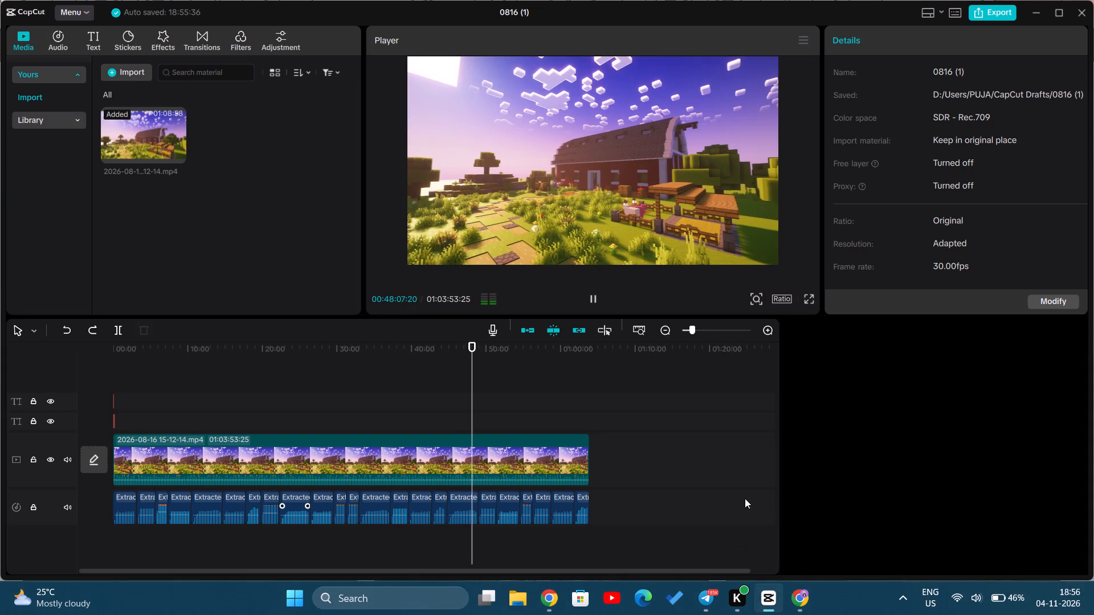
click(597, 300)
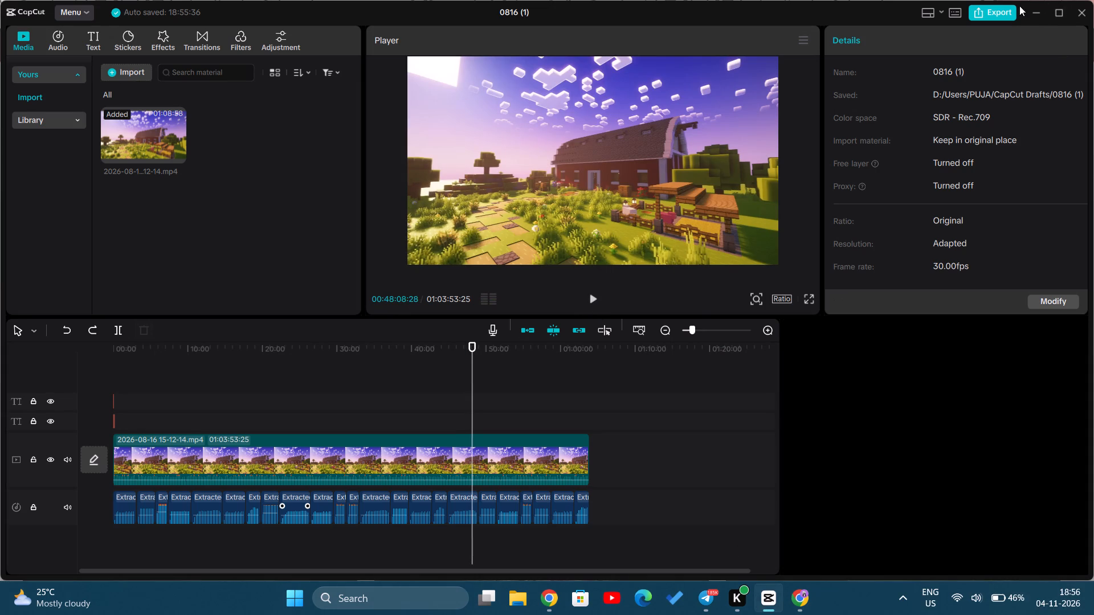
Export the video with the title MUSIC as a 1080P, 30fps mp4 in the D:/recordings folder.
click(997, 5)
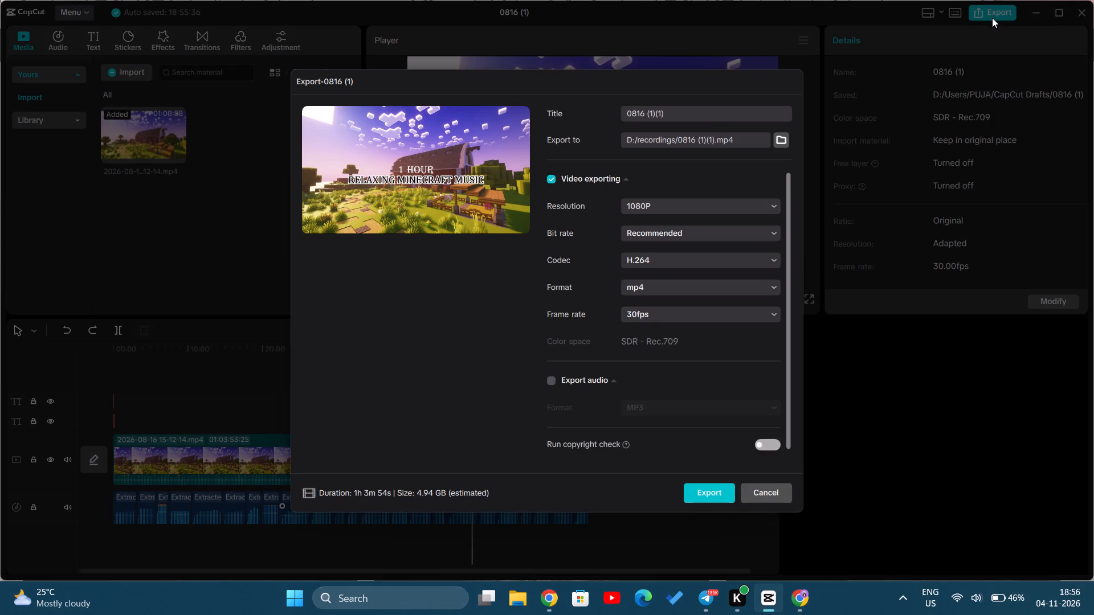
drag(676, 113, 617, 112)
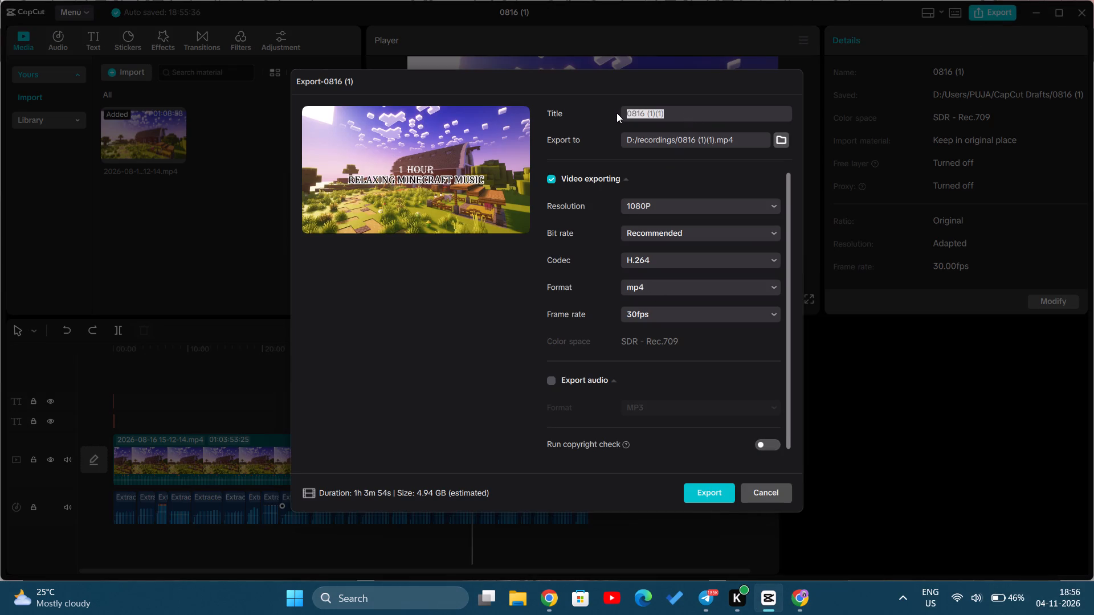
key(BackSpace)
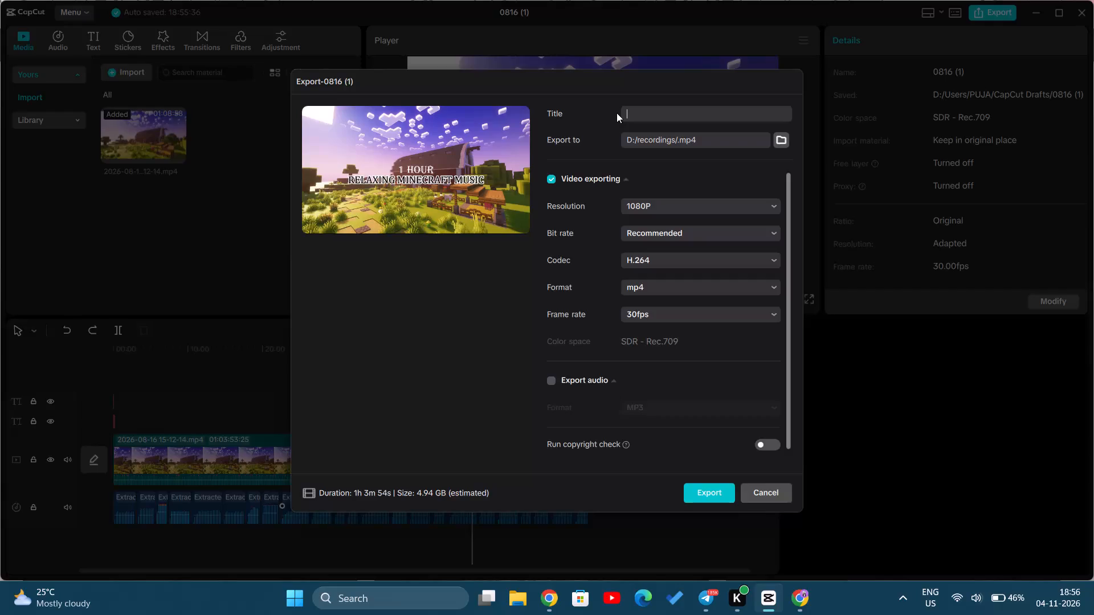
text(MUSIC)
click(713, 489)
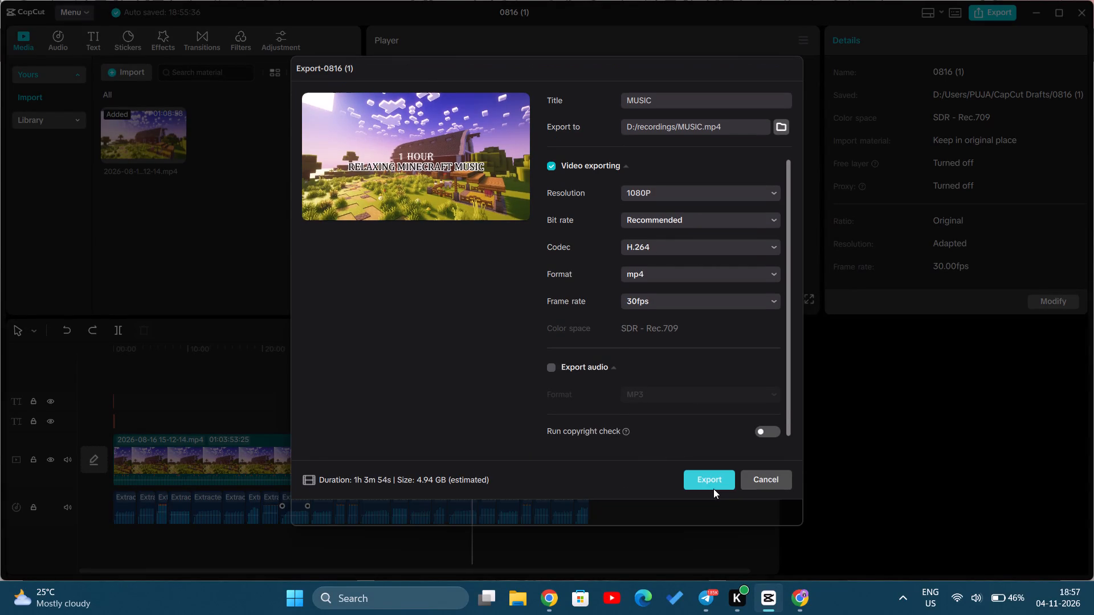